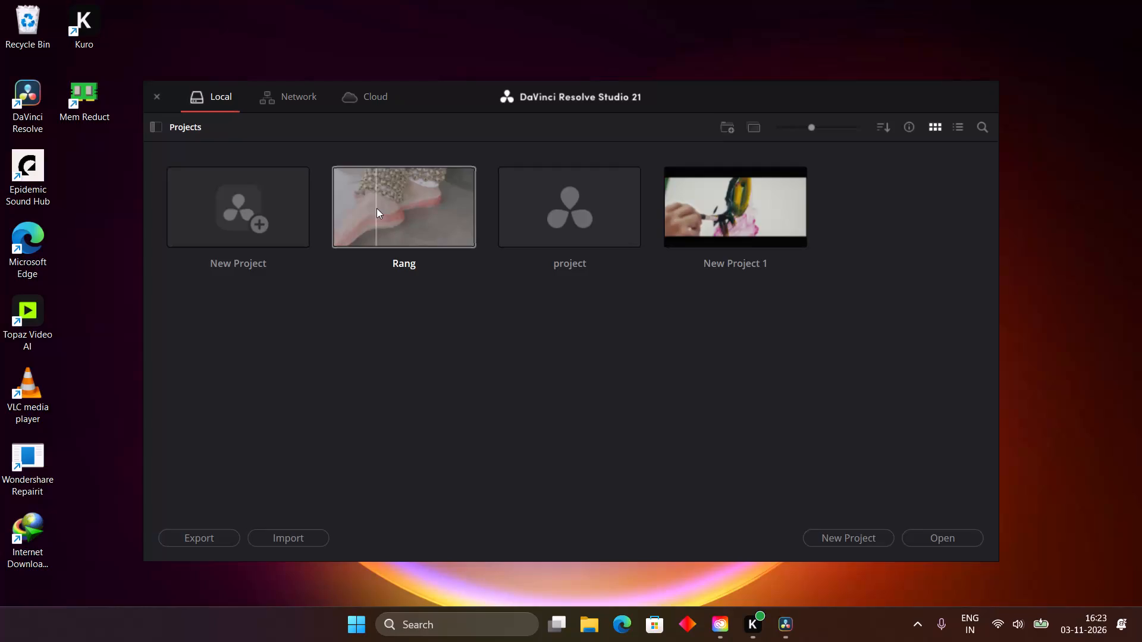
Open the existing project Rang from the local project library.
{"action": "double_click", "coordinate": [377, 208]}
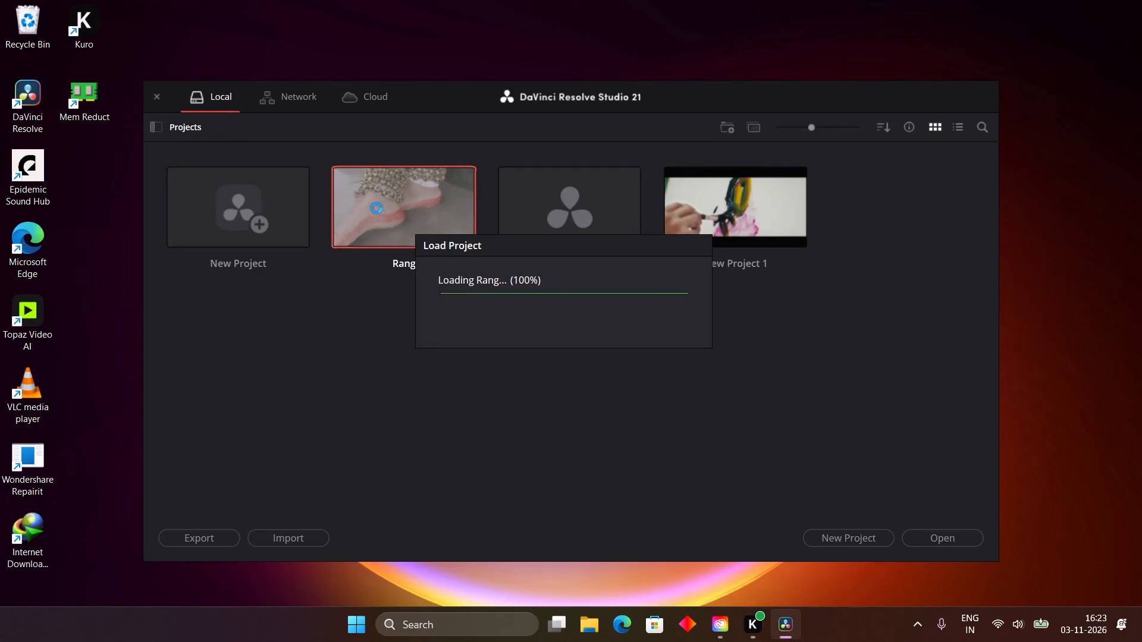
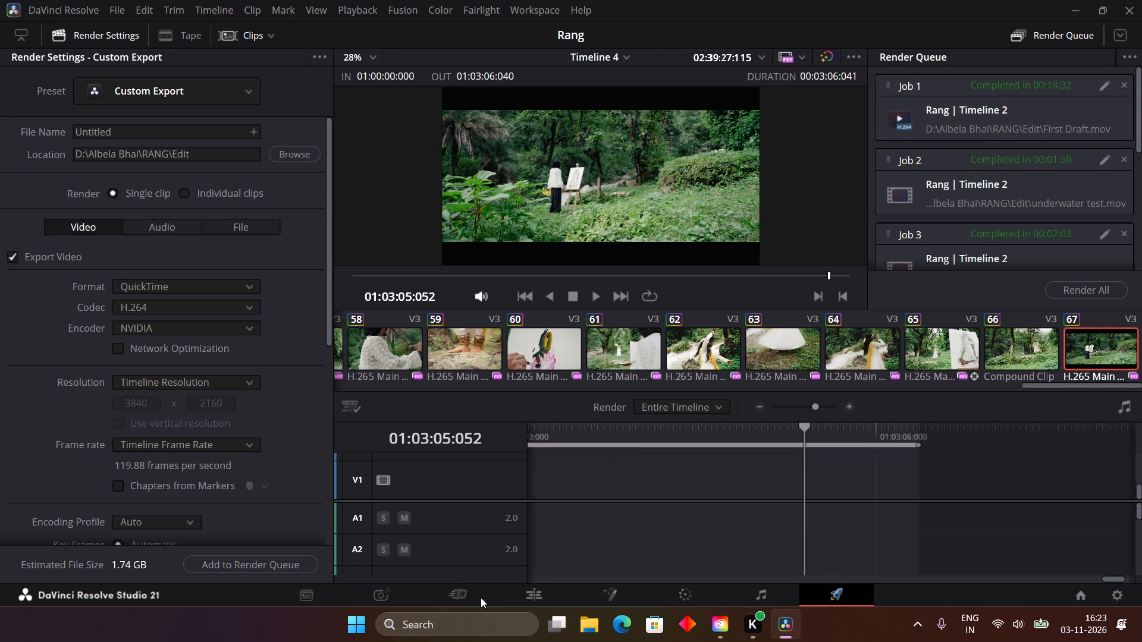
On the Edit page, start a new timeline in the Videos bin and name it Teaser.
{"action": "left_click", "coordinate": [538, 590]}
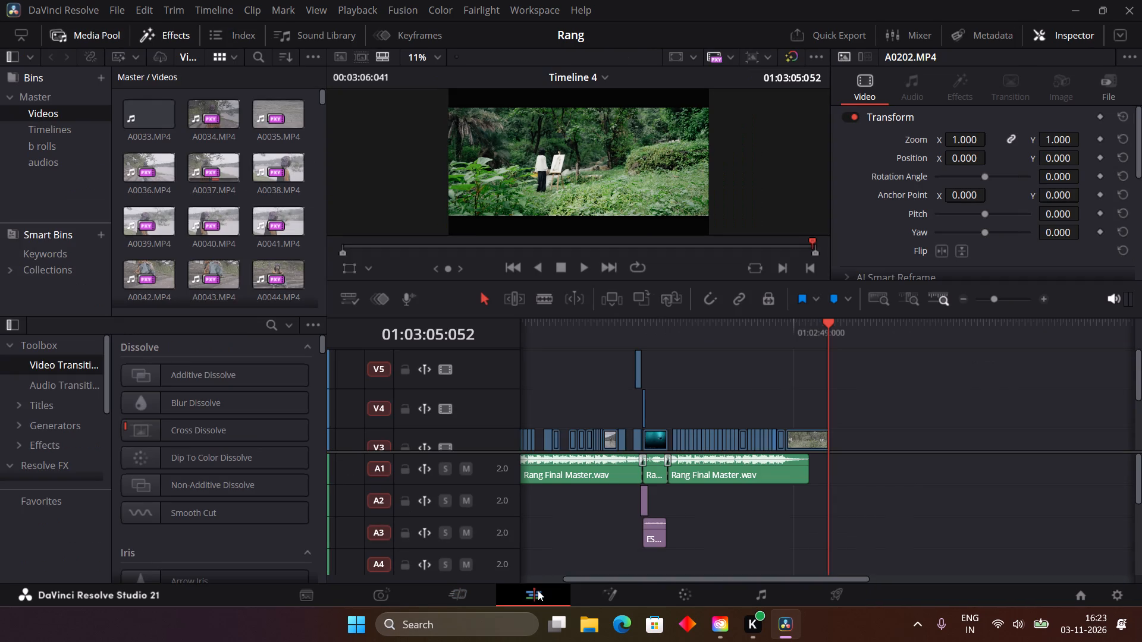
{"action": "scroll", "coordinate": [244, 243], "scroll_direction": "down", "scroll_amount": 12}
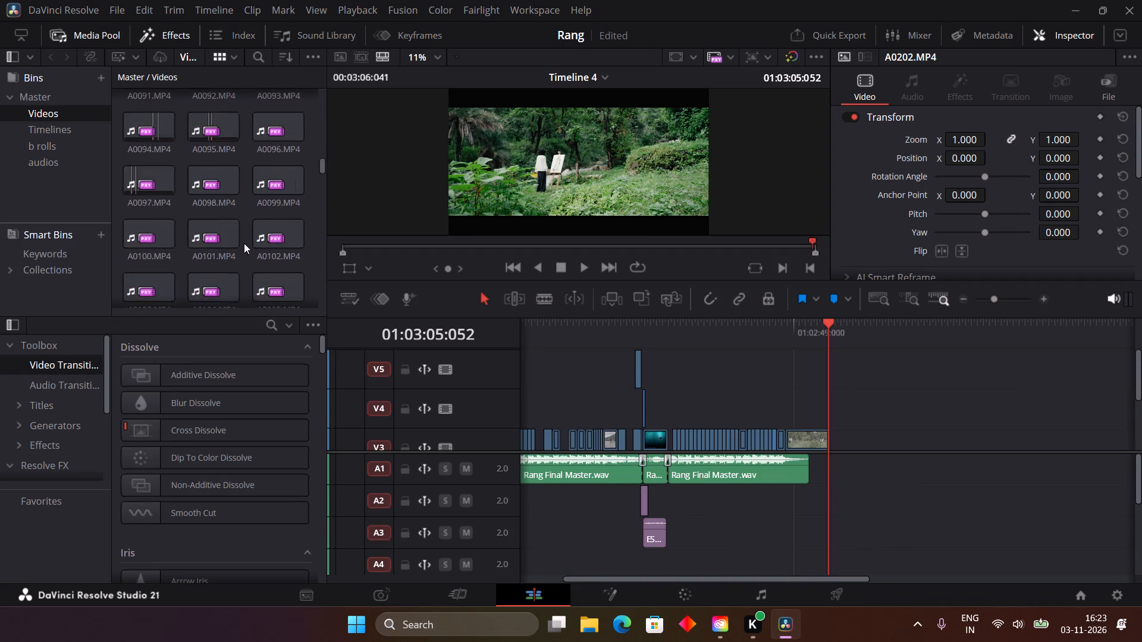
{"action": "scroll", "coordinate": [244, 243], "scroll_direction": "down", "scroll_amount": 14}
{"action": "right_click", "coordinate": [272, 279]}
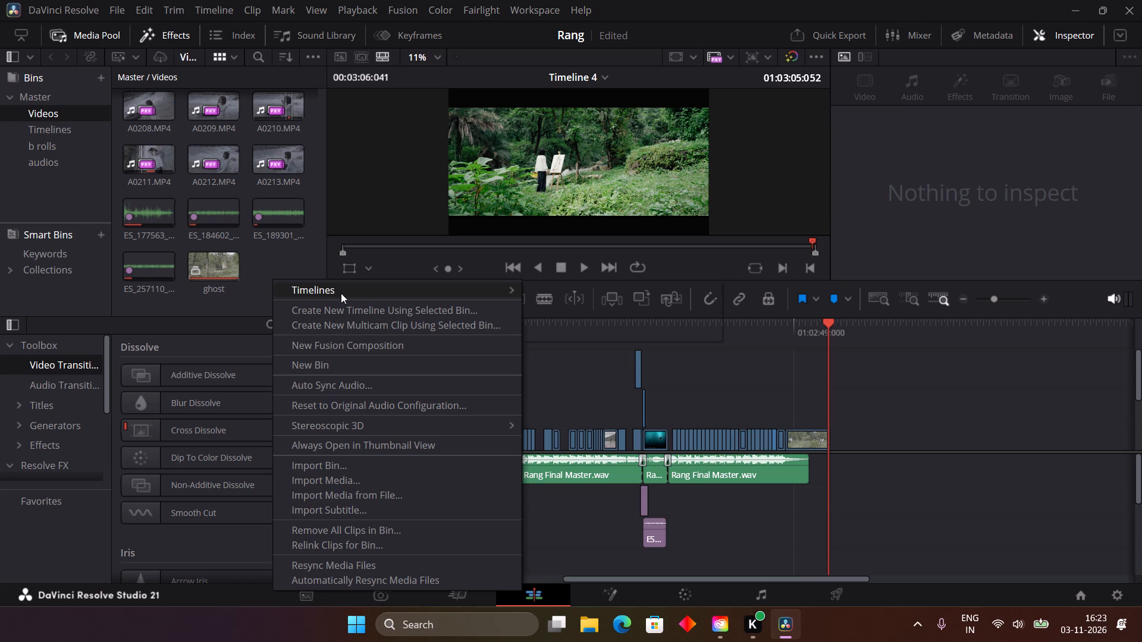
{"action": "left_click", "coordinate": [616, 289]}
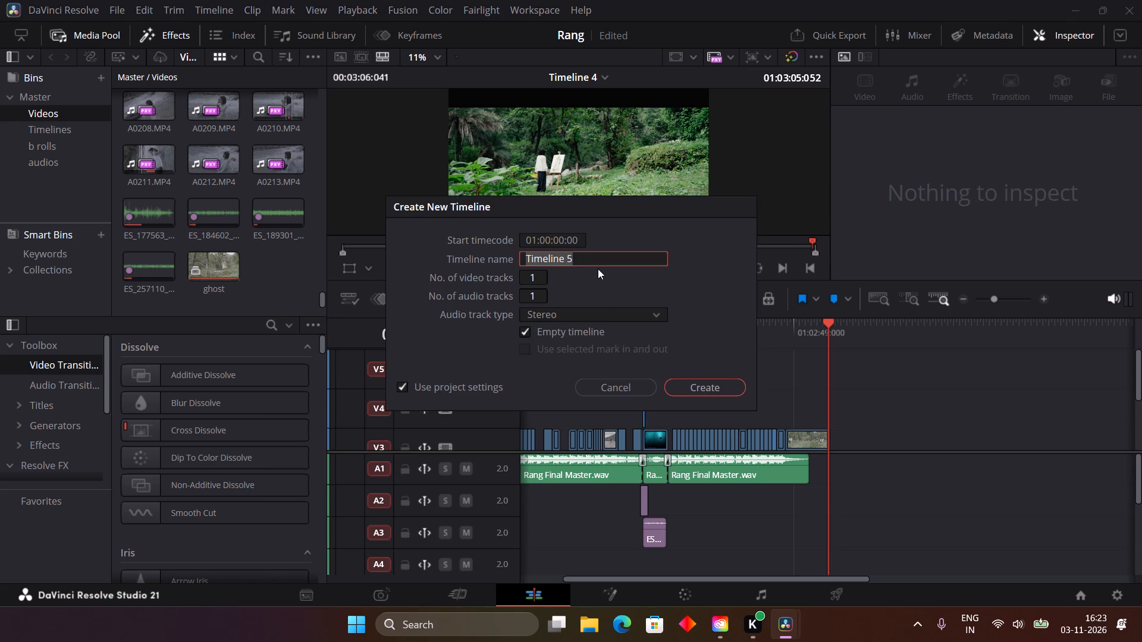
{"action": "type", "text": "Teaser"}
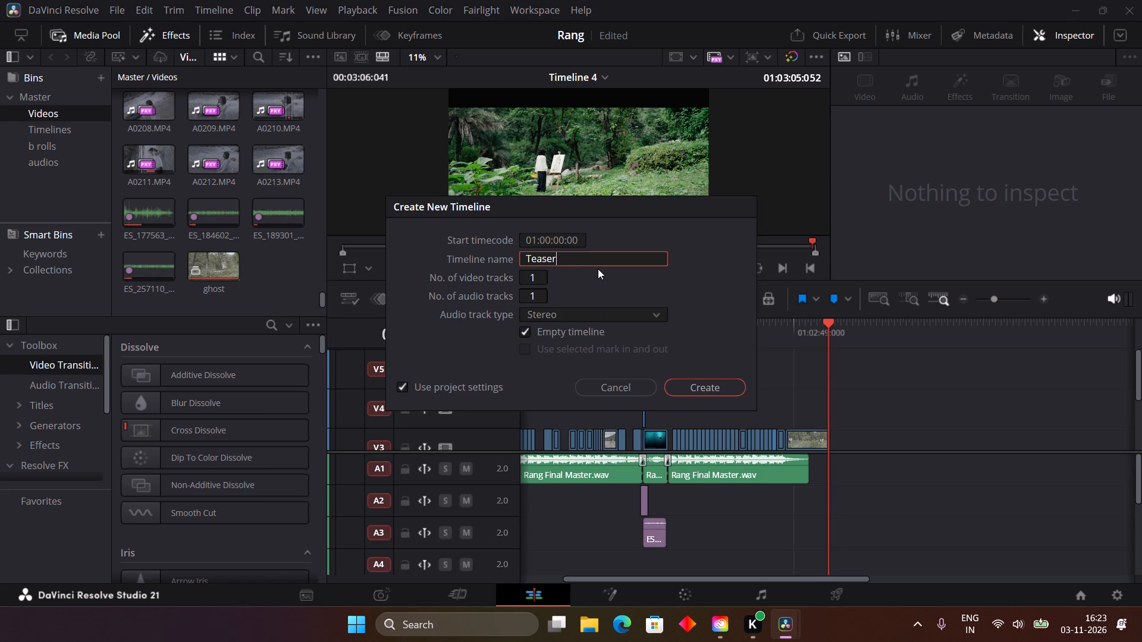
Create the Teaser timeline with custom settings: 2160 x 2160 Ultra HD Square resolution and a 119.88 fps timeline frame rate.
{"action": "left_click", "coordinate": [448, 386]}
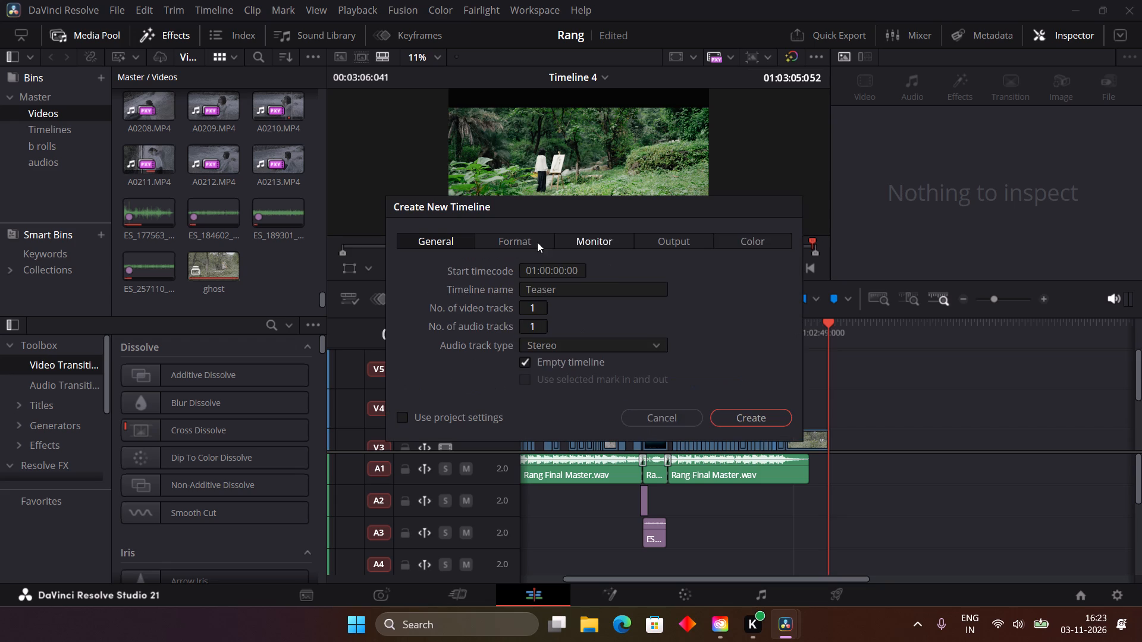
{"action": "left_click", "coordinate": [522, 232]}
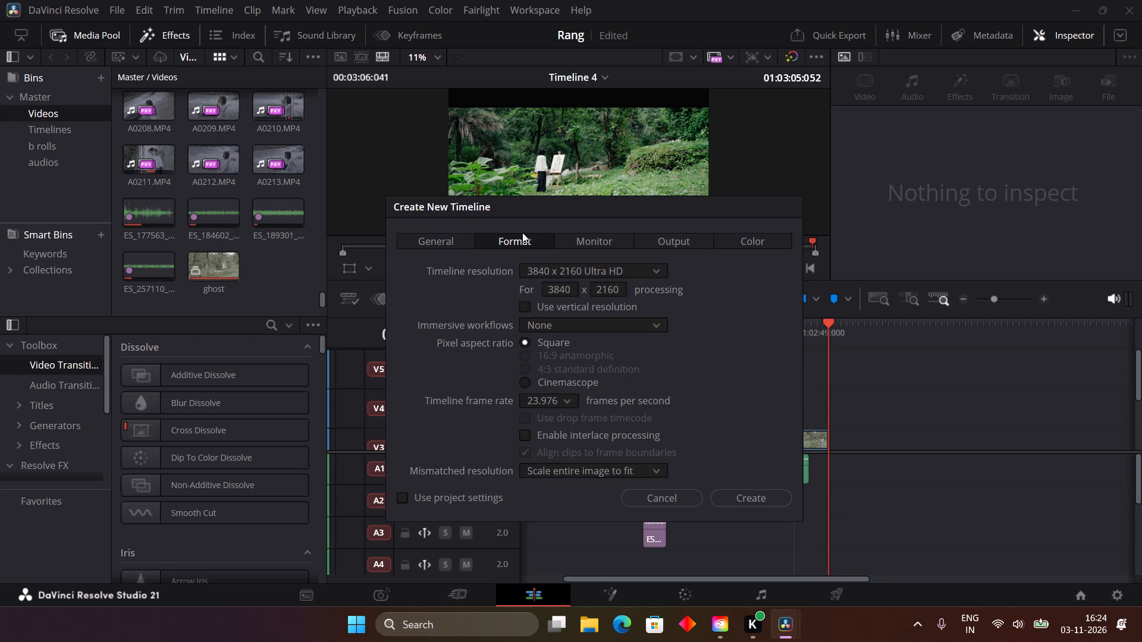
{"action": "left_click", "coordinate": [626, 272]}
{"action": "left_click", "coordinate": [599, 403]}
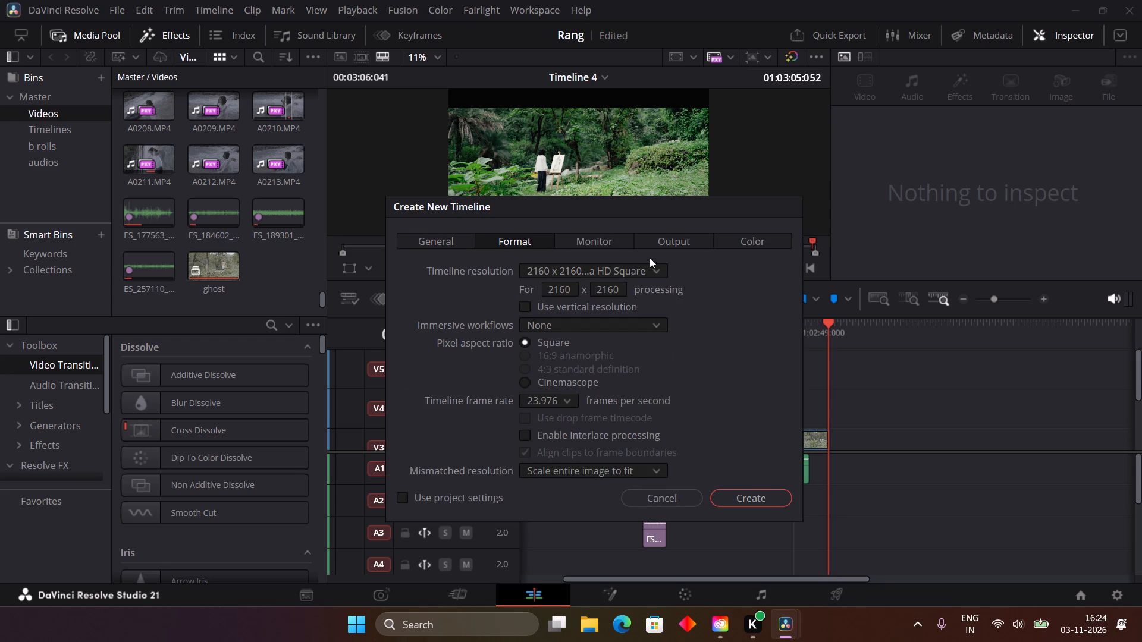
{"action": "left_click", "coordinate": [635, 267]}
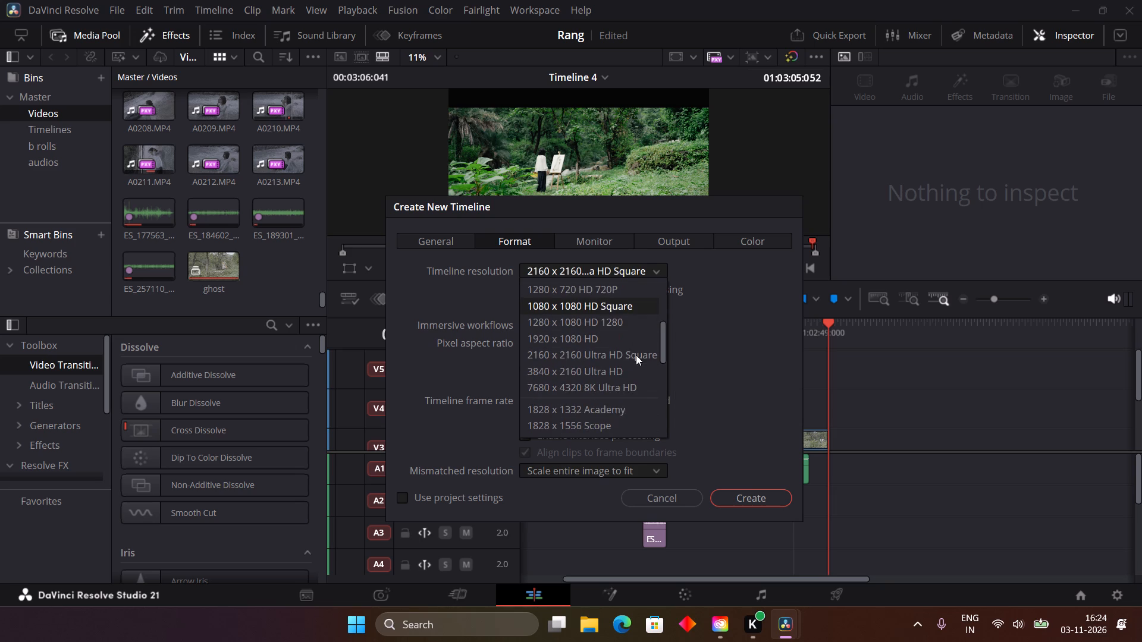
{"action": "left_click", "coordinate": [586, 357]}
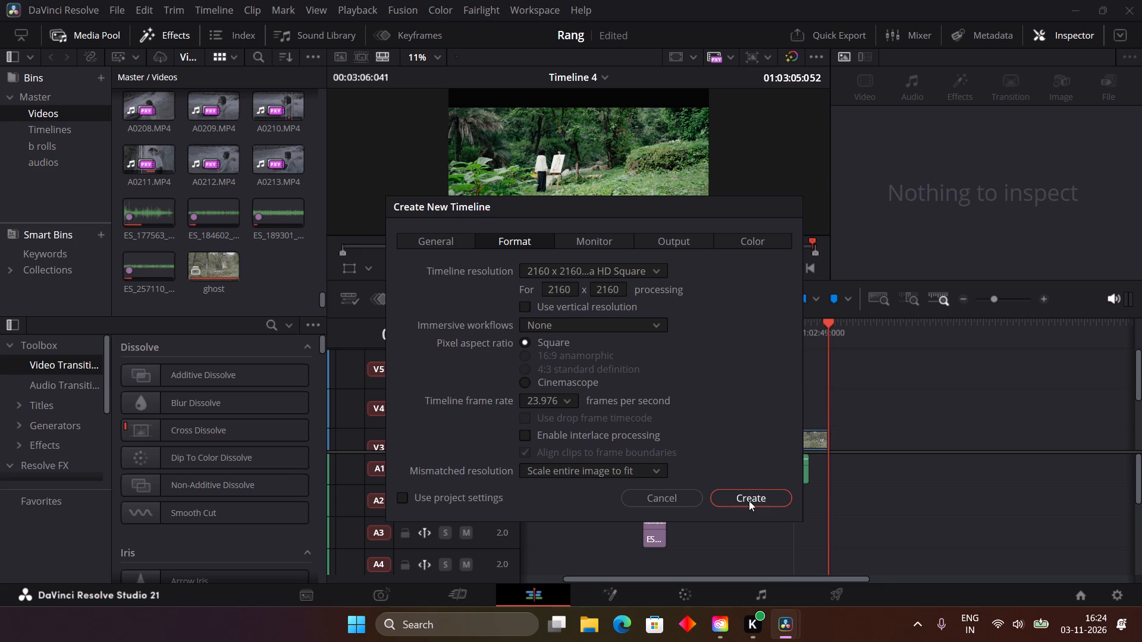
{"action": "left_click", "coordinate": [561, 405]}
{"action": "scroll", "coordinate": [544, 501], "scroll_direction": "down", "scroll_amount": 7}
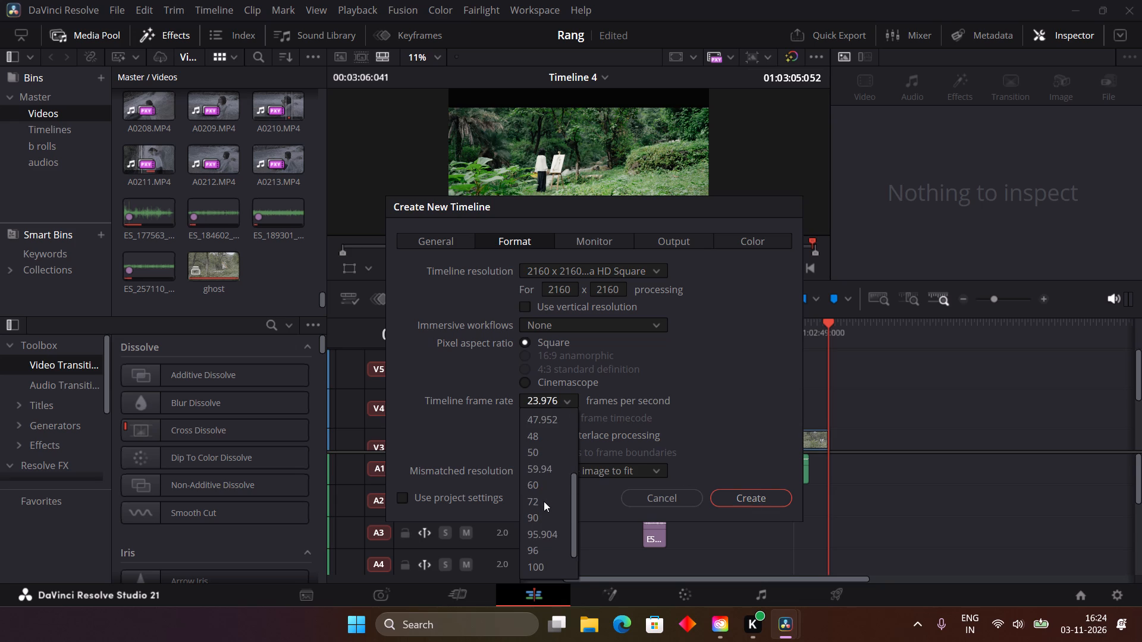
{"action": "left_click", "coordinate": [546, 548]}
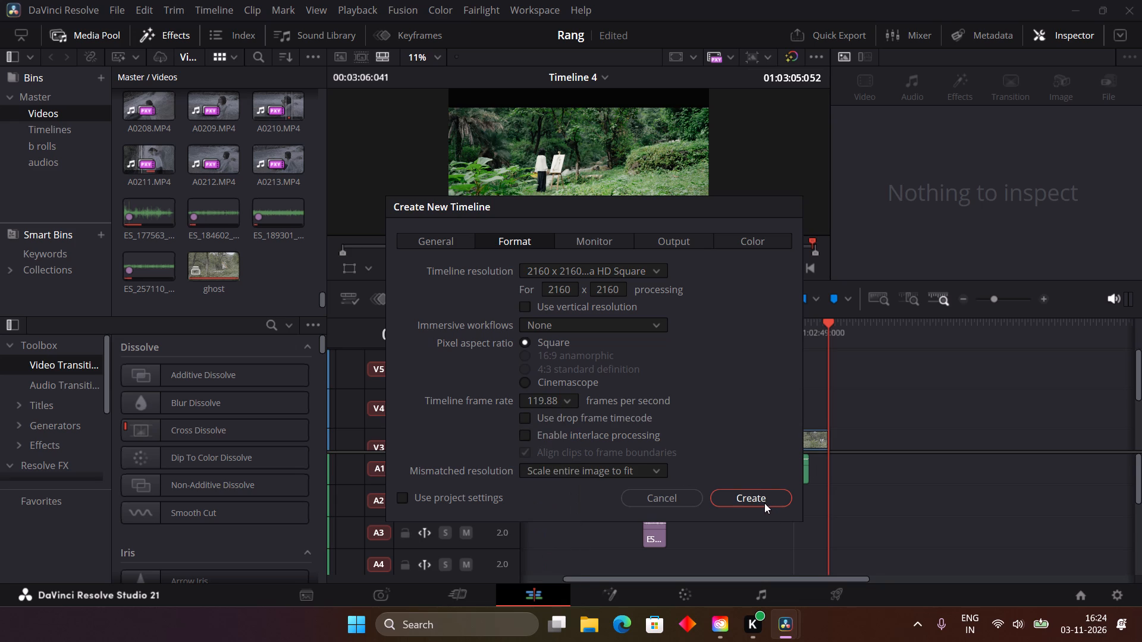
{"action": "left_click", "coordinate": [764, 503]}
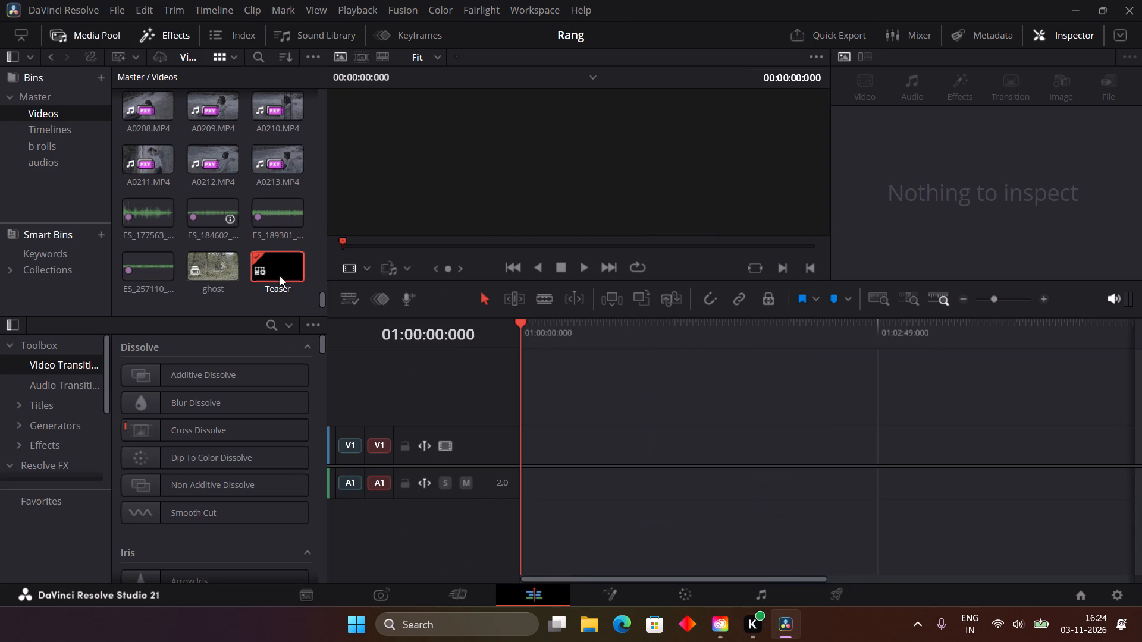
Move the Teaser timeline from the Videos bin into the Timelines bin and open that bin.
{"action": "left_click_drag", "start_coordinate": [269, 260], "coordinate": [59, 130]}
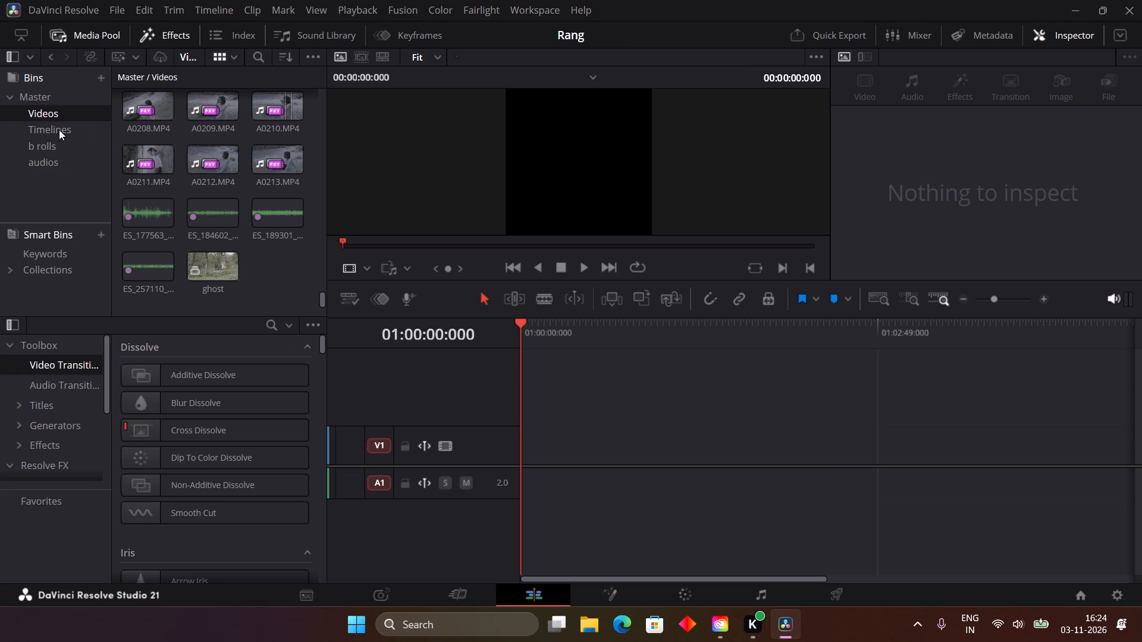
{"action": "left_click", "coordinate": [59, 130]}
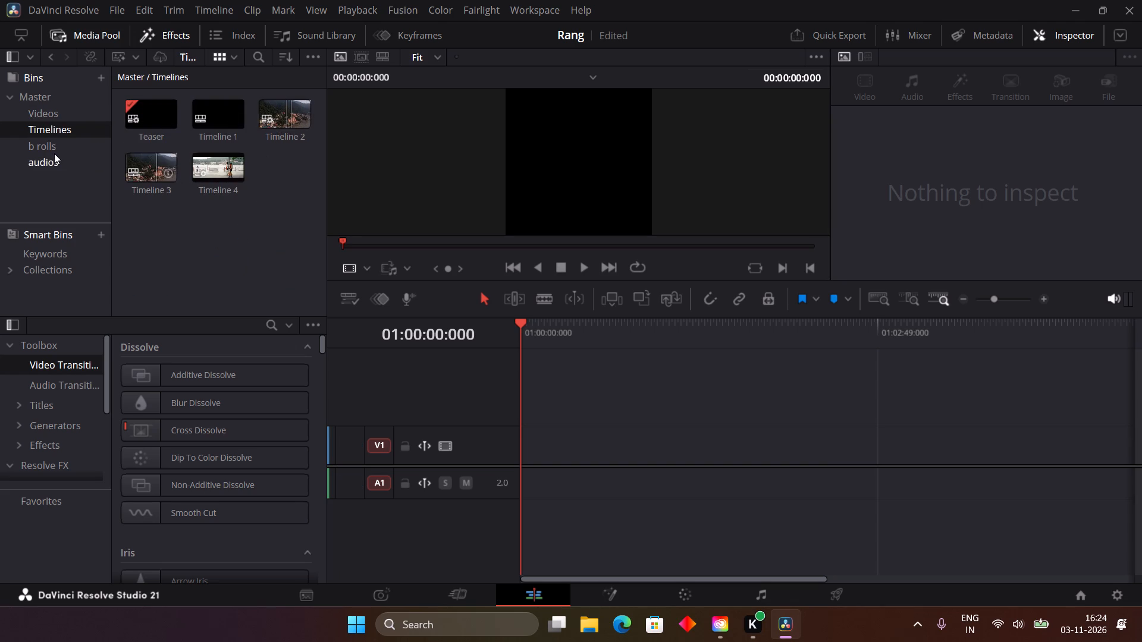
Open Timeline 4 from the Timelines bin for editing.
{"action": "left_click", "coordinate": [220, 164]}
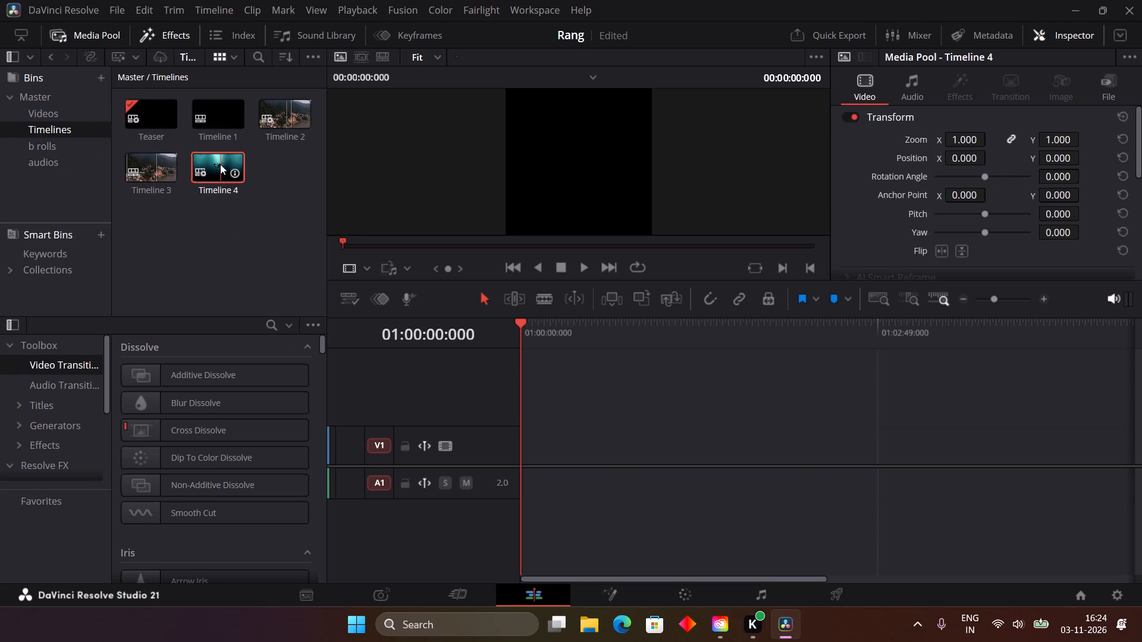
{"action": "double_click", "coordinate": [220, 164]}
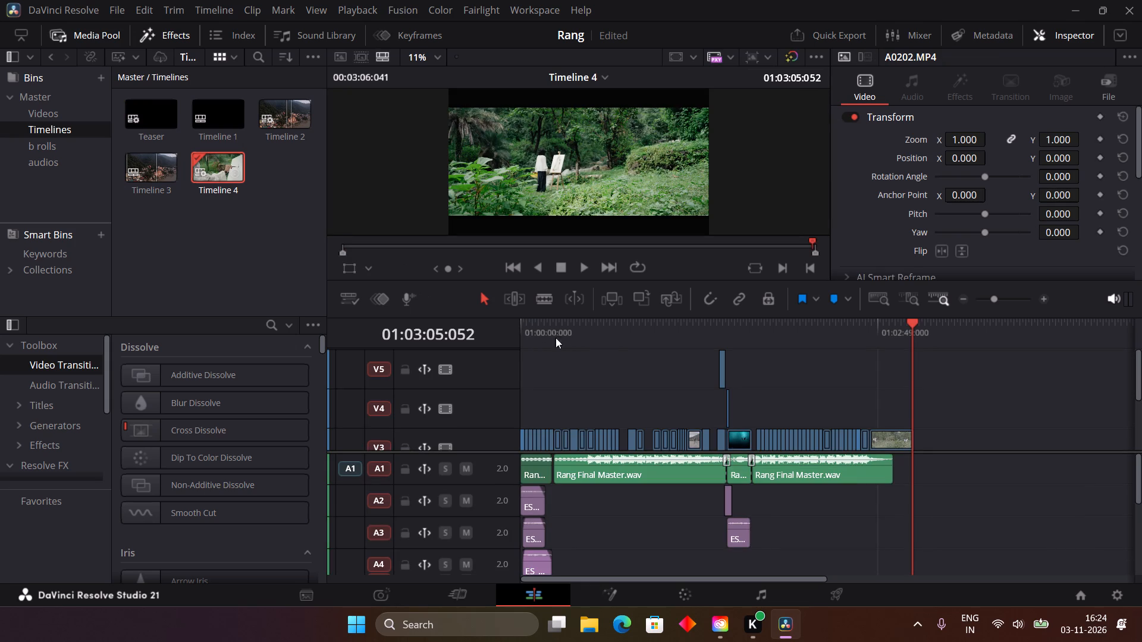
Play and scrub through Timeline 4 around the middle section, before and into the underwater shot, then return to the start.
{"action": "left_click_drag", "start_coordinate": [608, 320], "coordinate": [731, 328]}
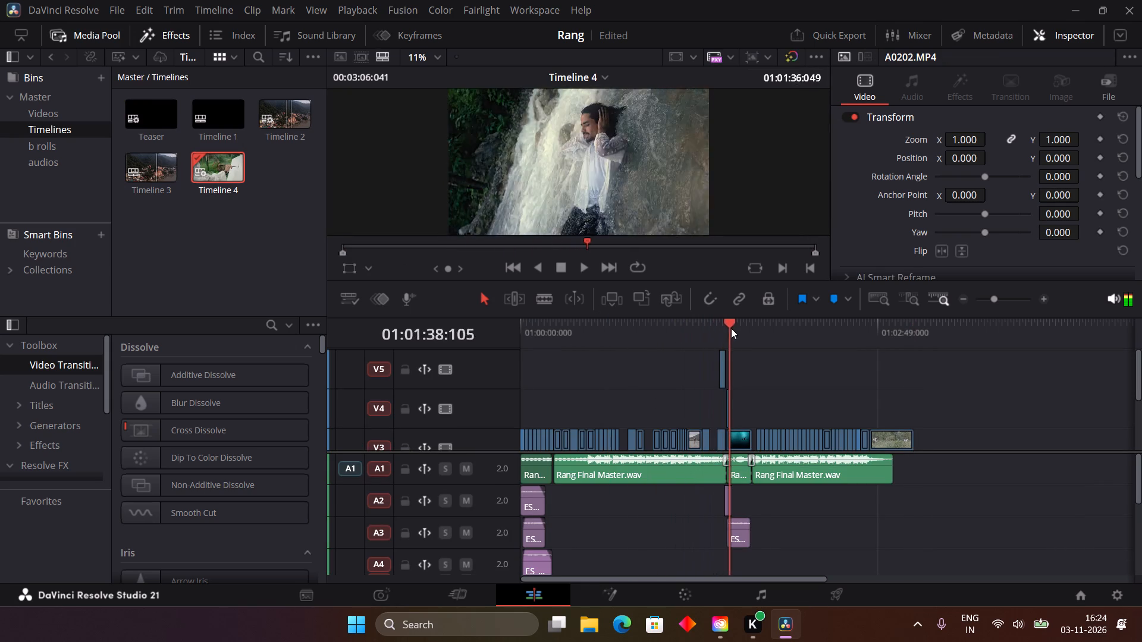
{"action": "left_click_drag", "start_coordinate": [731, 328], "coordinate": [716, 332]}
{"action": "key", "text": "space"}
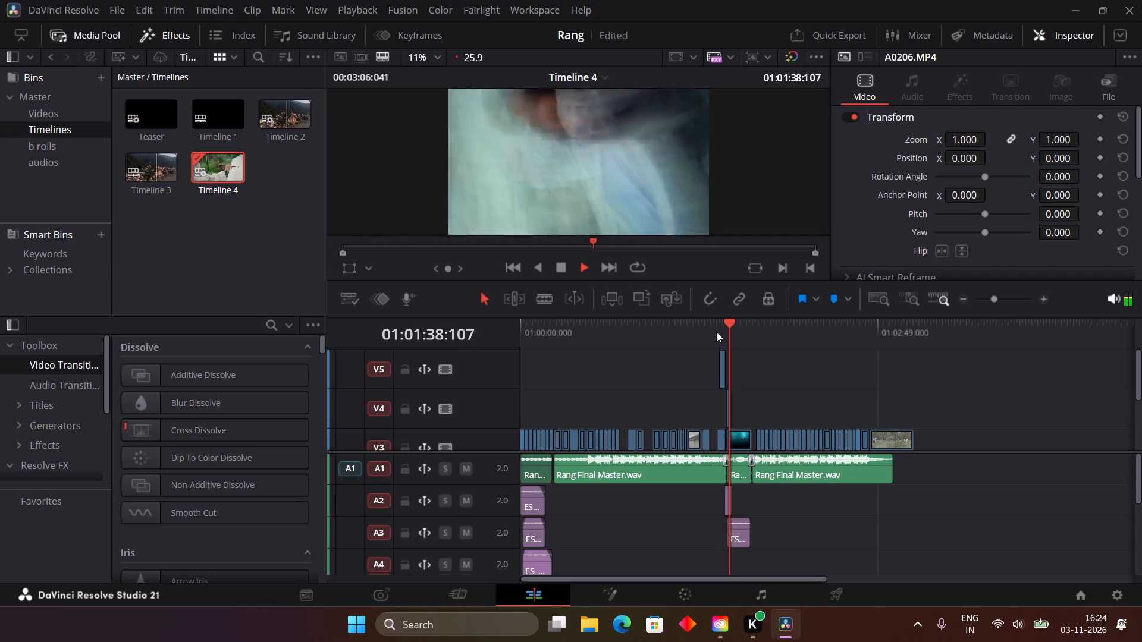
{"action": "key", "text": "space"}
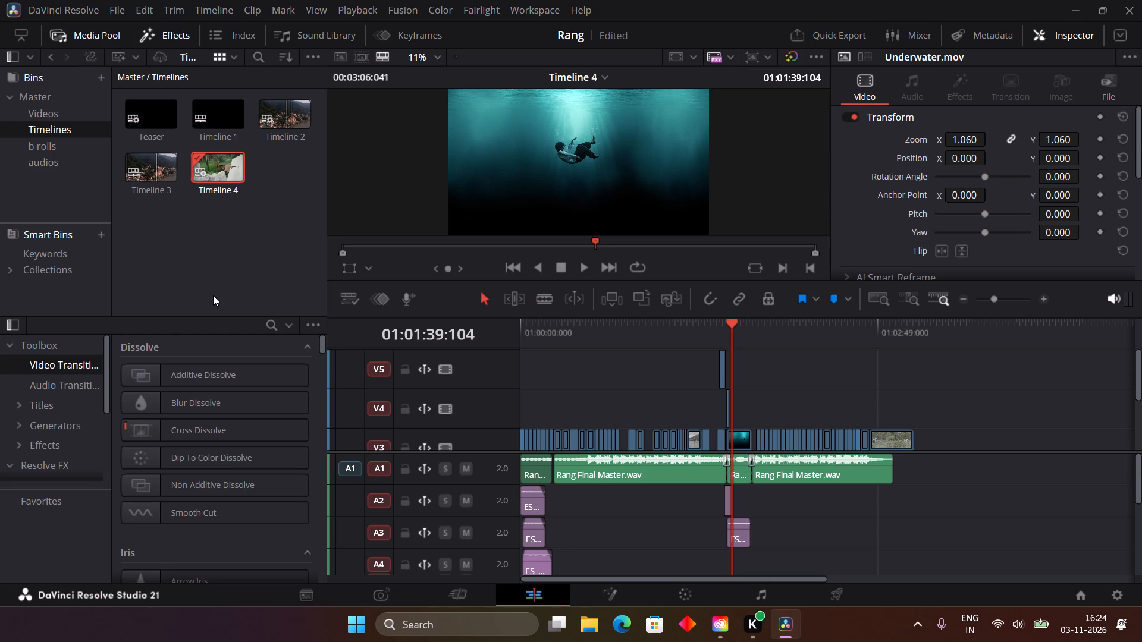
{"action": "key", "text": "space"}
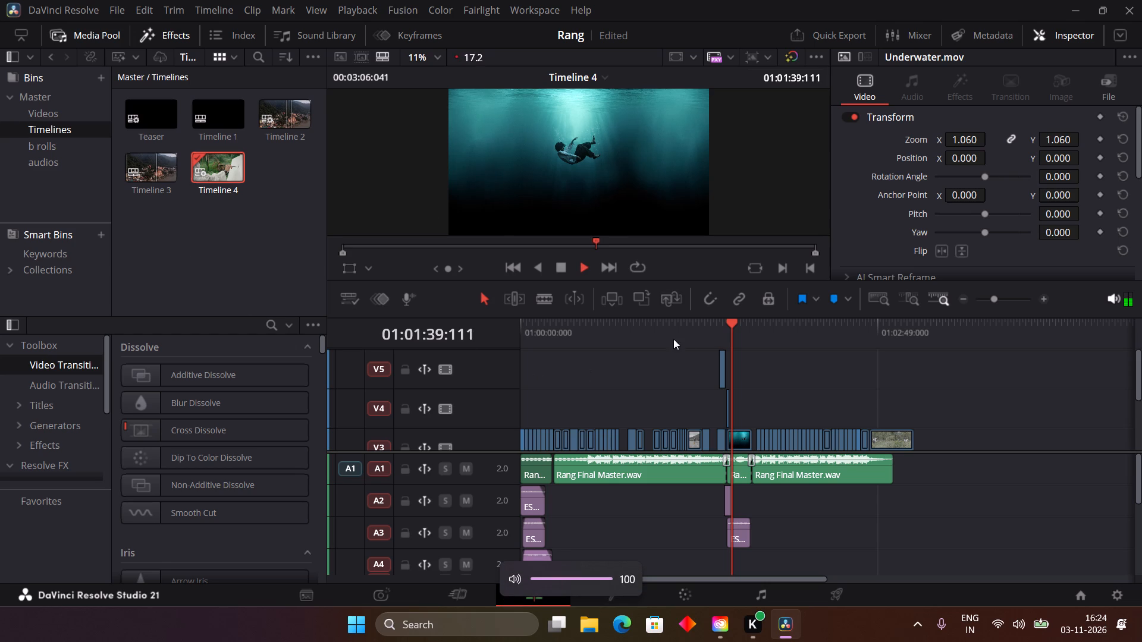
{"action": "left_click", "coordinate": [701, 324]}
{"action": "key", "text": "space"}
{"action": "key", "text": "space"}
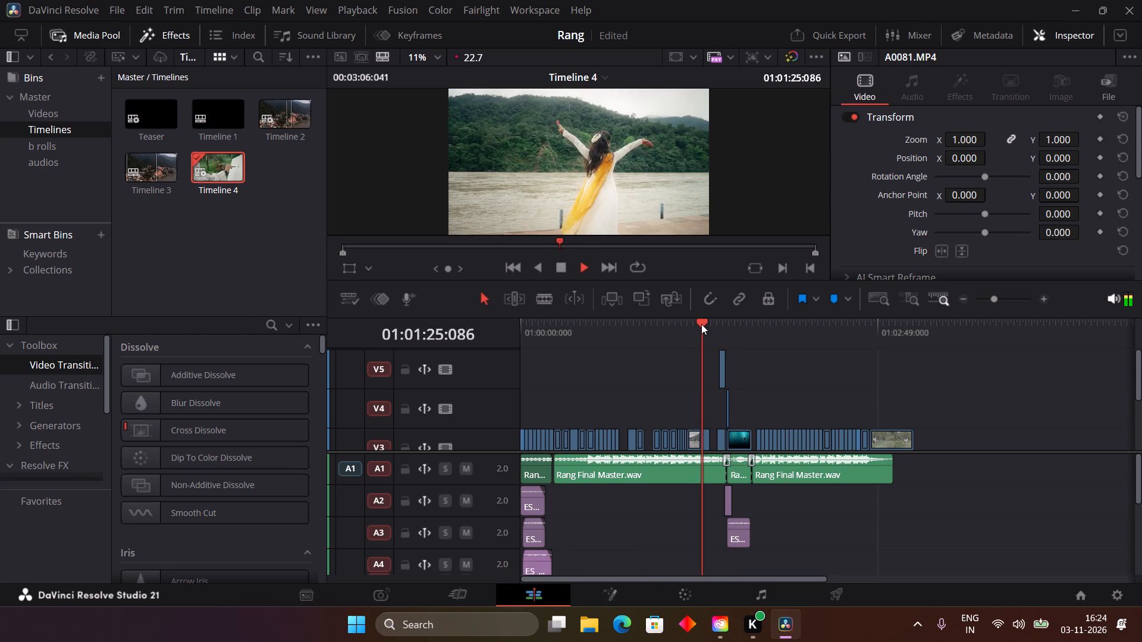
{"action": "key", "text": "space"}
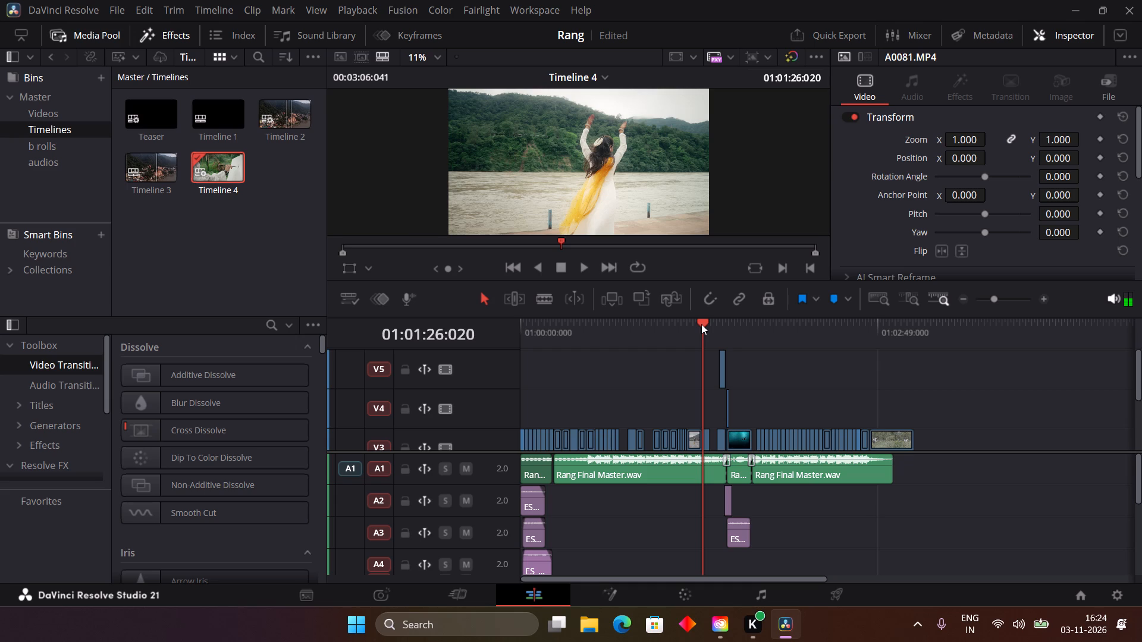
{"action": "left_click_drag", "start_coordinate": [685, 328], "coordinate": [676, 328]}
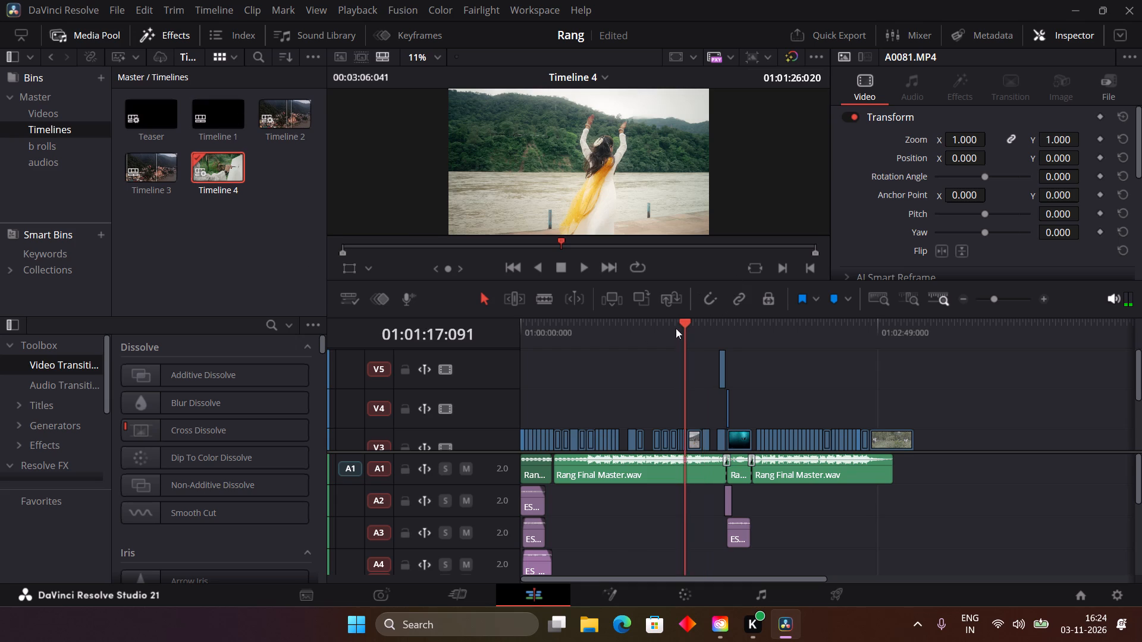
{"action": "left_click_drag", "start_coordinate": [676, 328], "coordinate": [433, 350]}
Copy all video and audio clips from Timeline 4 into the Teaser timeline and skim through the pasted edit.
{"action": "key", "text": "ctrl+a"}
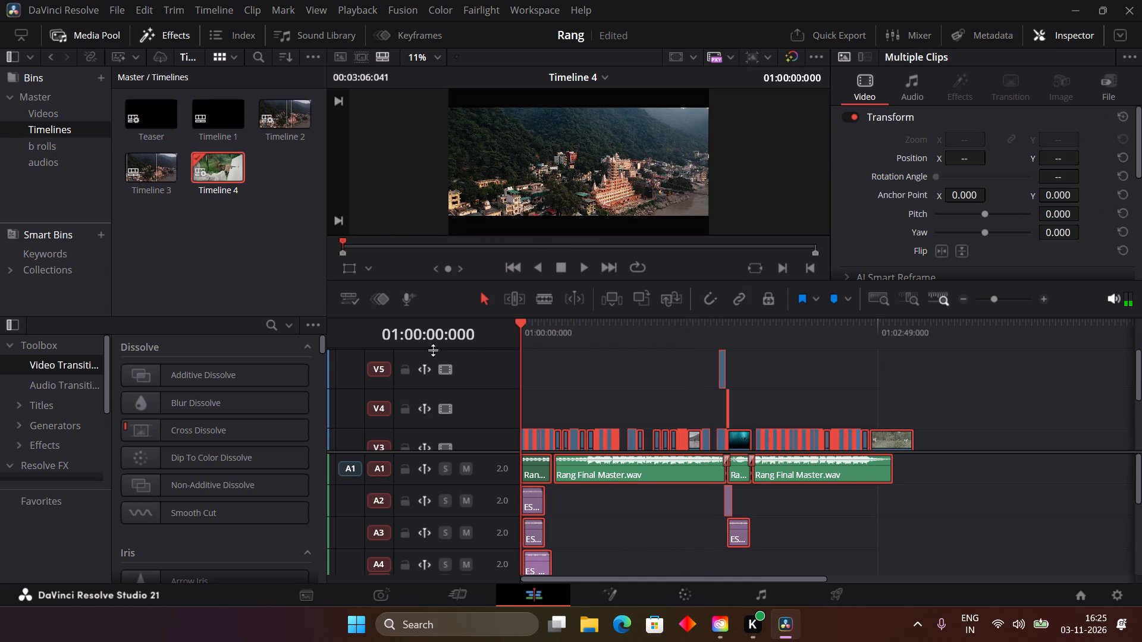
{"action": "key", "text": "ctrl+c"}
{"action": "left_click", "coordinate": [149, 109]}
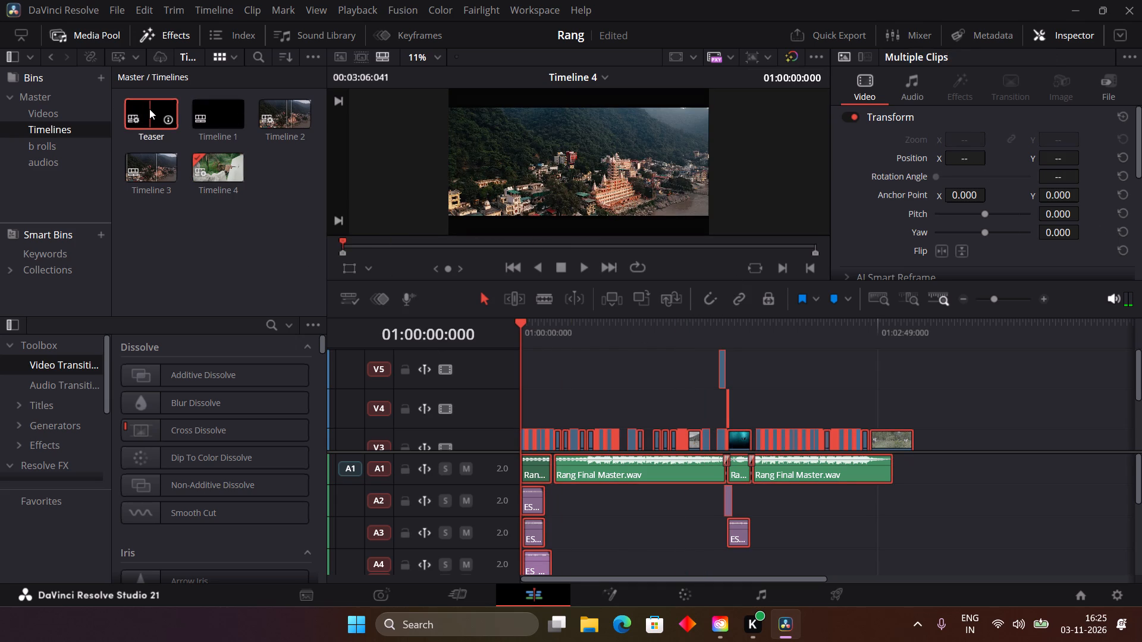
{"action": "double_click", "coordinate": [149, 109]}
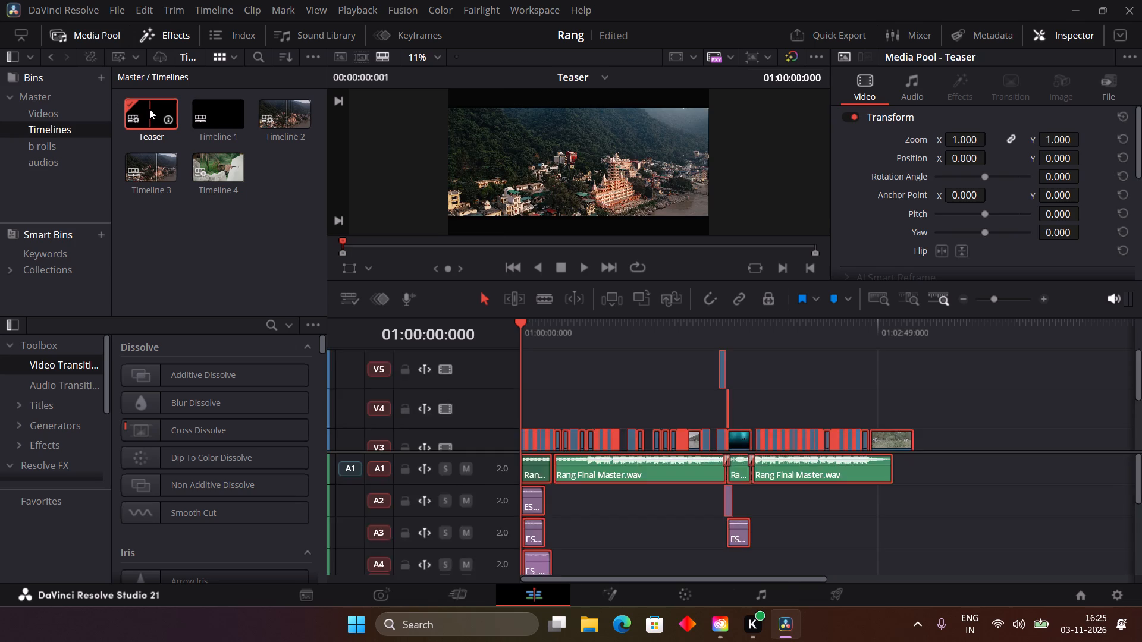
{"action": "key", "text": "ctrl+v"}
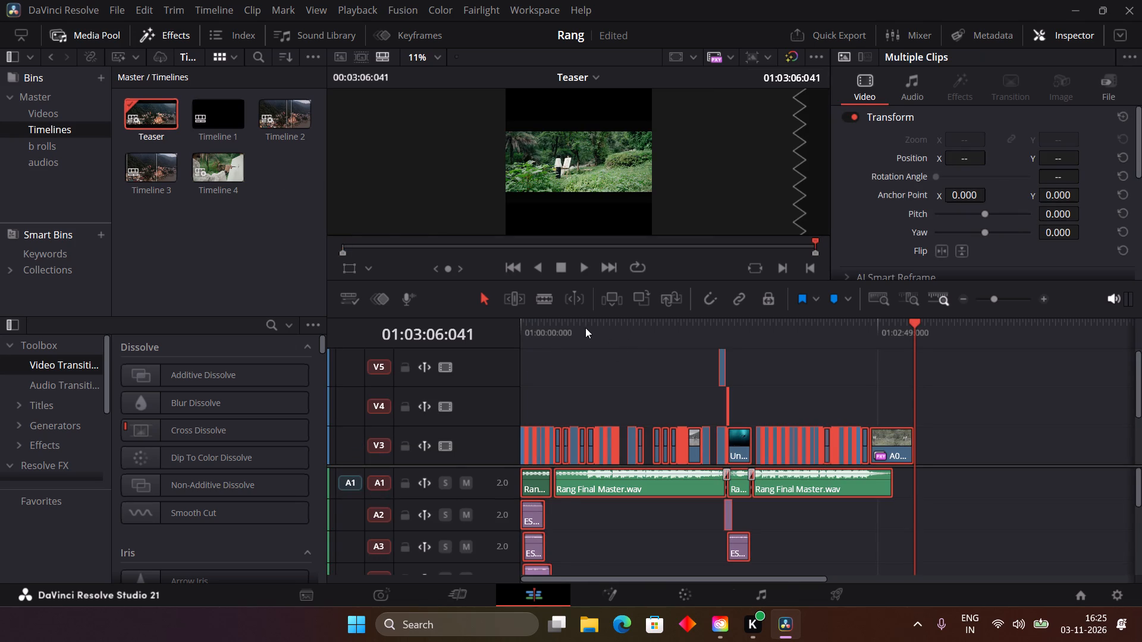
{"action": "left_click_drag", "start_coordinate": [585, 328], "coordinate": [699, 330]}
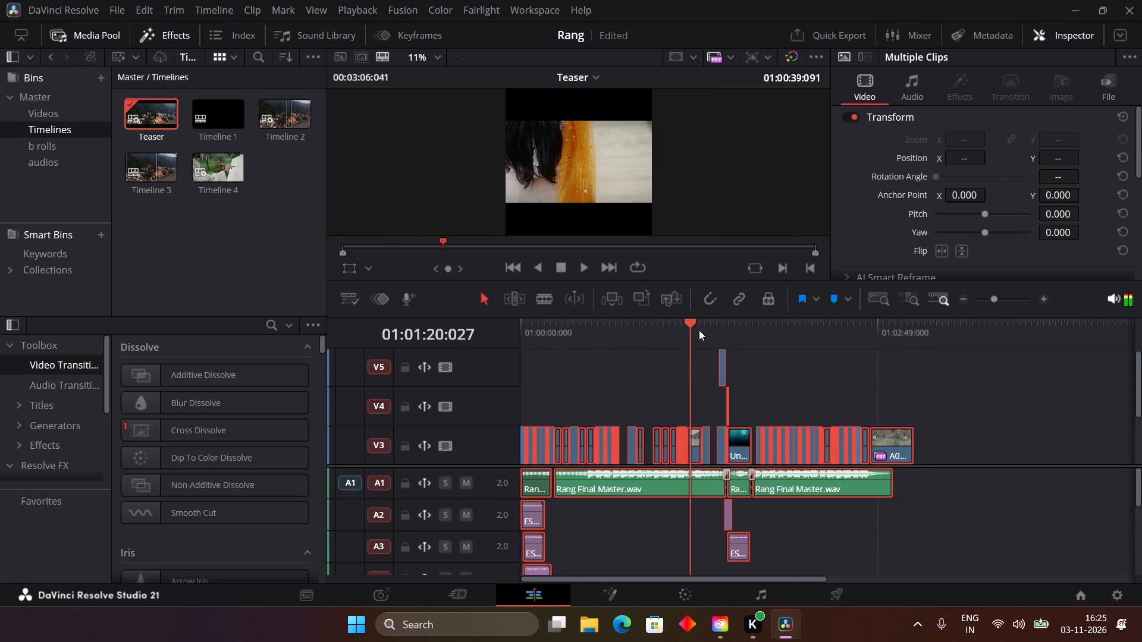
{"action": "left_click_drag", "start_coordinate": [699, 330], "coordinate": [492, 341]}
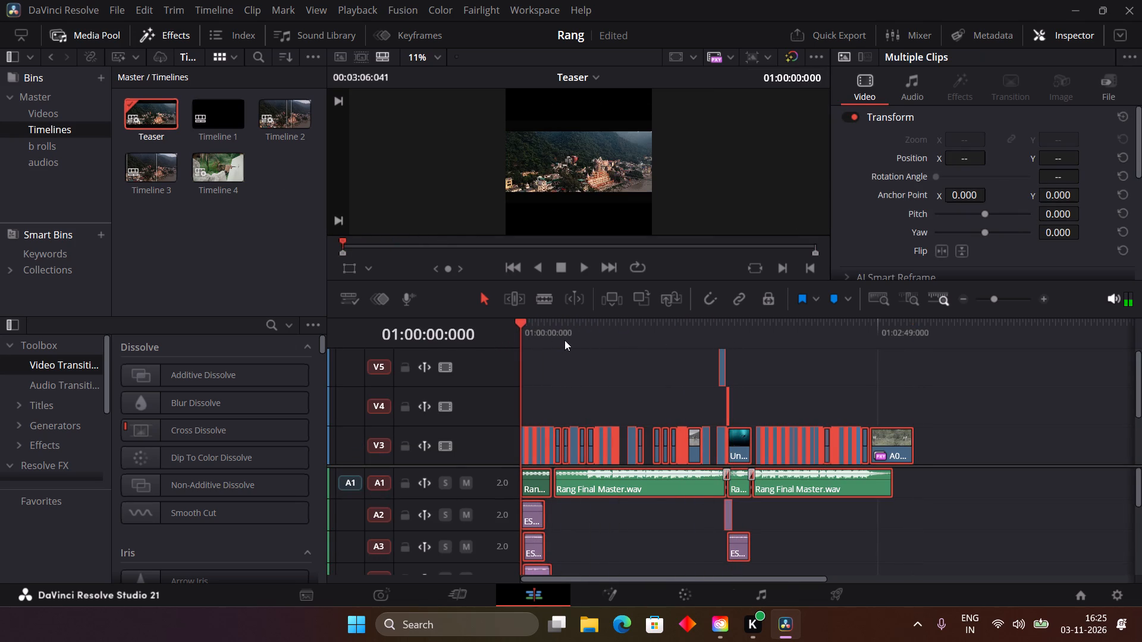
Open the project settings and examine the available timeline resolution presets in the master settings.
{"action": "left_click", "coordinate": [1116, 591]}
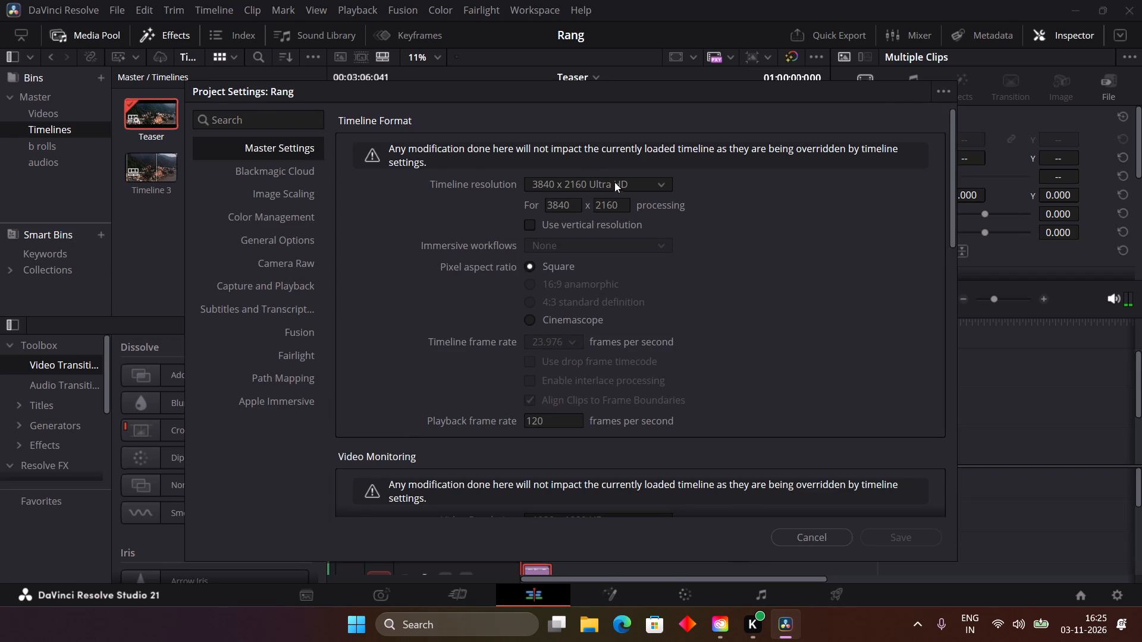
{"action": "left_click", "coordinate": [614, 183]}
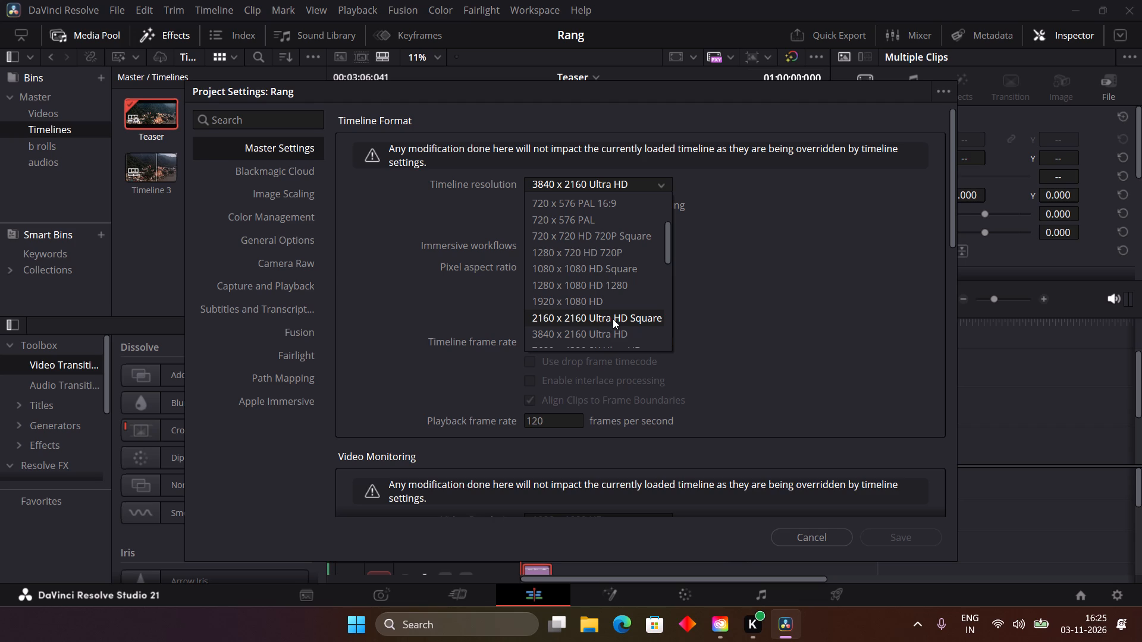
{"action": "scroll", "coordinate": [613, 319], "scroll_direction": "down", "scroll_amount": 2}
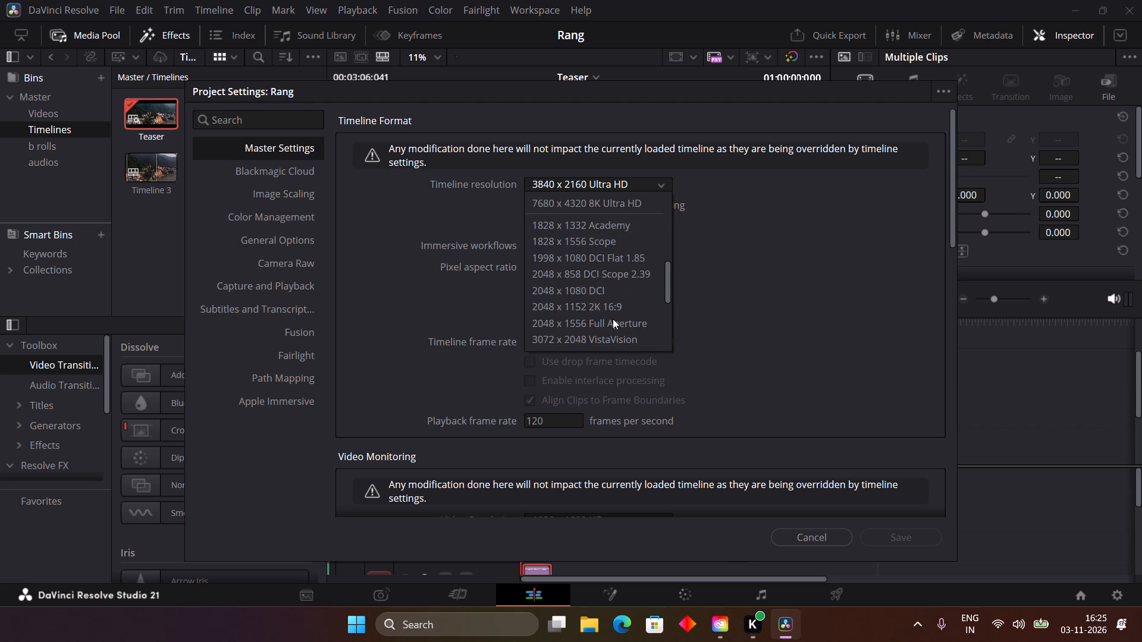
{"action": "scroll", "coordinate": [613, 319], "scroll_direction": "down", "scroll_amount": 2}
{"action": "scroll", "coordinate": [613, 319], "scroll_direction": "up", "scroll_amount": 5}
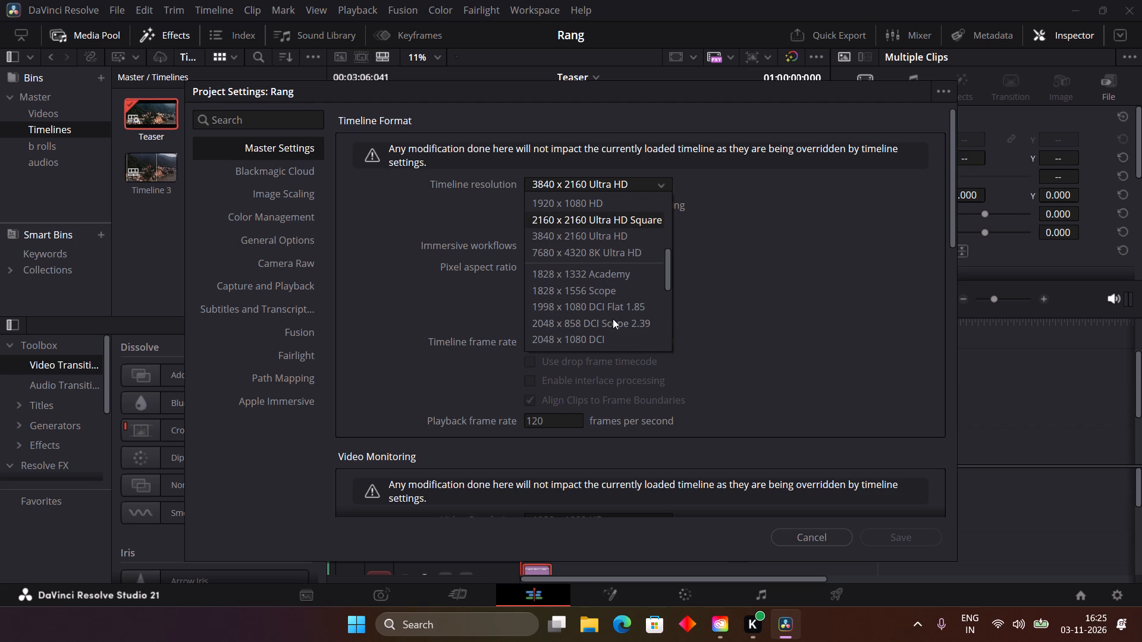
{"action": "scroll", "coordinate": [613, 319], "scroll_direction": "up", "scroll_amount": 3}
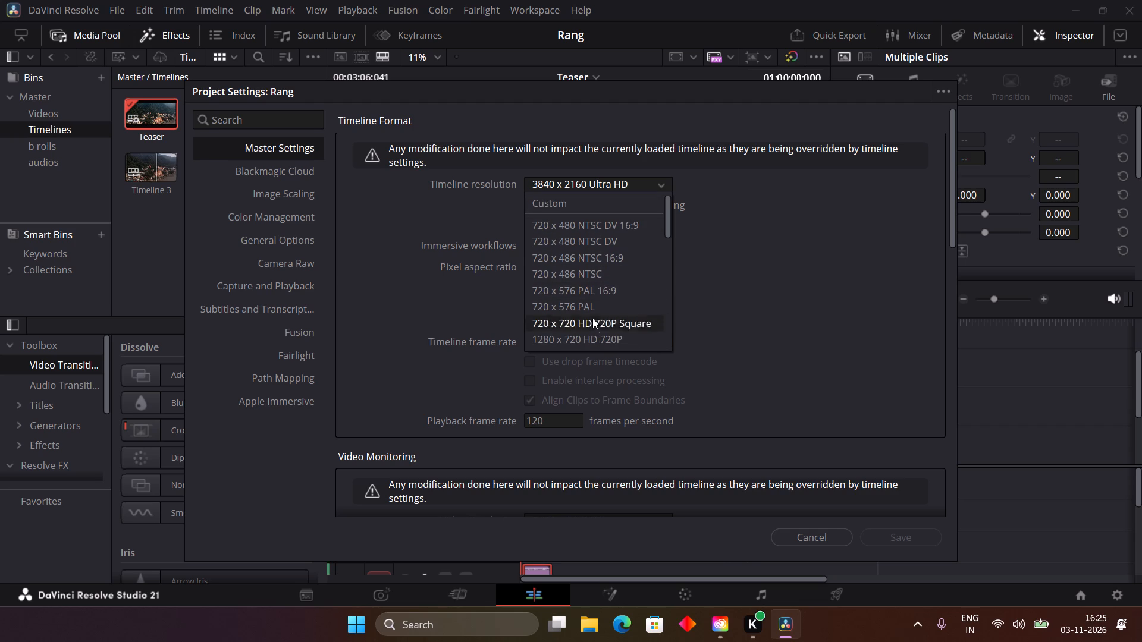
{"action": "scroll", "coordinate": [599, 341], "scroll_direction": "down", "scroll_amount": 2}
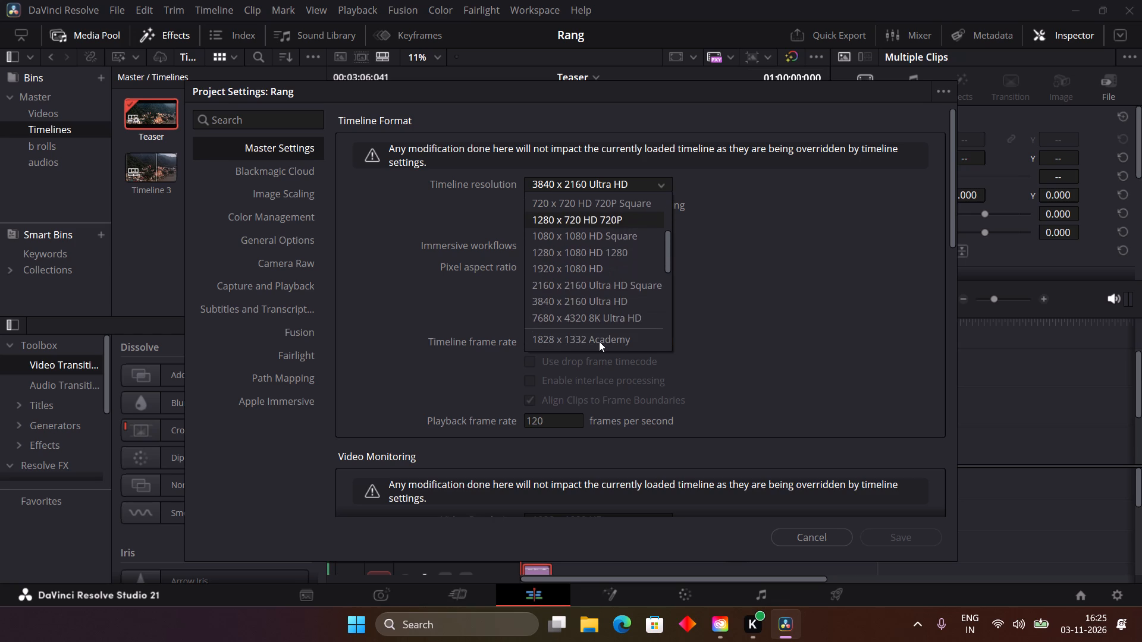
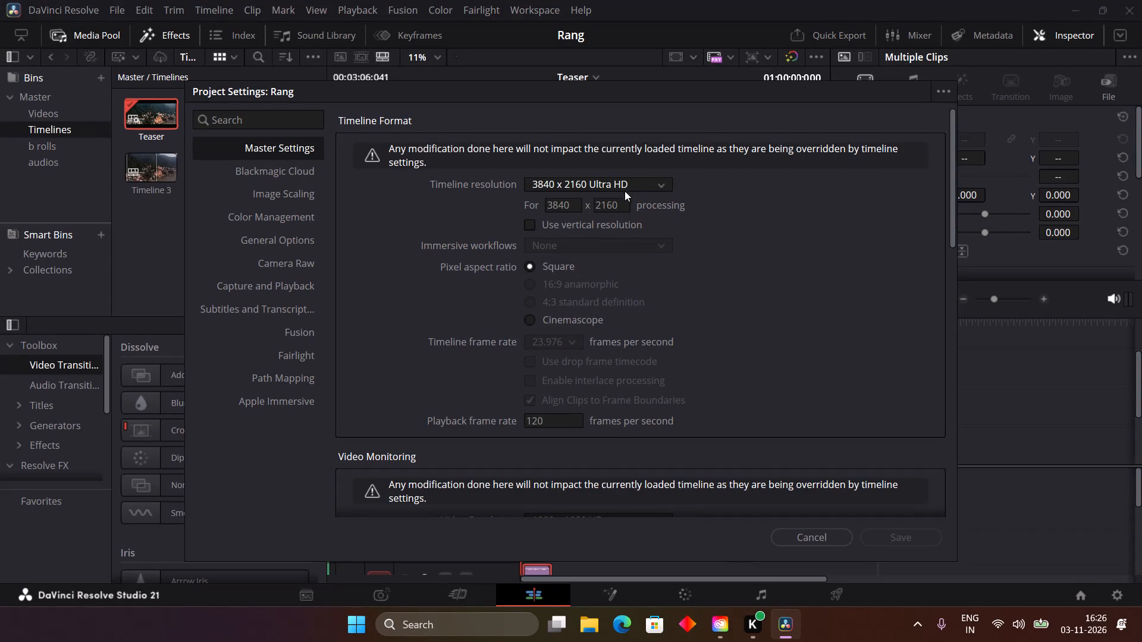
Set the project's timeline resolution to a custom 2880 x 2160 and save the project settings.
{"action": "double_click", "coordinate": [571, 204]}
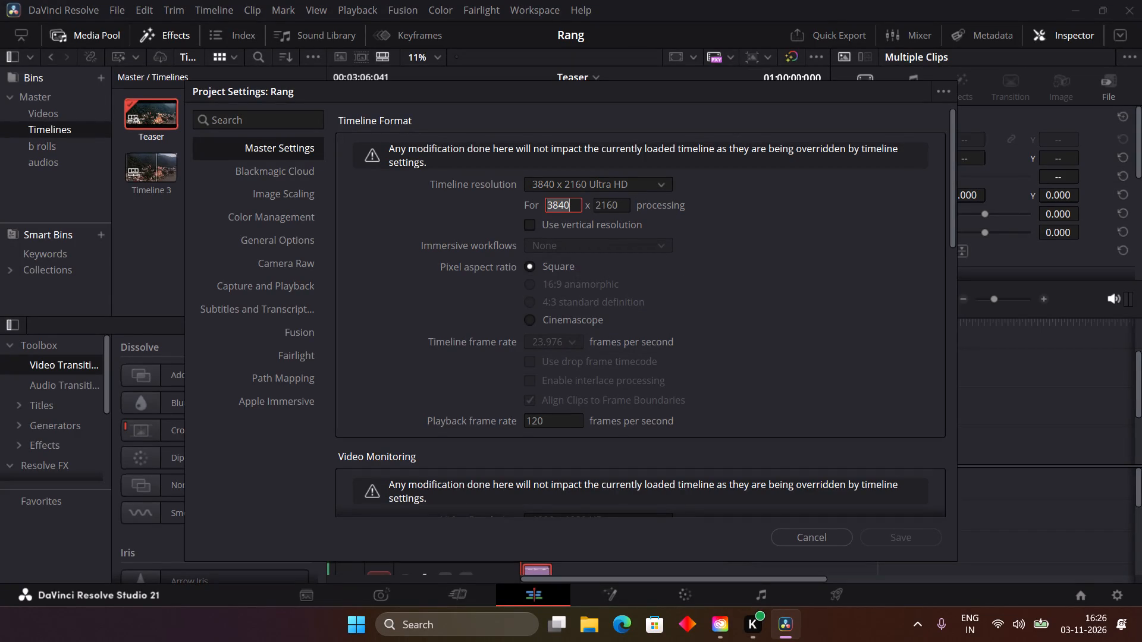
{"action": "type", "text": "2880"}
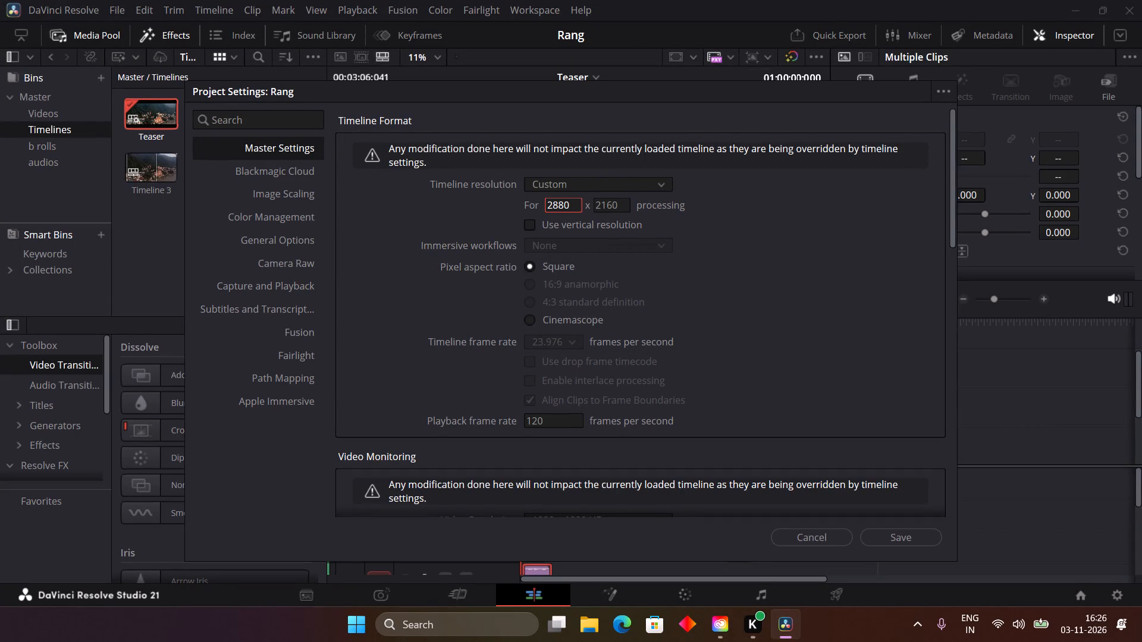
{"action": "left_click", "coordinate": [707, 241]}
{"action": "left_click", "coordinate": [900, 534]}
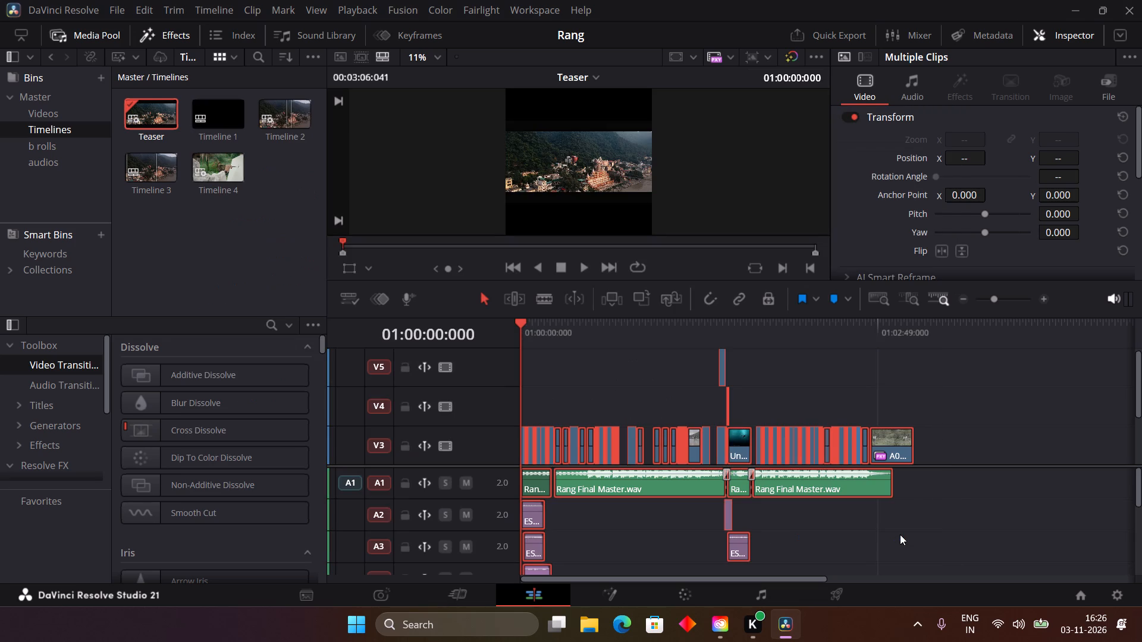
Scrub through the opening half of the Teaser timeline, return to its start, and review the project's timeline format settings.
{"action": "left_click_drag", "start_coordinate": [572, 325], "coordinate": [699, 330]}
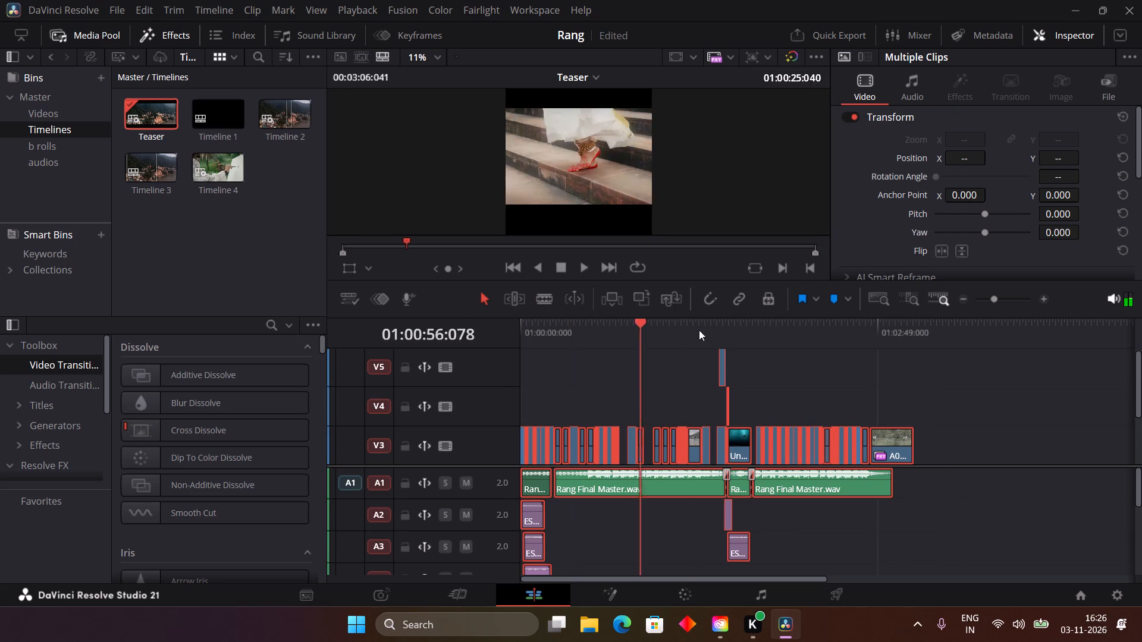
{"action": "left_click_drag", "start_coordinate": [699, 330], "coordinate": [582, 333]}
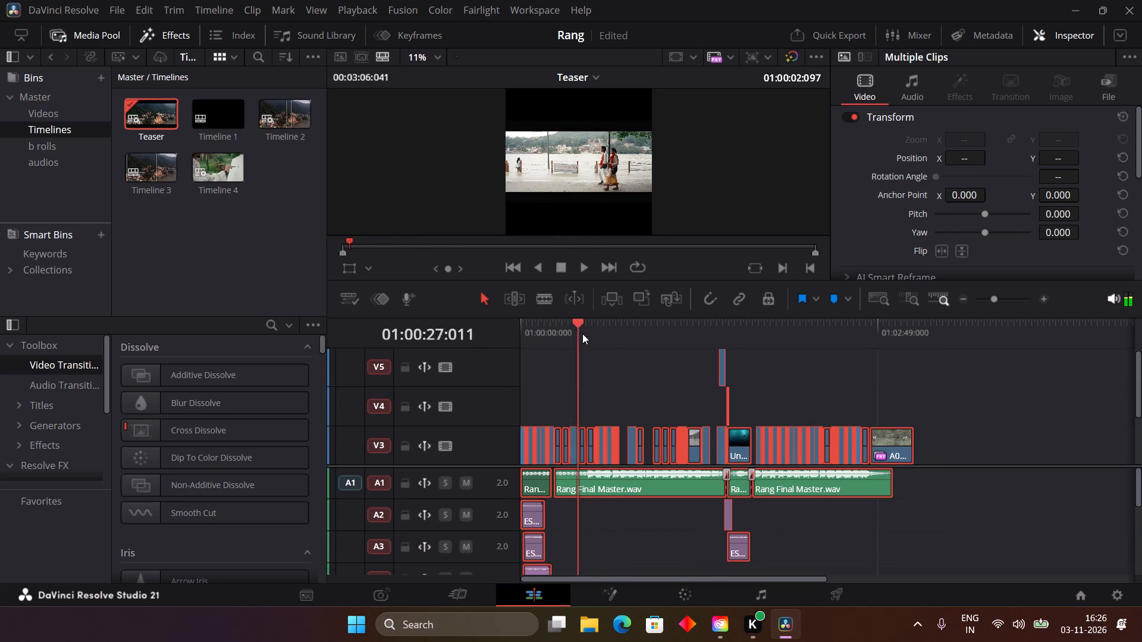
{"action": "left_click_drag", "start_coordinate": [582, 333], "coordinate": [483, 348]}
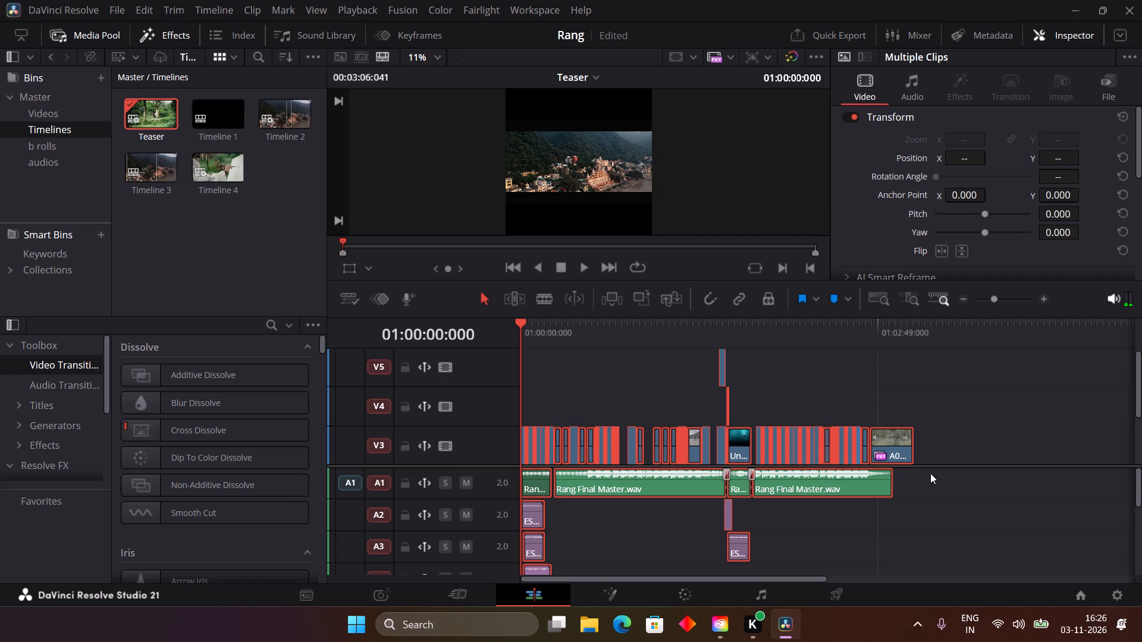
{"action": "left_click", "coordinate": [1117, 598]}
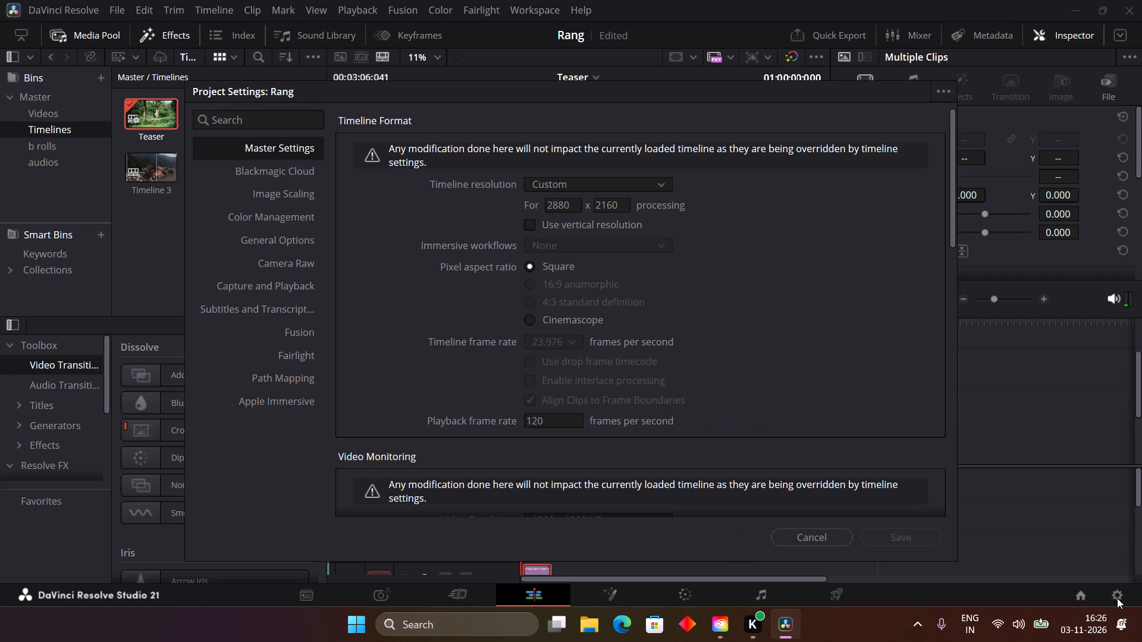
{"action": "left_click", "coordinate": [814, 539]}
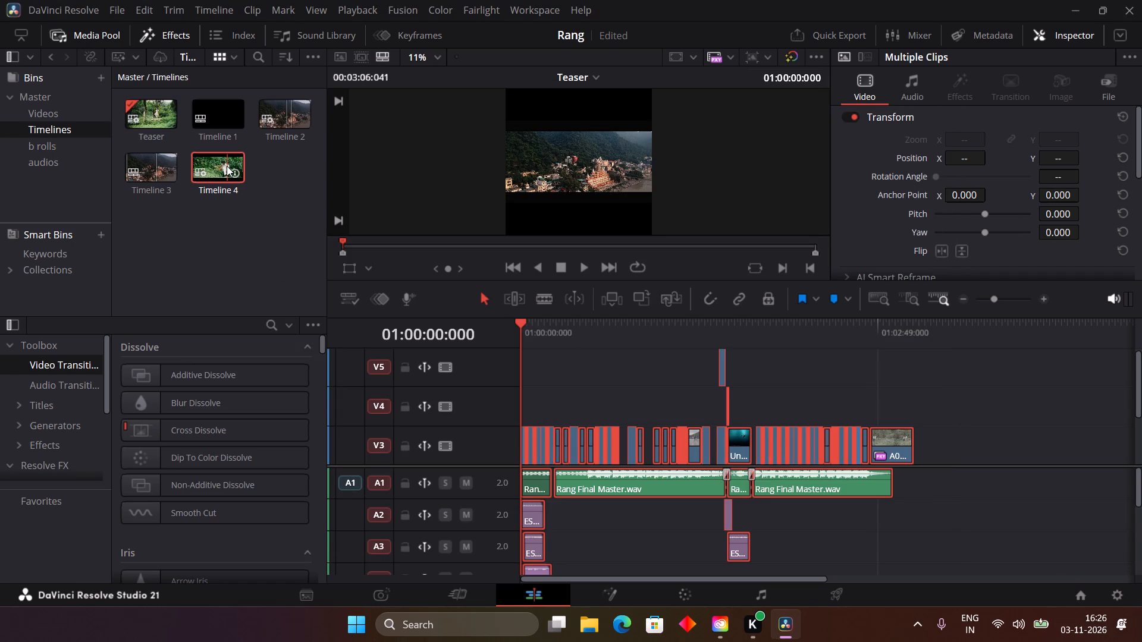
Open Timeline 4, scrub through it, review the project's timeline format settings, and compare its framing with the Teaser timeline.
{"action": "left_click", "coordinate": [227, 166]}
{"action": "double_click", "coordinate": [227, 166]}
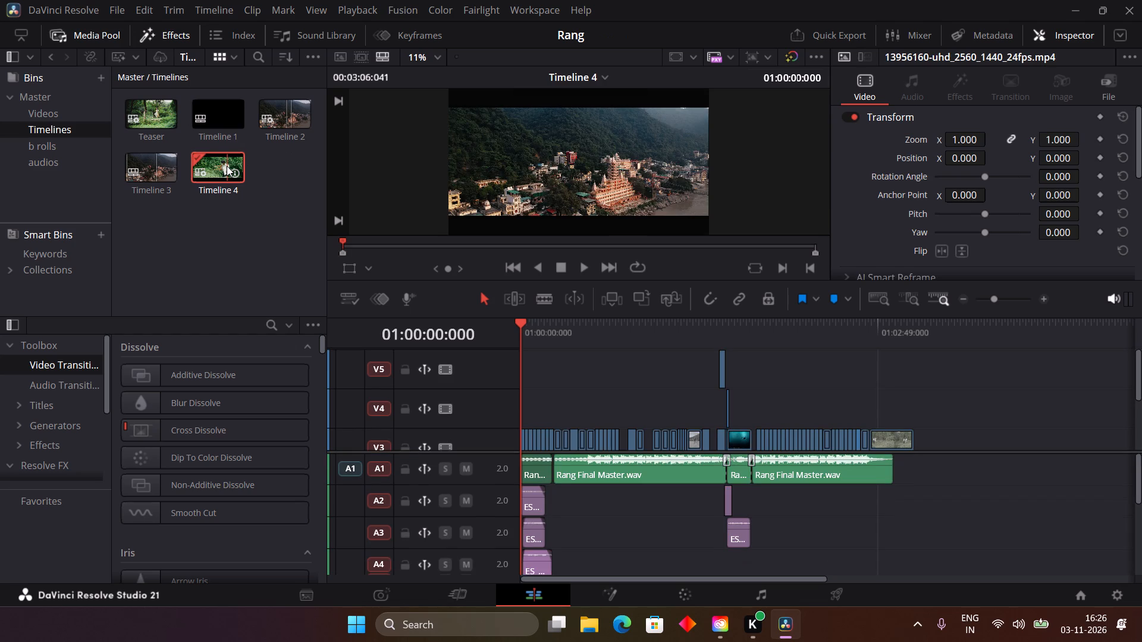
{"action": "left_click_drag", "start_coordinate": [730, 332], "coordinate": [487, 332]}
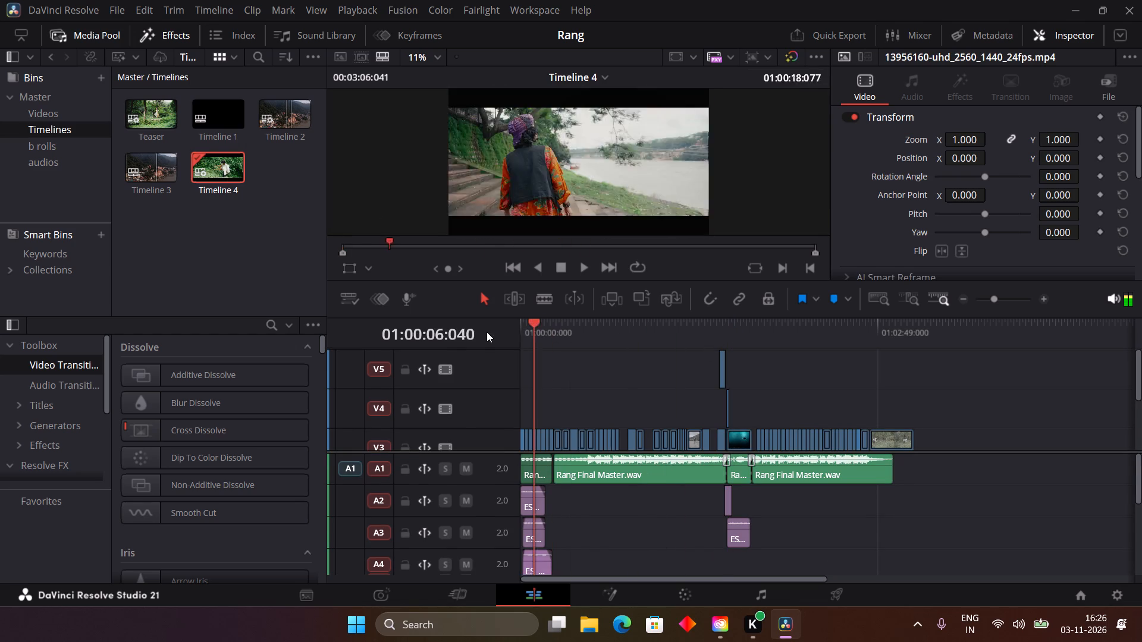
{"action": "left_click_drag", "start_coordinate": [487, 332], "coordinate": [480, 363]}
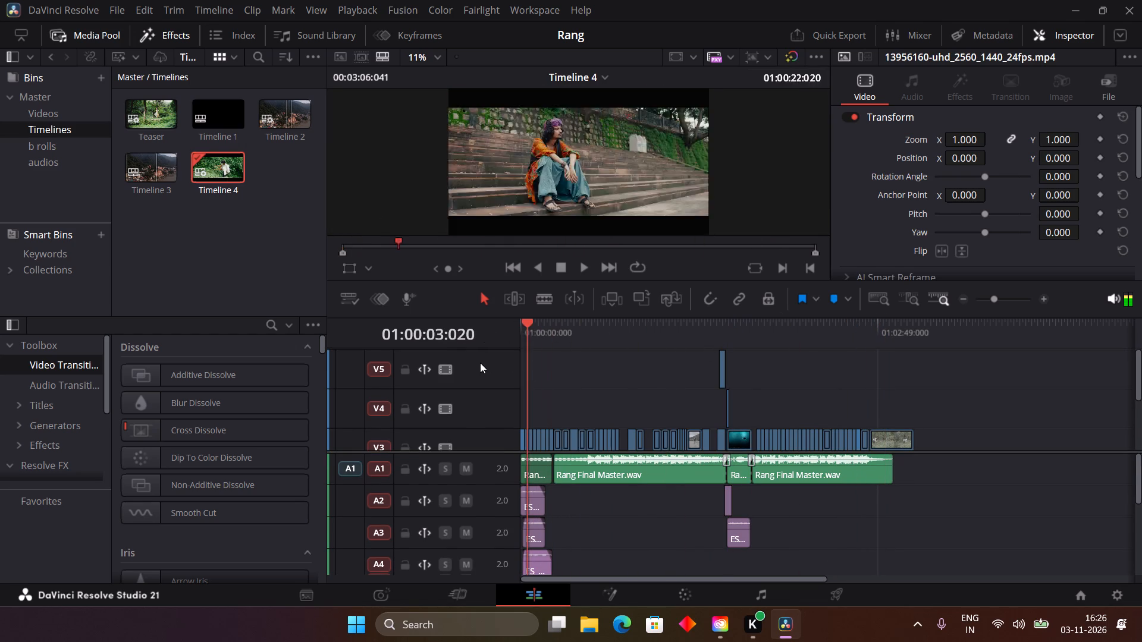
{"action": "left_click_drag", "start_coordinate": [480, 363], "coordinate": [478, 362]}
{"action": "left_click", "coordinate": [1119, 597]}
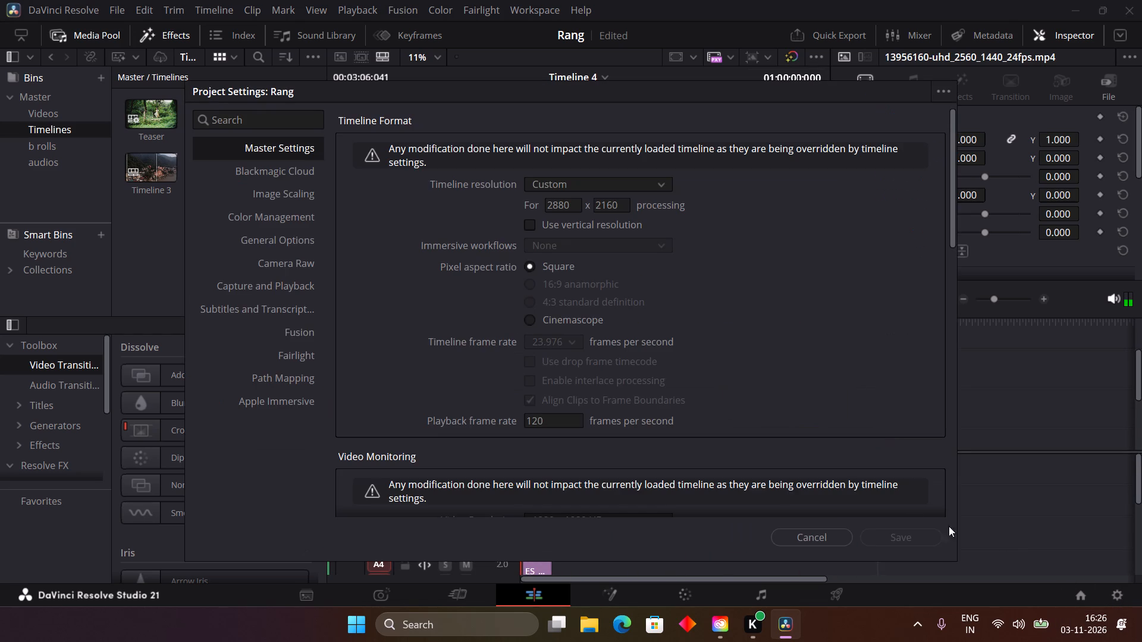
{"action": "left_click", "coordinate": [815, 537]}
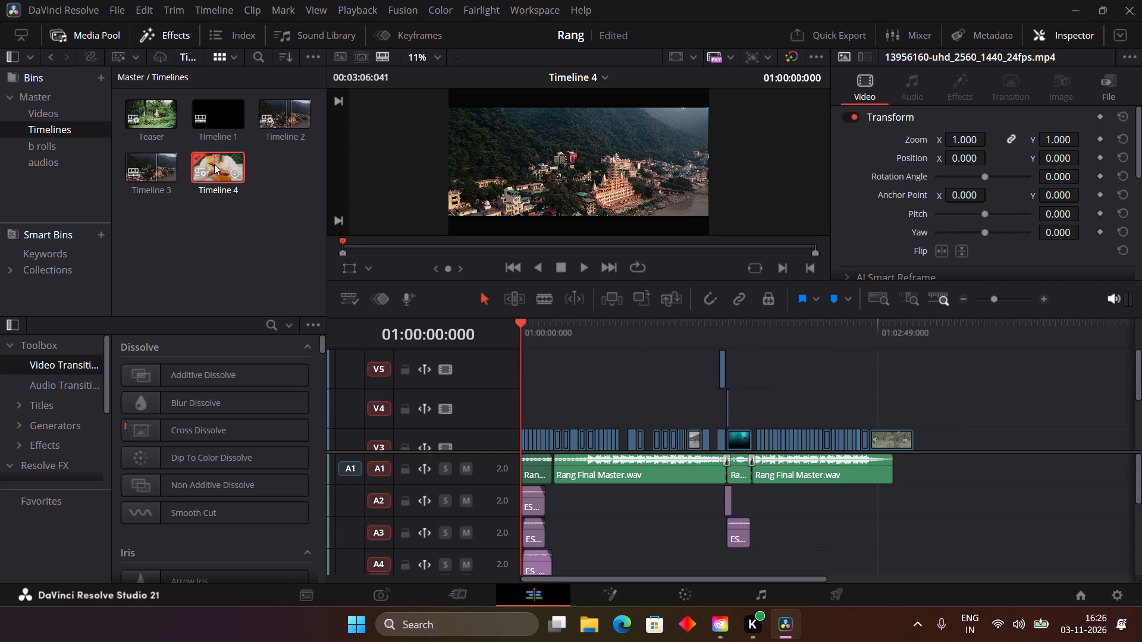
{"action": "double_click", "coordinate": [152, 112]}
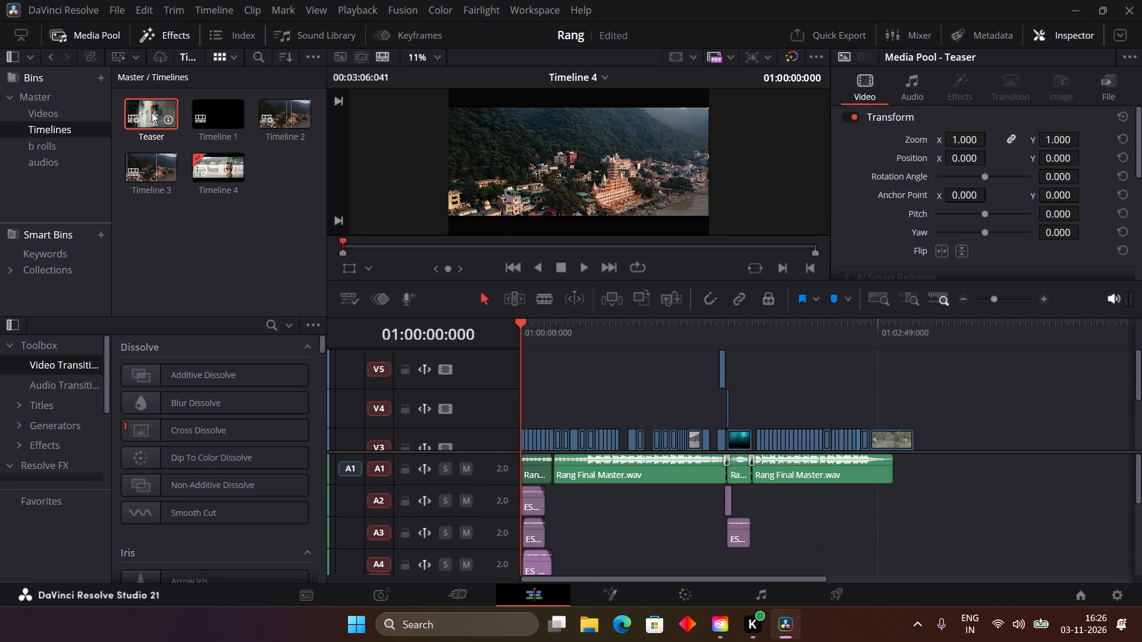
{"action": "double_click", "coordinate": [207, 167]}
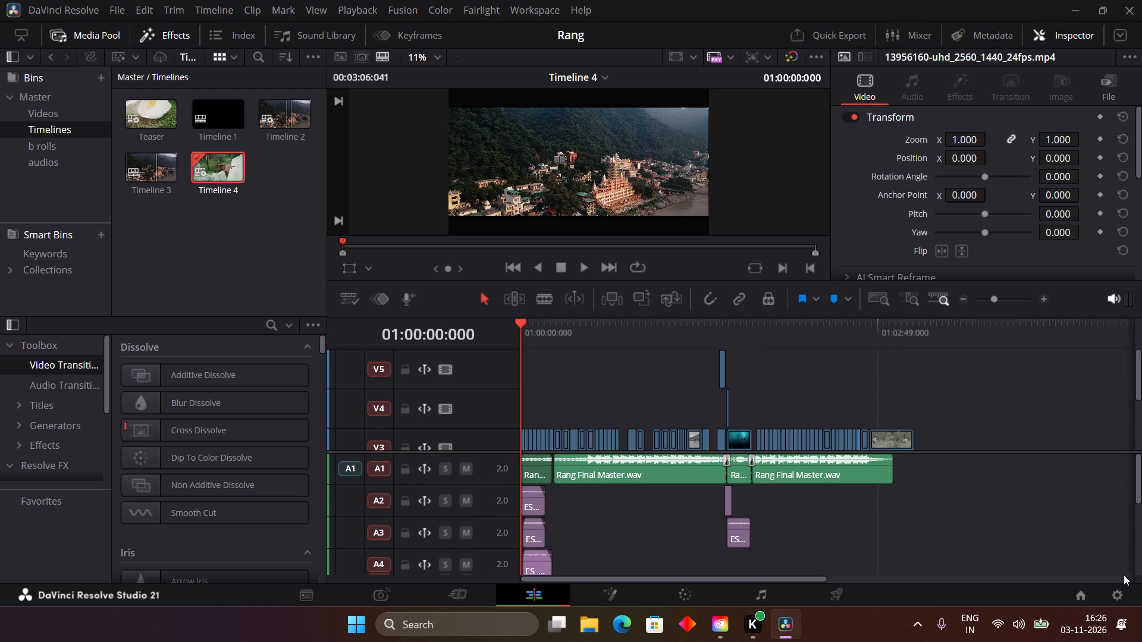
Set the project's timeline resolution to 3840 x 2160 Ultra HD, save it, and reopen the project settings to check.
{"action": "left_click", "coordinate": [1119, 598]}
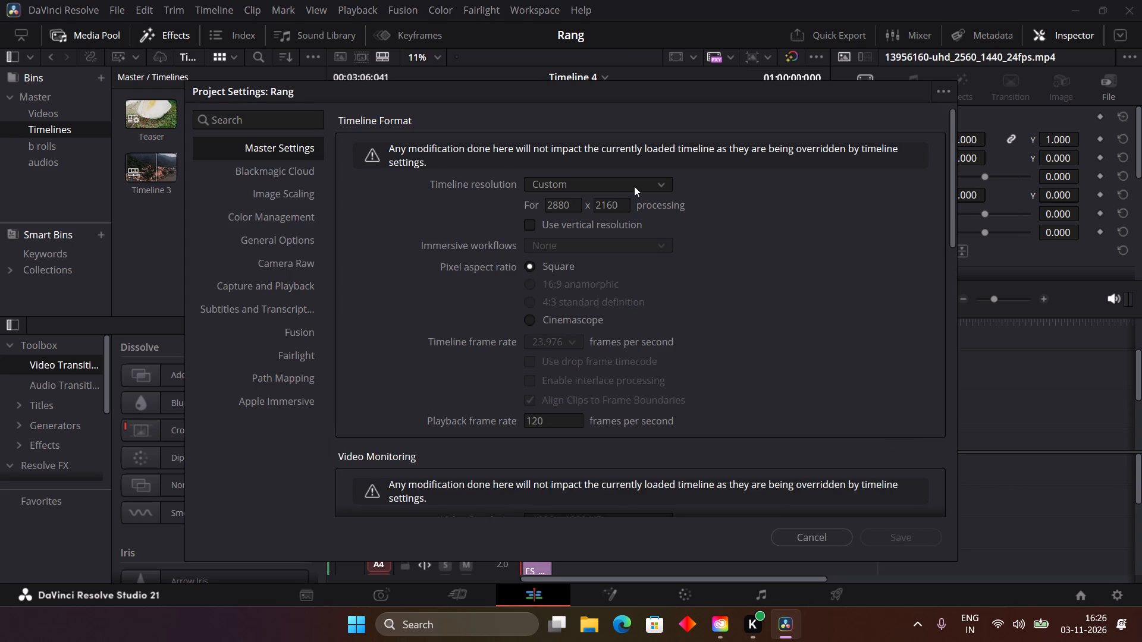
{"action": "left_click", "coordinate": [634, 186]}
{"action": "left_click", "coordinate": [634, 186]}
{"action": "left_click", "coordinate": [634, 186]}
{"action": "scroll", "coordinate": [617, 278], "scroll_direction": "right", "scroll_amount": 1}
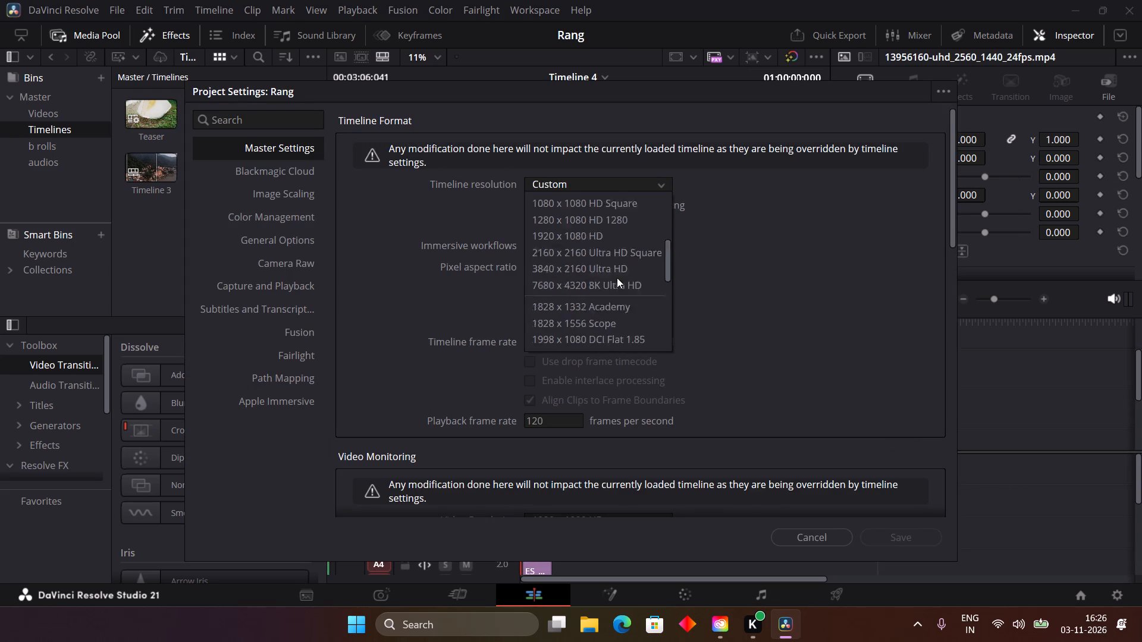
{"action": "scroll", "coordinate": [617, 278], "scroll_direction": "right", "scroll_amount": 2}
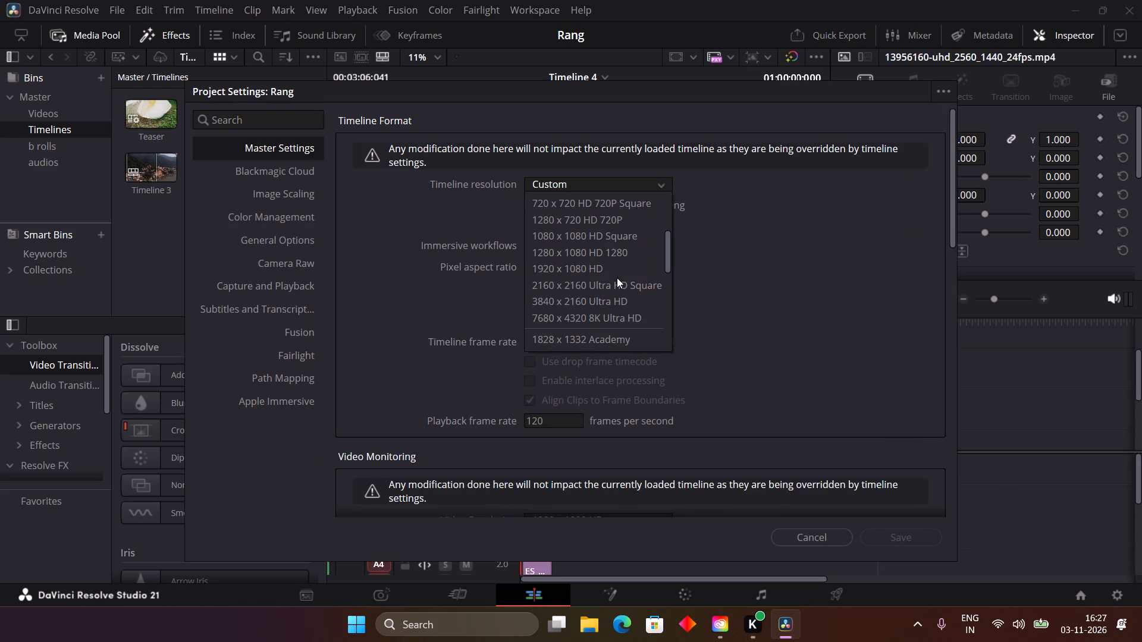
{"action": "scroll", "coordinate": [617, 278], "scroll_direction": "right", "scroll_amount": 1}
{"action": "left_click", "coordinate": [604, 301]}
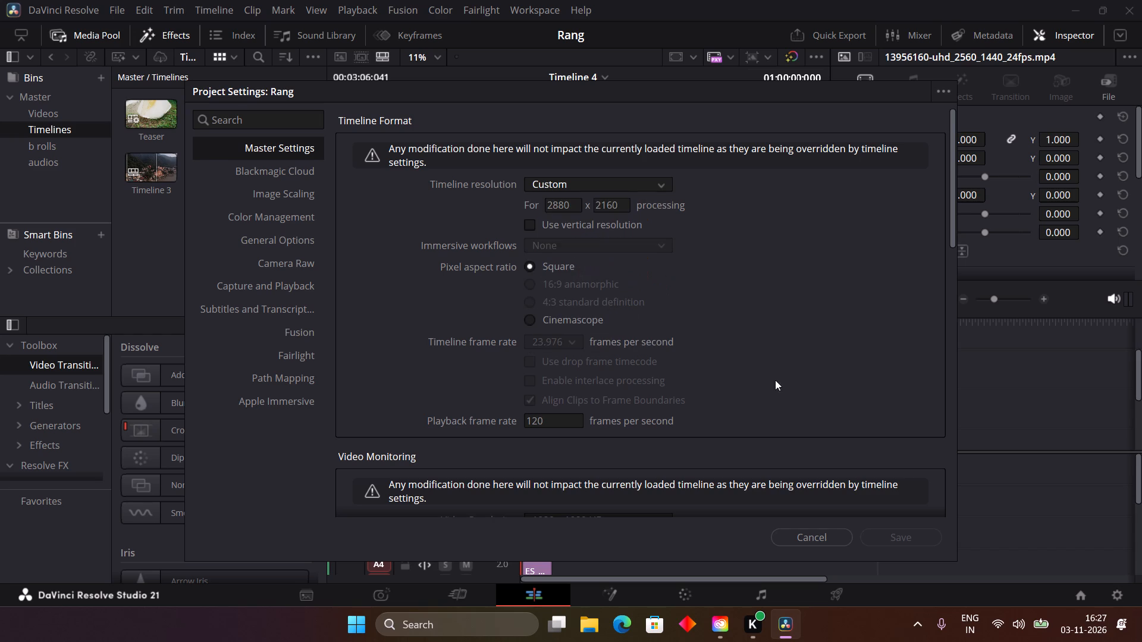
{"action": "left_click", "coordinate": [884, 539]}
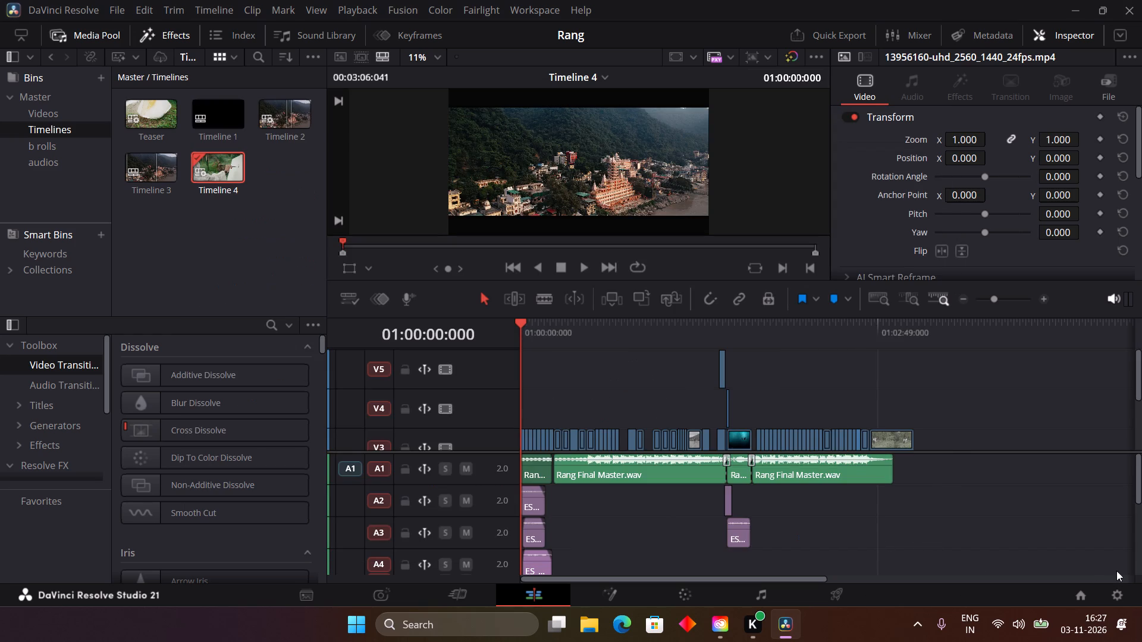
{"action": "left_click", "coordinate": [1112, 594]}
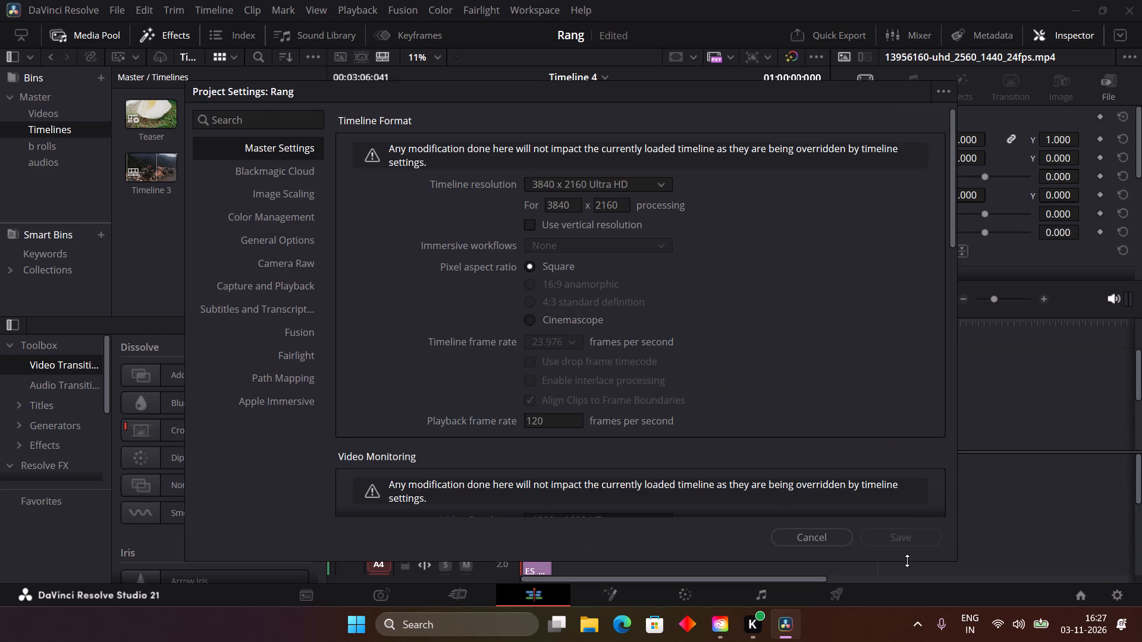
{"action": "left_click", "coordinate": [807, 534]}
Delete the Teaser timeline from the Timelines bin.
{"action": "left_click", "coordinate": [163, 105]}
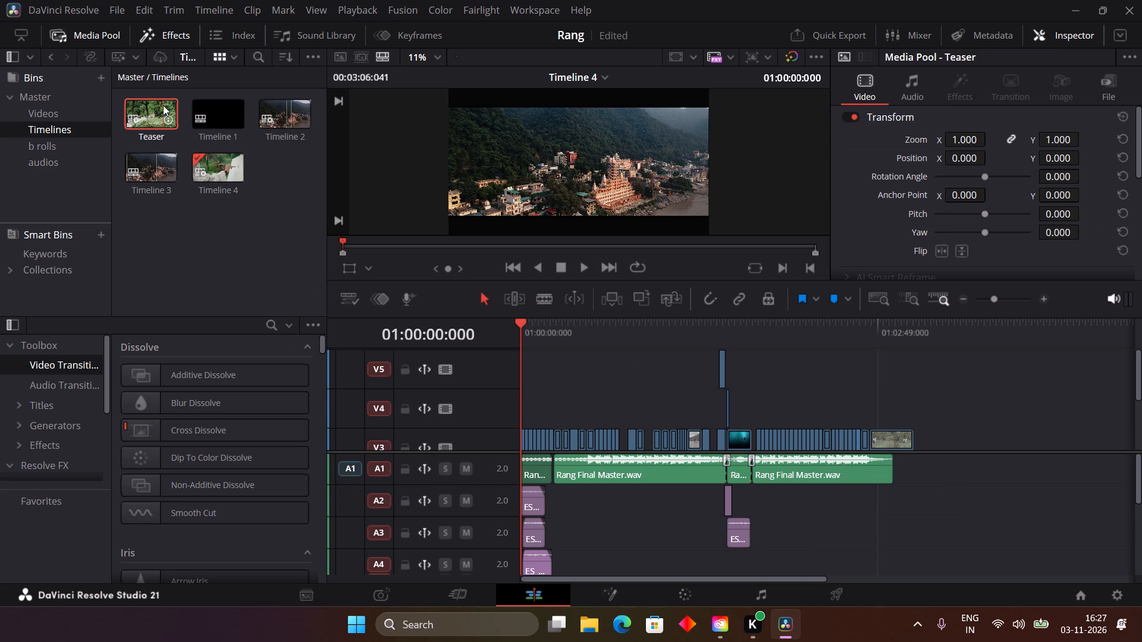
{"action": "key", "text": "Delete"}
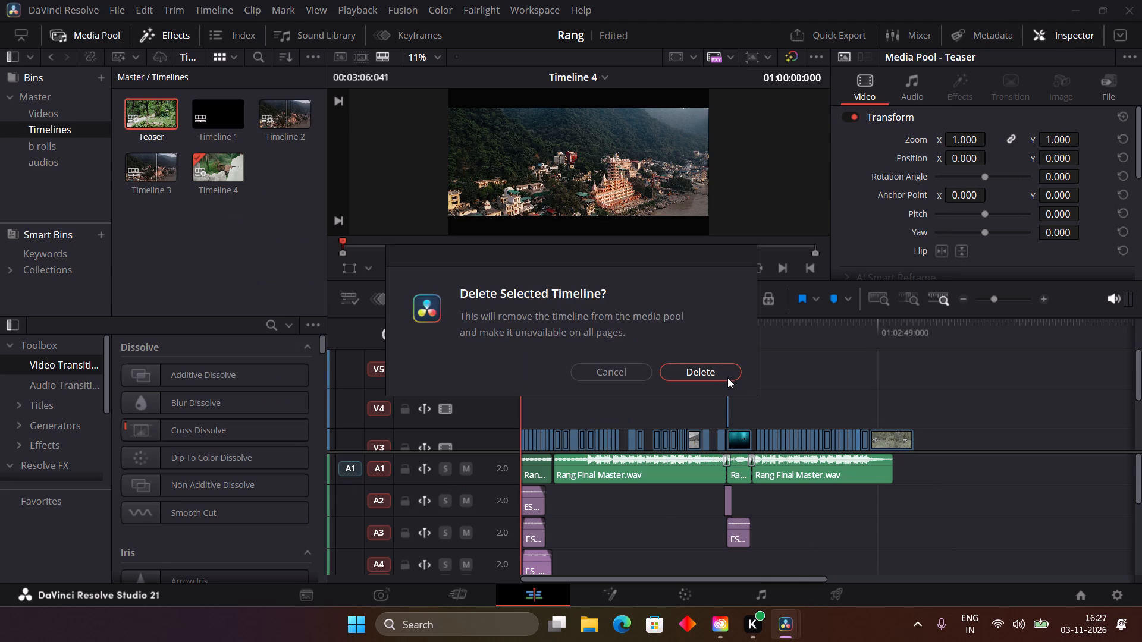
{"action": "left_click", "coordinate": [727, 377]}
Start a new timeline named Teaser in the Timelines bin, with its own settings instead of the project settings.
{"action": "right_click", "coordinate": [182, 248]}
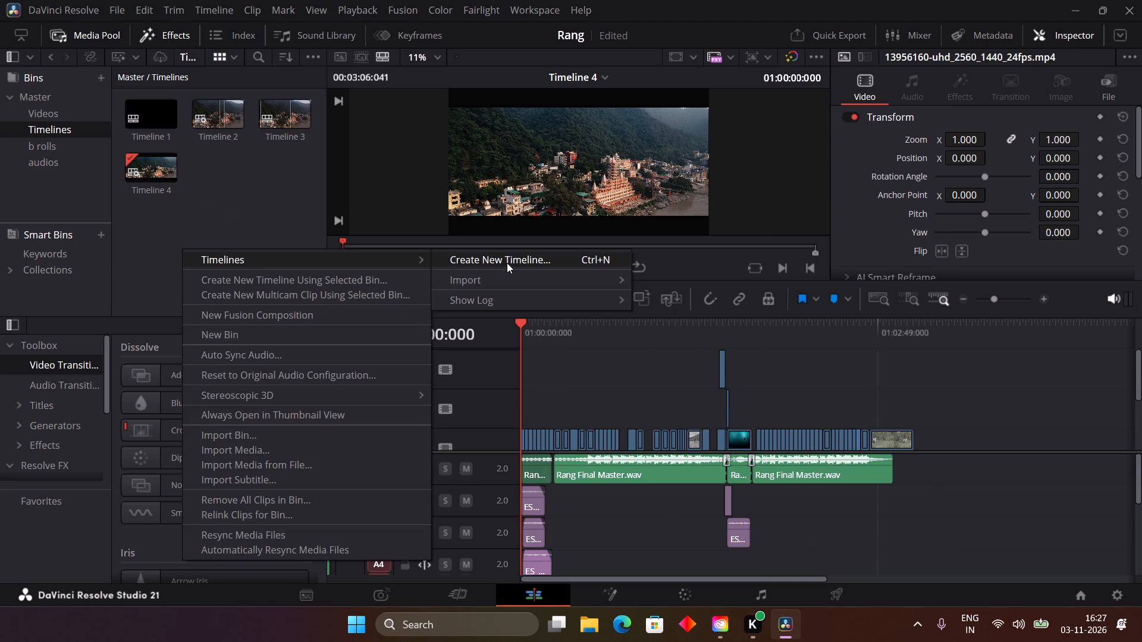
{"action": "left_click", "coordinate": [507, 263]}
{"action": "type", "text": "Teaser"}
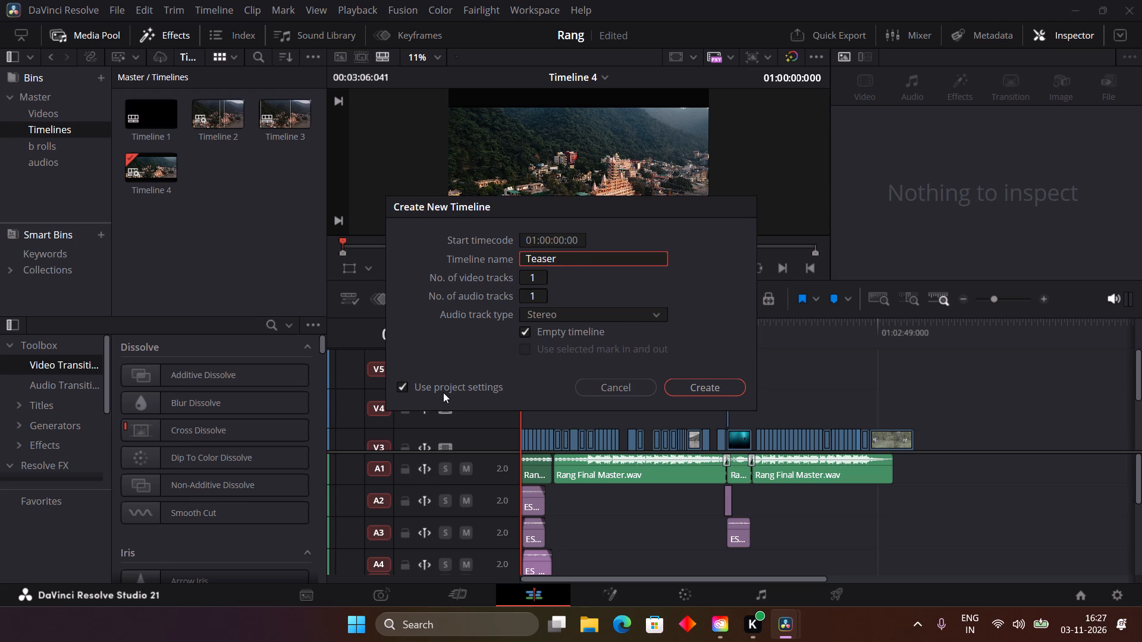
{"action": "left_click", "coordinate": [442, 391]}
Set the new Teaser timeline's format to a custom resolution of 2880 x 2160.
{"action": "left_click", "coordinate": [532, 239]}
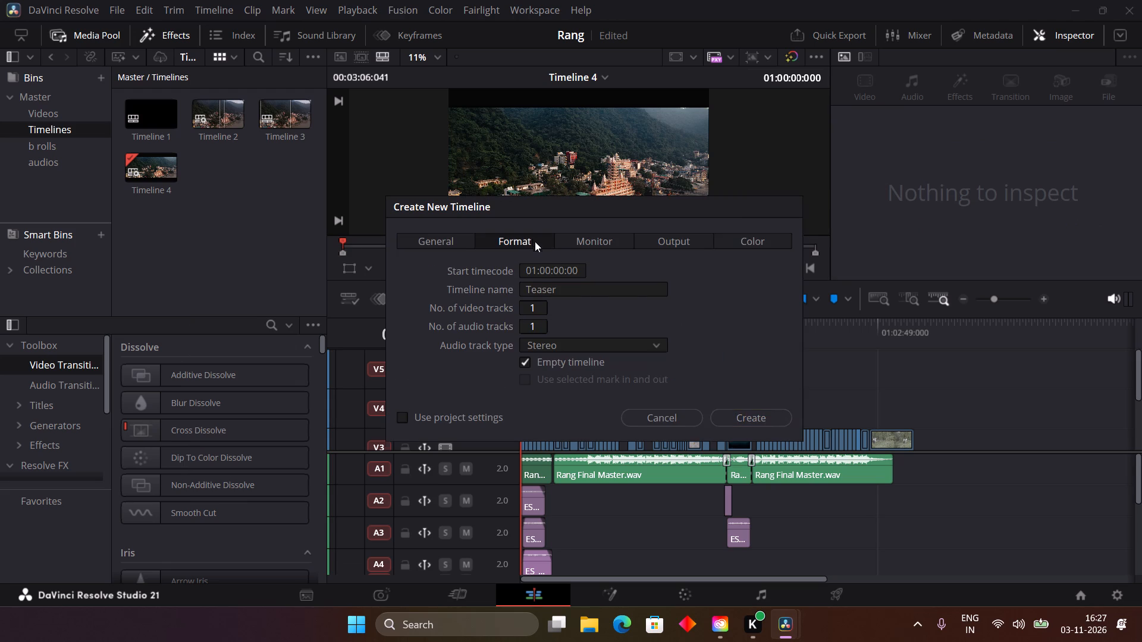
{"action": "left_click", "coordinate": [603, 275]}
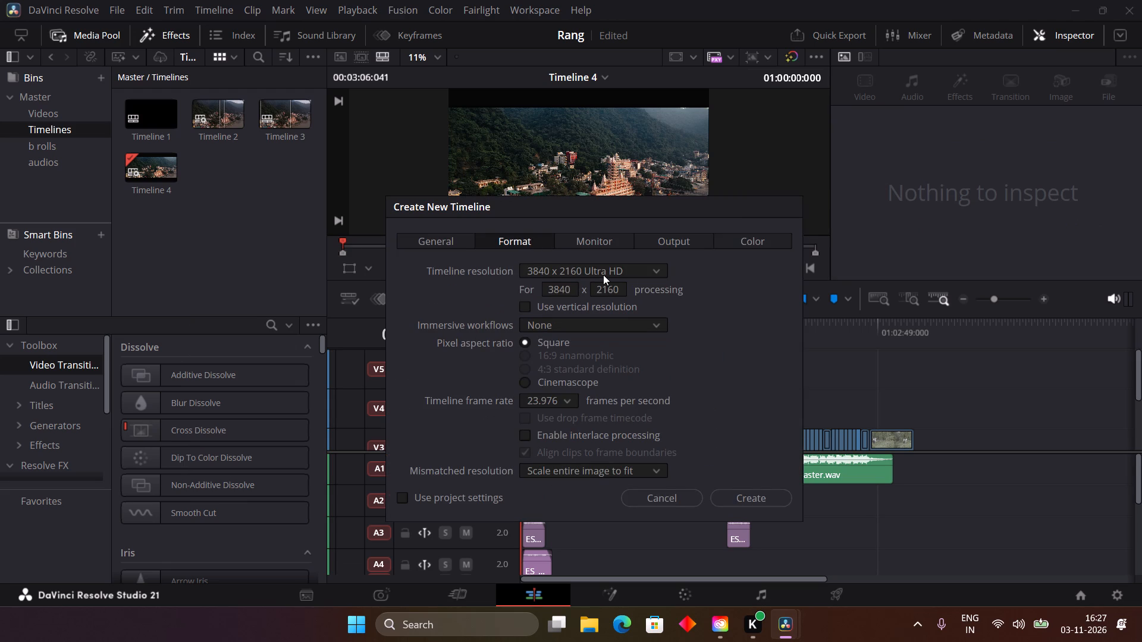
{"action": "scroll", "coordinate": [592, 401], "scroll_direction": "down", "scroll_amount": 3}
{"action": "scroll", "coordinate": [592, 401], "scroll_direction": "up", "scroll_amount": 1}
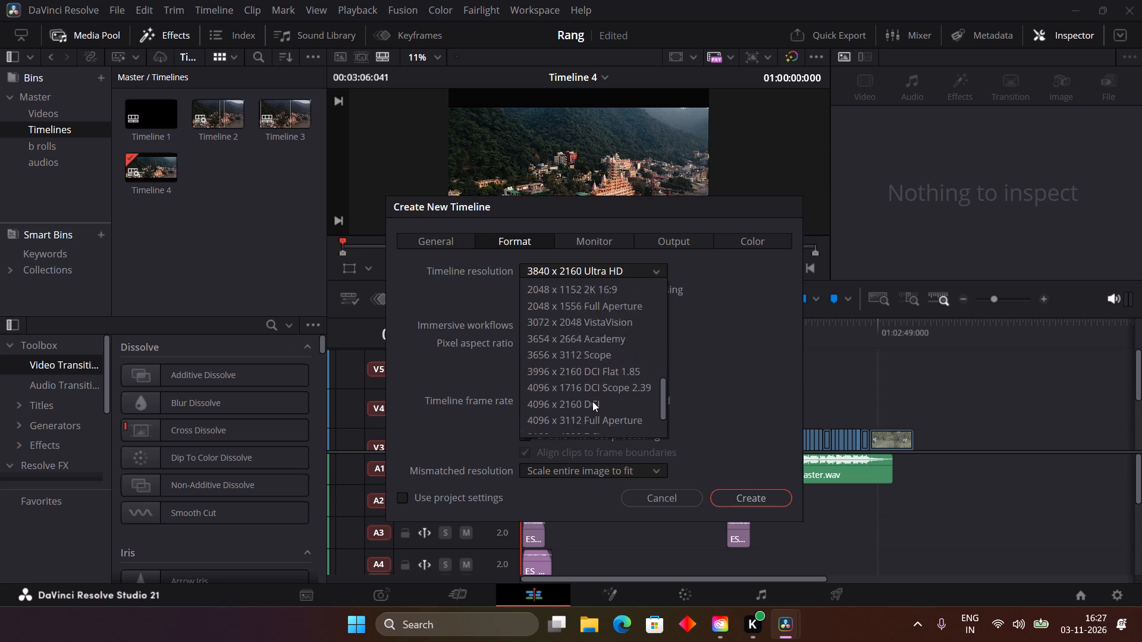
{"action": "scroll", "coordinate": [592, 401], "scroll_direction": "up", "scroll_amount": 3}
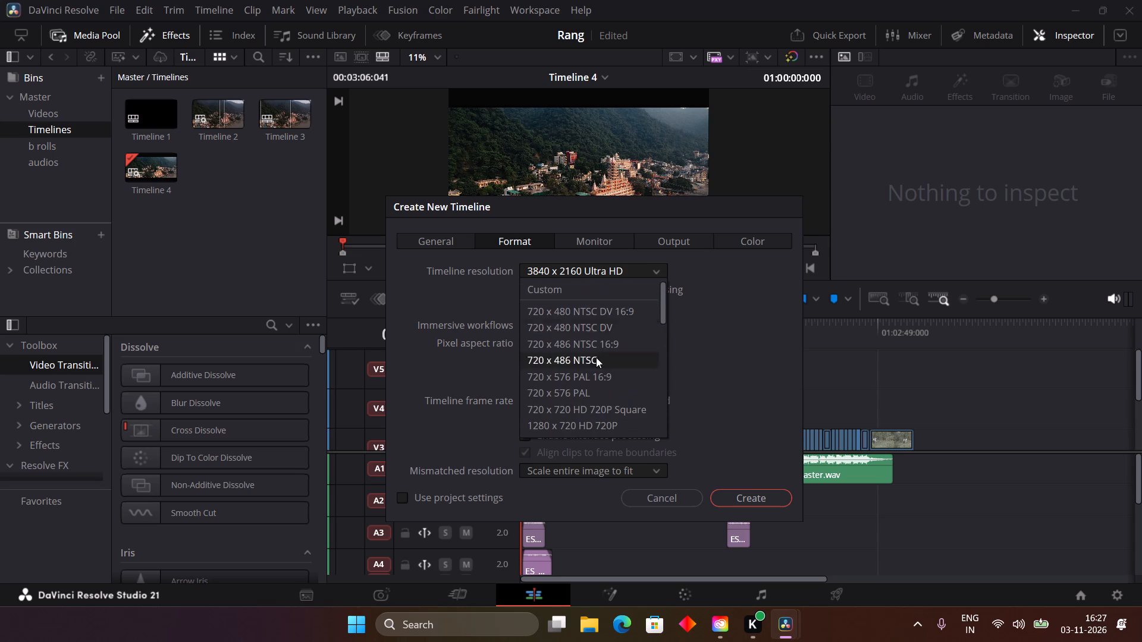
{"action": "left_click", "coordinate": [727, 272]}
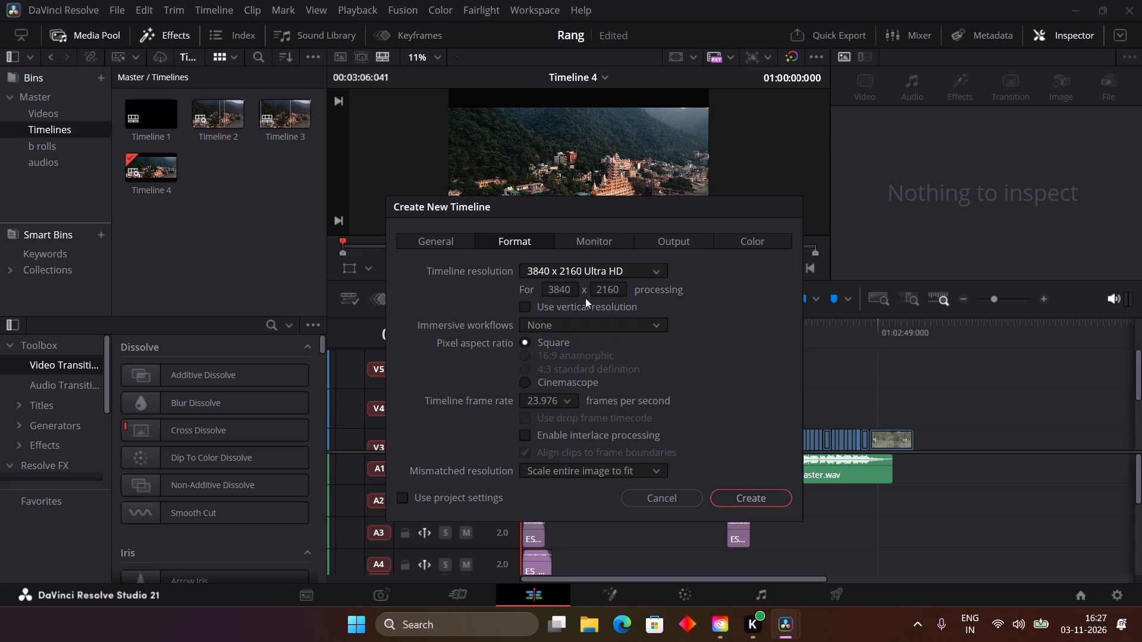
{"action": "double_click", "coordinate": [558, 288]}
{"action": "type", "text": "2880"}
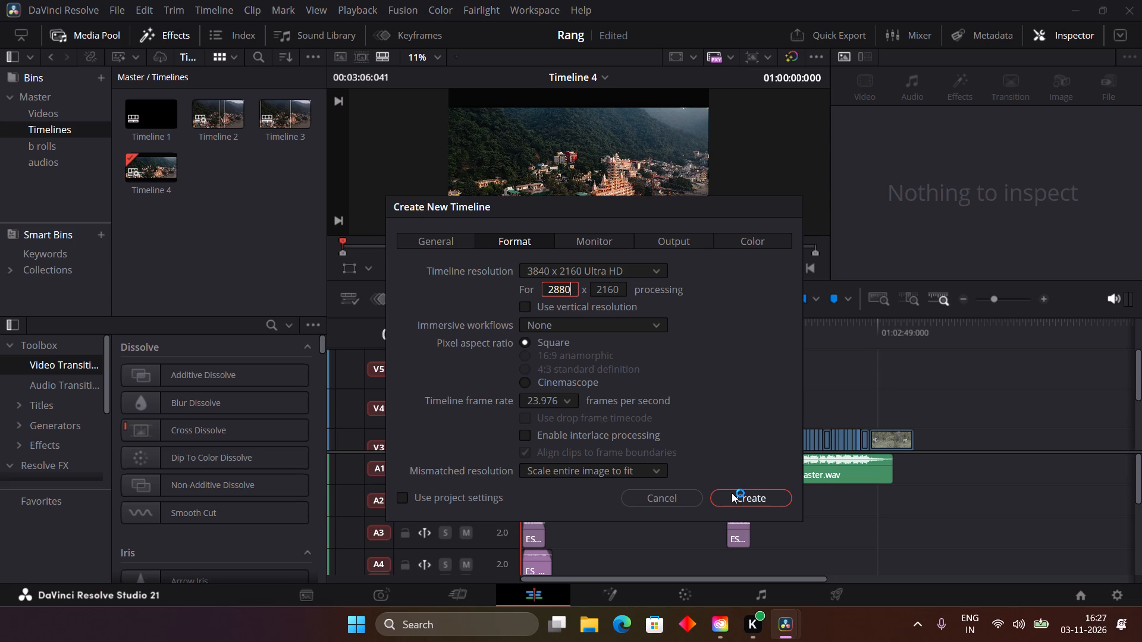
Set the new Teaser timeline's frame rate to 119.88 frames per second and create the timeline.
{"action": "left_click", "coordinate": [568, 402]}
{"action": "scroll", "coordinate": [571, 561], "scroll_direction": "down", "scroll_amount": 7}
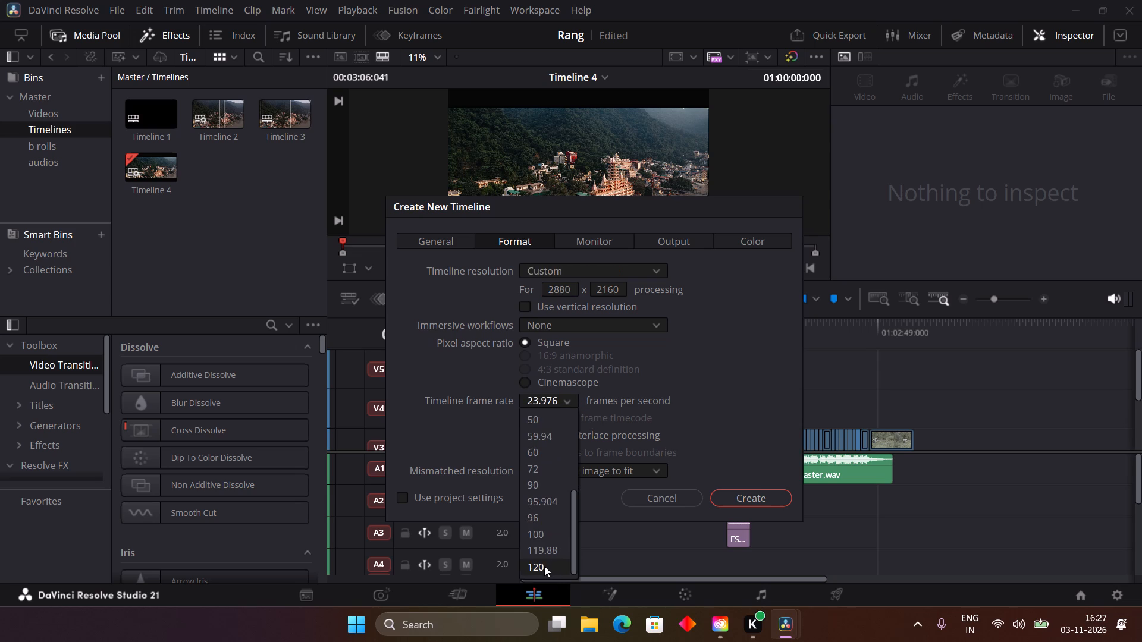
{"action": "left_click", "coordinate": [544, 566]}
{"action": "left_click", "coordinate": [561, 407]}
{"action": "scroll", "coordinate": [553, 480], "scroll_direction": "down", "scroll_amount": 7}
{"action": "left_click", "coordinate": [557, 556]}
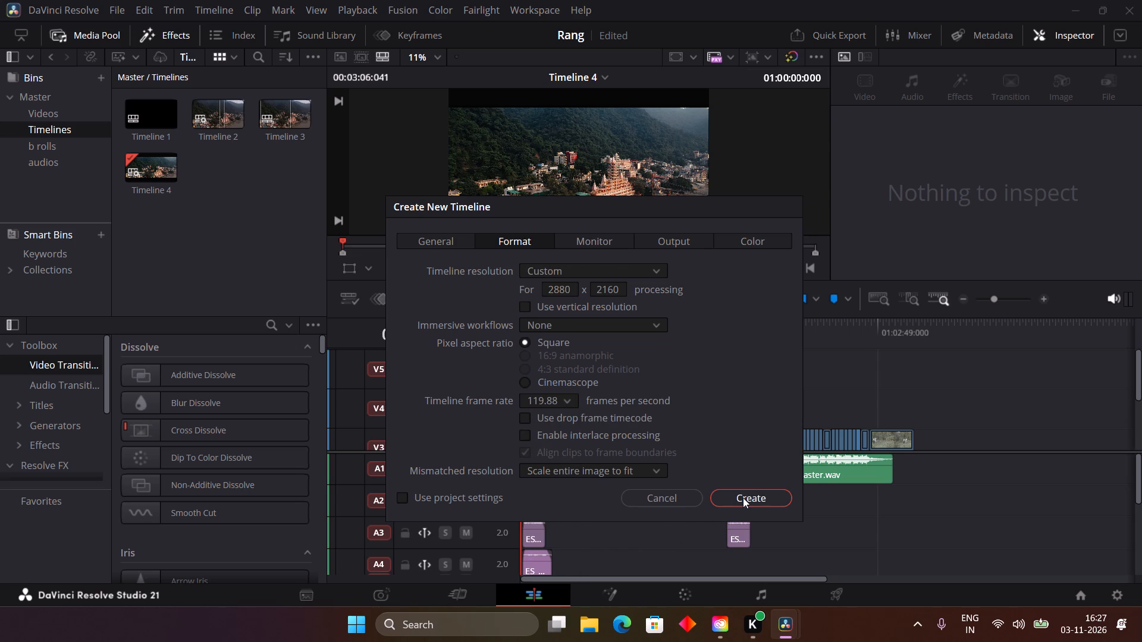
{"action": "left_click", "coordinate": [743, 497]}
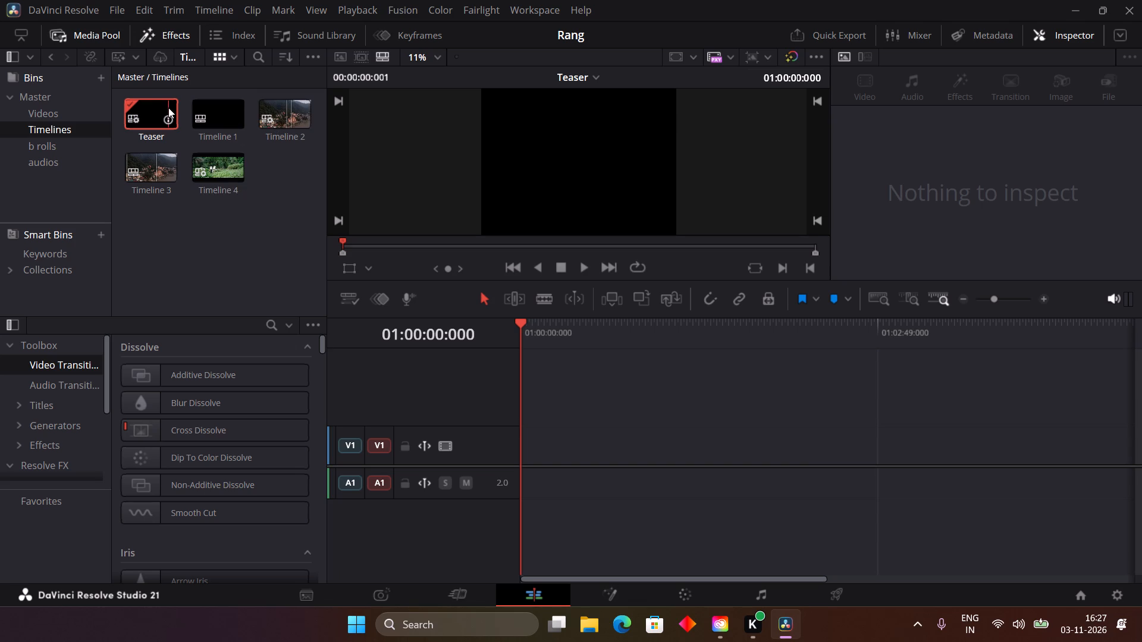
Copy all clips from Timeline 4 and paste them into the Teaser timeline.
{"action": "triple_click", "coordinate": [211, 165]}
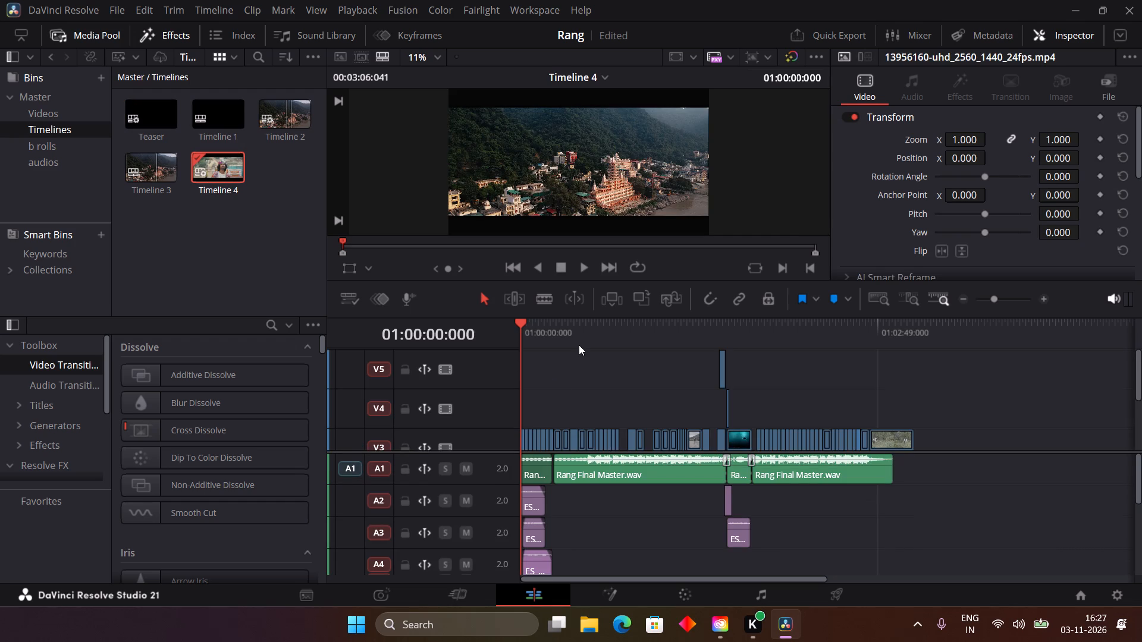
{"action": "key", "text": "ctrl+a"}
{"action": "key", "text": "ctrl+c"}
{"action": "double_click", "coordinate": [142, 104]}
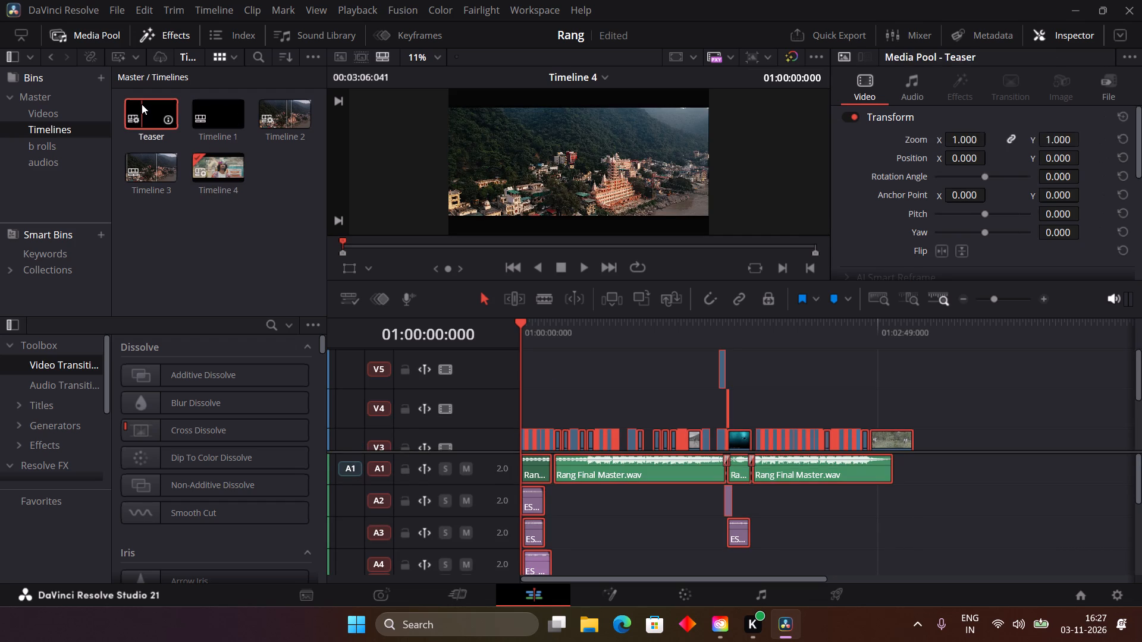
{"action": "key", "text": "ctrl+v"}
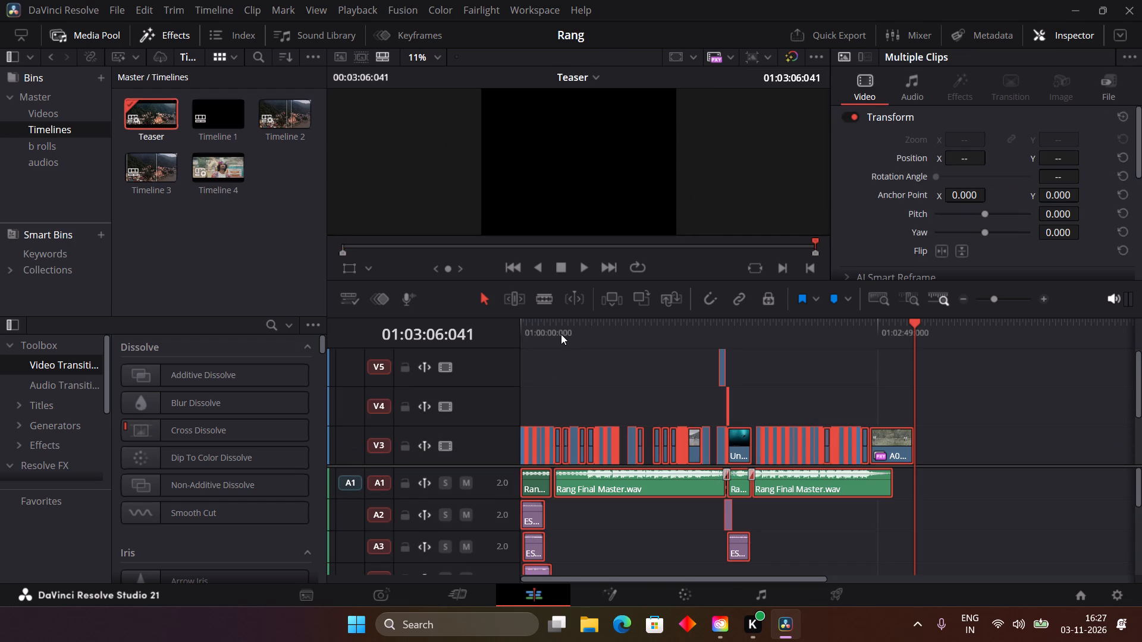
Play the Teaser timeline from its start, with the opening clips enlarged, to check how the pasted footage looks.
{"action": "left_click_drag", "start_coordinate": [586, 334], "coordinate": [565, 322]}
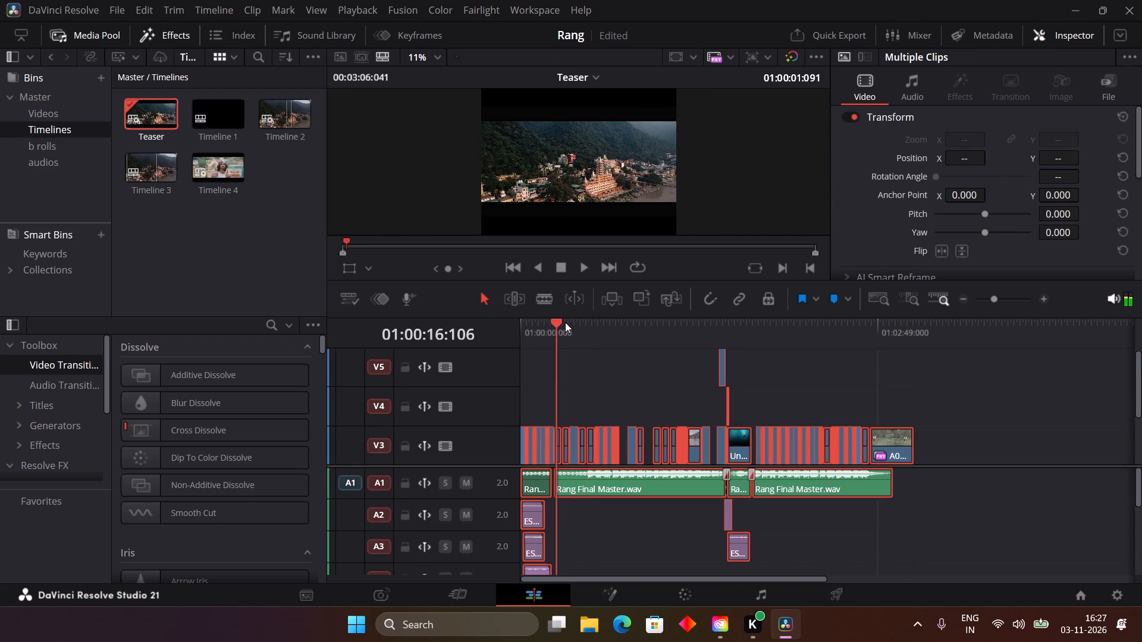
{"action": "left_click_drag", "start_coordinate": [565, 322], "coordinate": [501, 320]}
{"action": "key", "text": "space"}
{"action": "key", "text": "ctrl+equal"}
{"action": "key", "text": "ctrl+equal"}
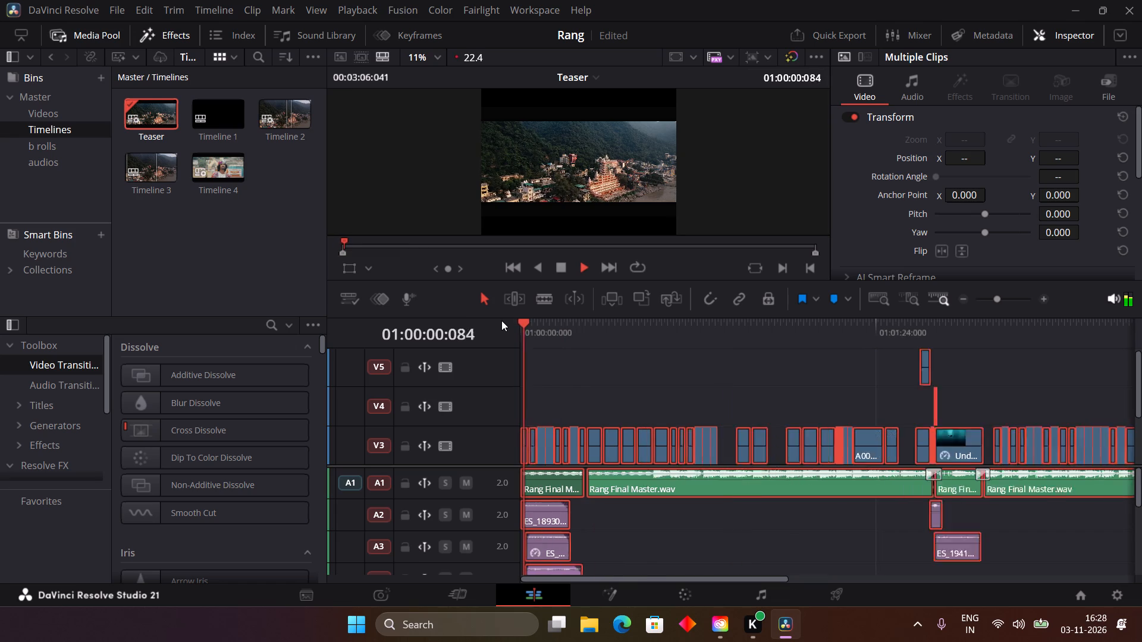
{"action": "key", "text": "ctrl+equal"}
{"action": "key", "text": "ctrl+equal"}
{"action": "key", "text": "space"}
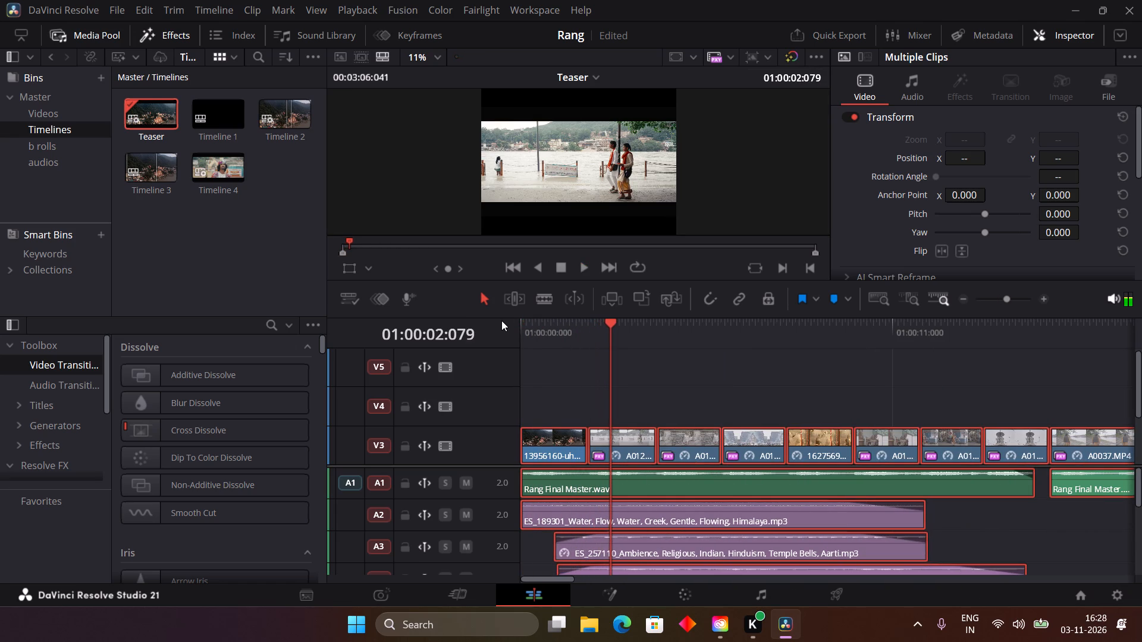
Scrub and play through the Teaser's opening clips up to A0037.MP4, and look over the audio tracks below.
{"action": "left_click_drag", "start_coordinate": [641, 322], "coordinate": [643, 323]}
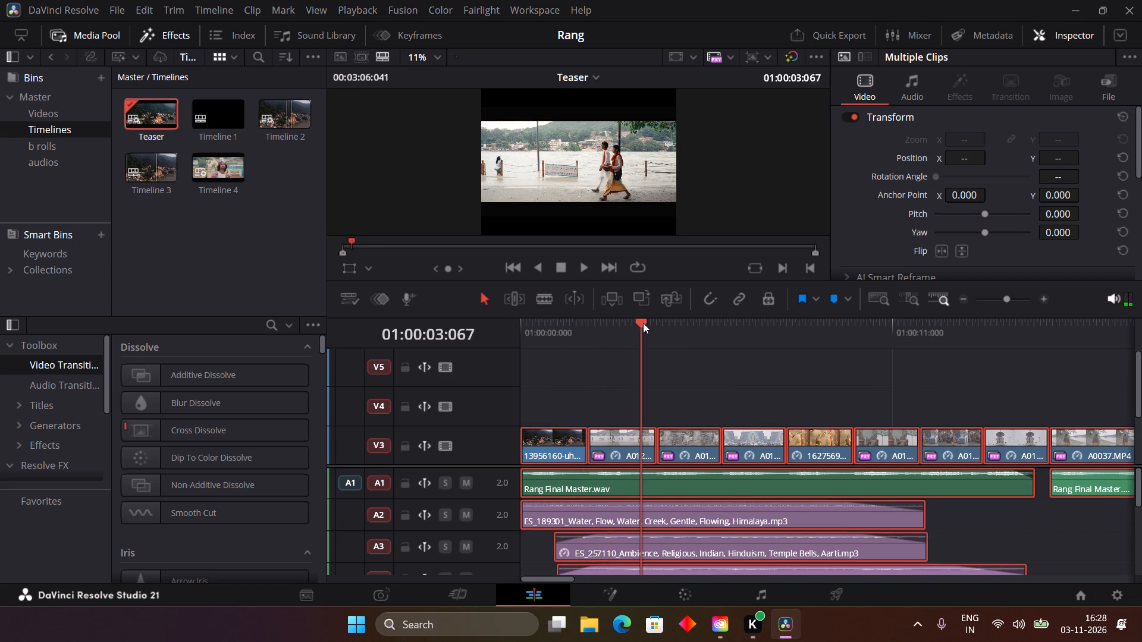
{"action": "left_click_drag", "start_coordinate": [643, 323], "coordinate": [768, 335]}
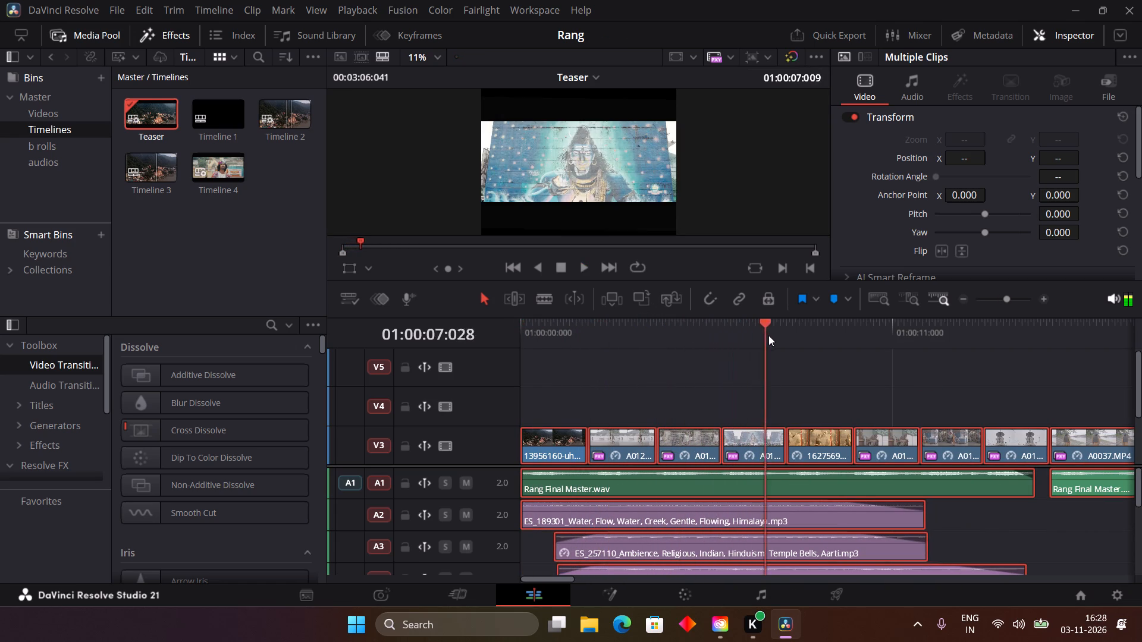
{"action": "left_click_drag", "start_coordinate": [768, 335], "coordinate": [845, 358]}
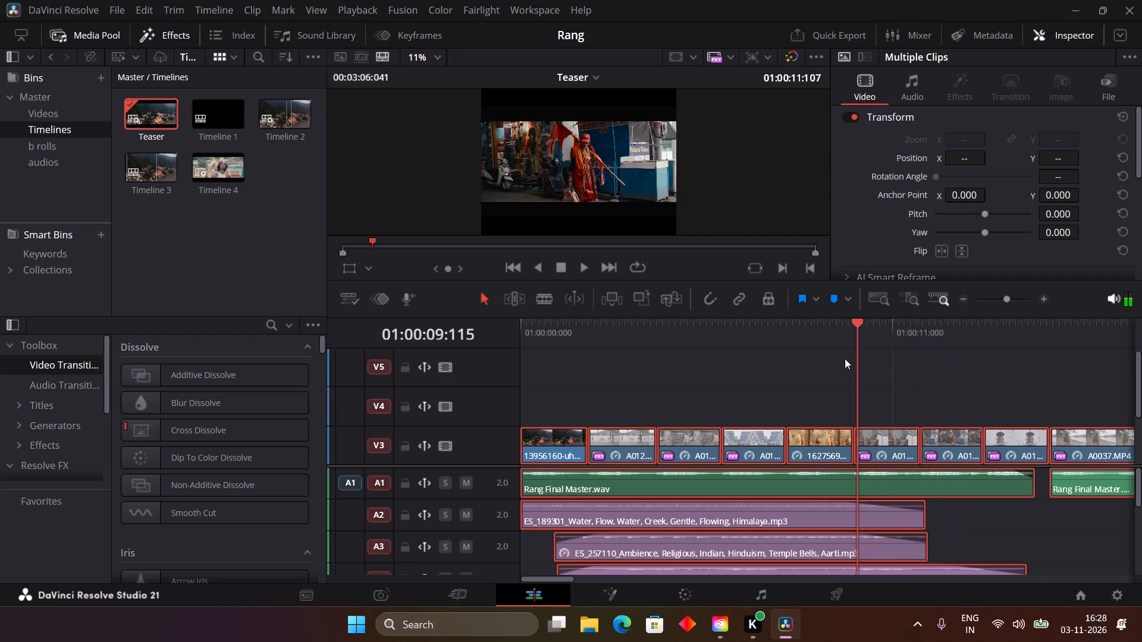
{"action": "left_click_drag", "start_coordinate": [845, 358], "coordinate": [611, 376]}
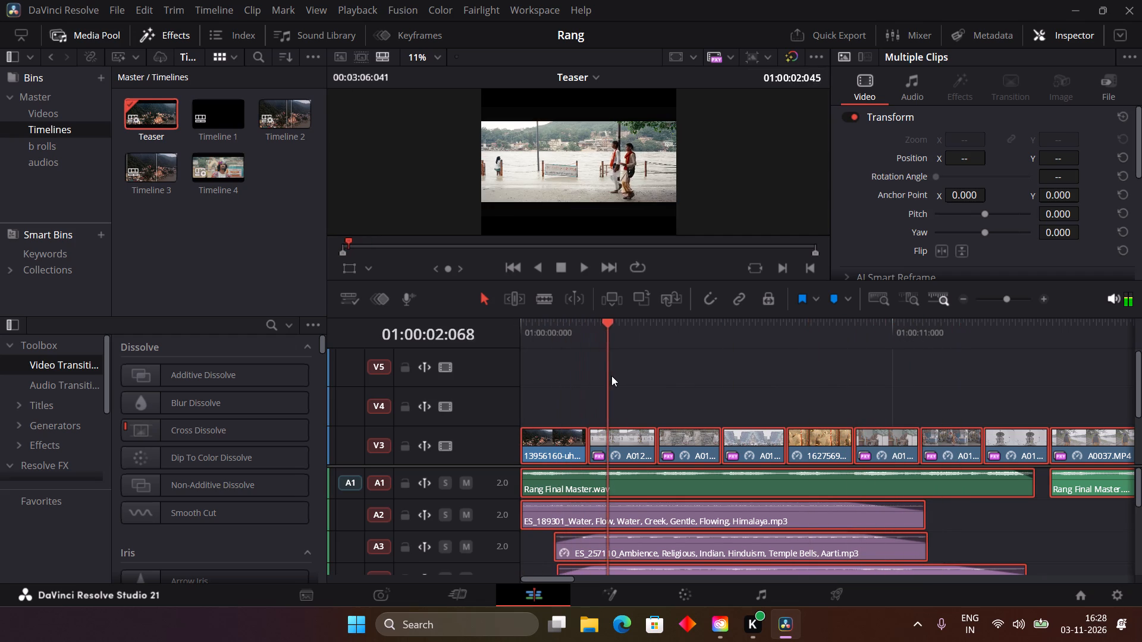
{"action": "left_click_drag", "start_coordinate": [611, 376], "coordinate": [614, 375]}
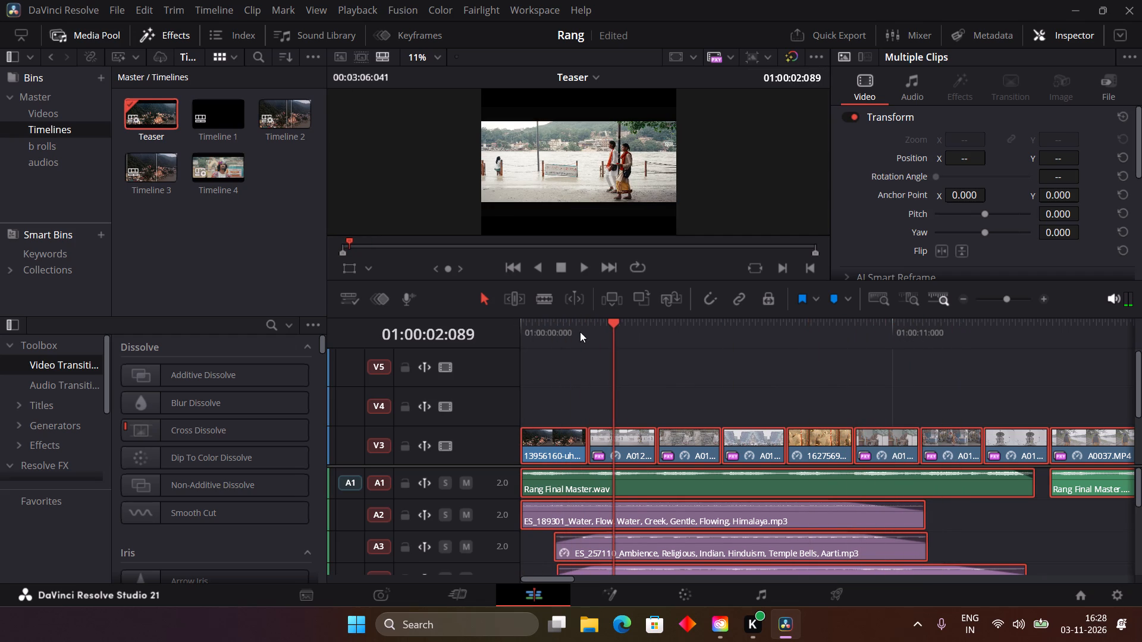
{"action": "left_click_drag", "start_coordinate": [578, 331], "coordinate": [914, 355]}
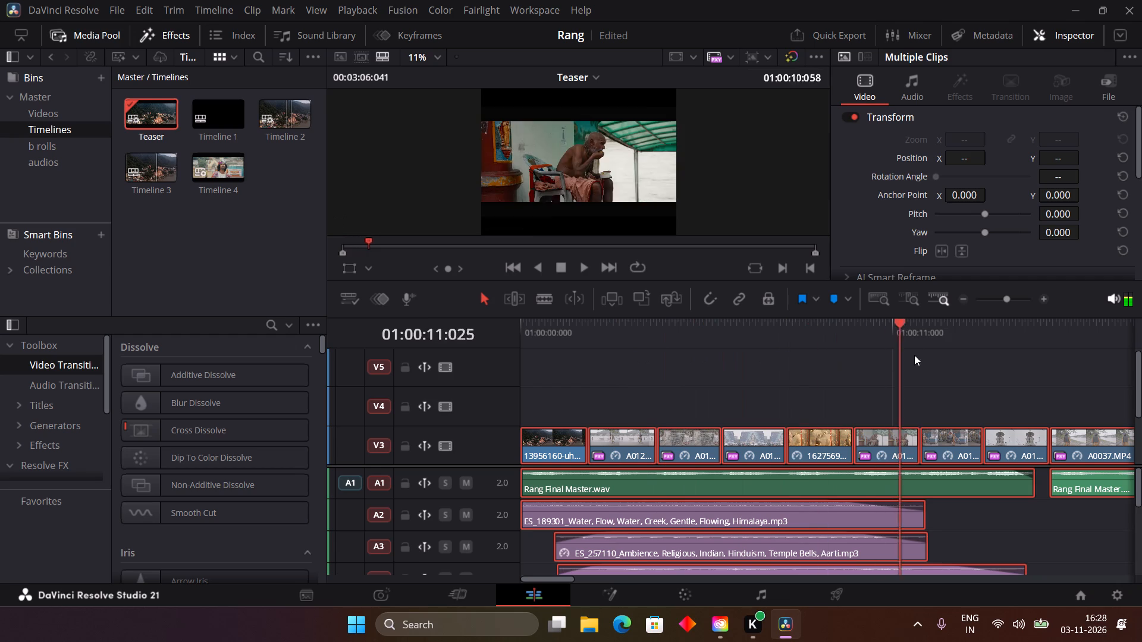
{"action": "left_click_drag", "start_coordinate": [914, 355], "coordinate": [995, 357]}
{"action": "scroll", "coordinate": [995, 357], "scroll_direction": "left", "scroll_amount": 1}
{"action": "key", "text": "space"}
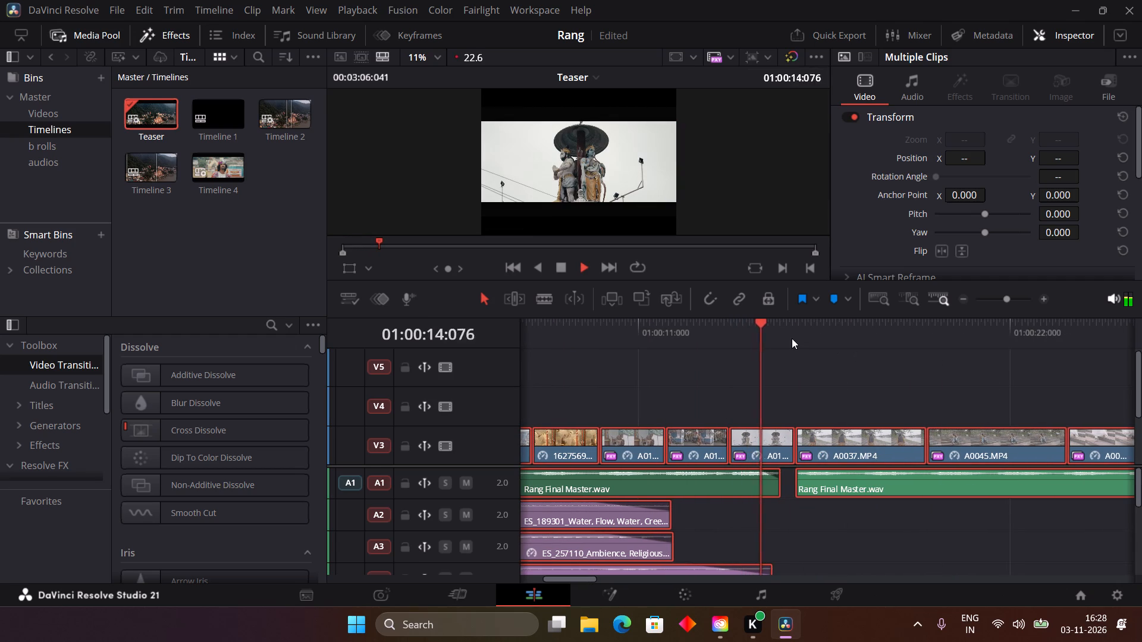
{"action": "key", "text": "space"}
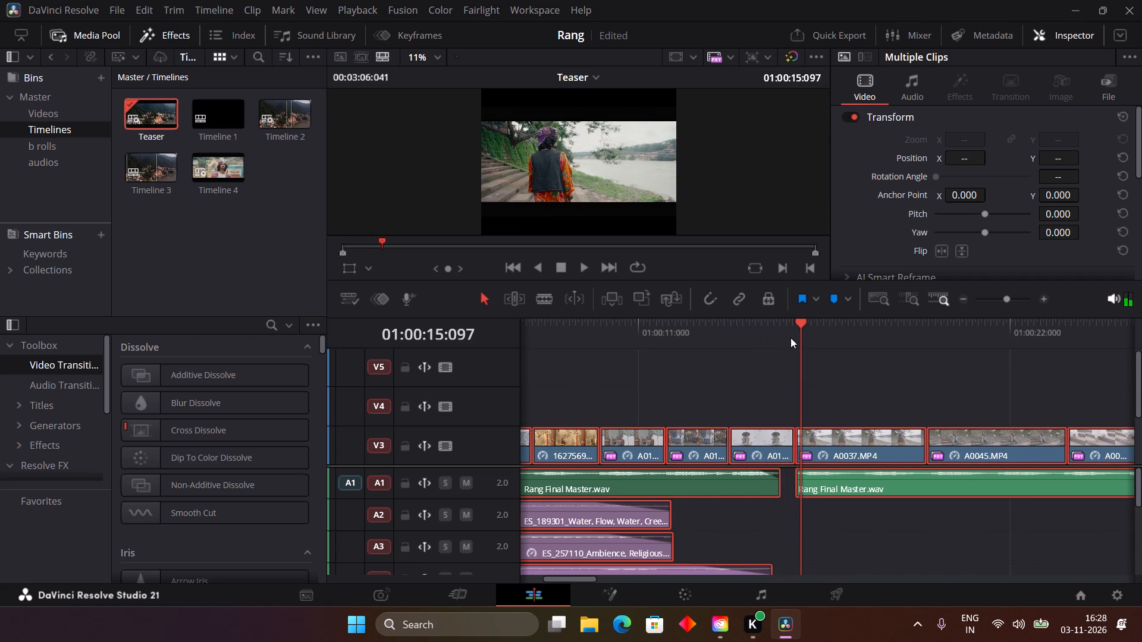
{"action": "scroll", "coordinate": [790, 338], "scroll_direction": "right", "scroll_amount": 3}
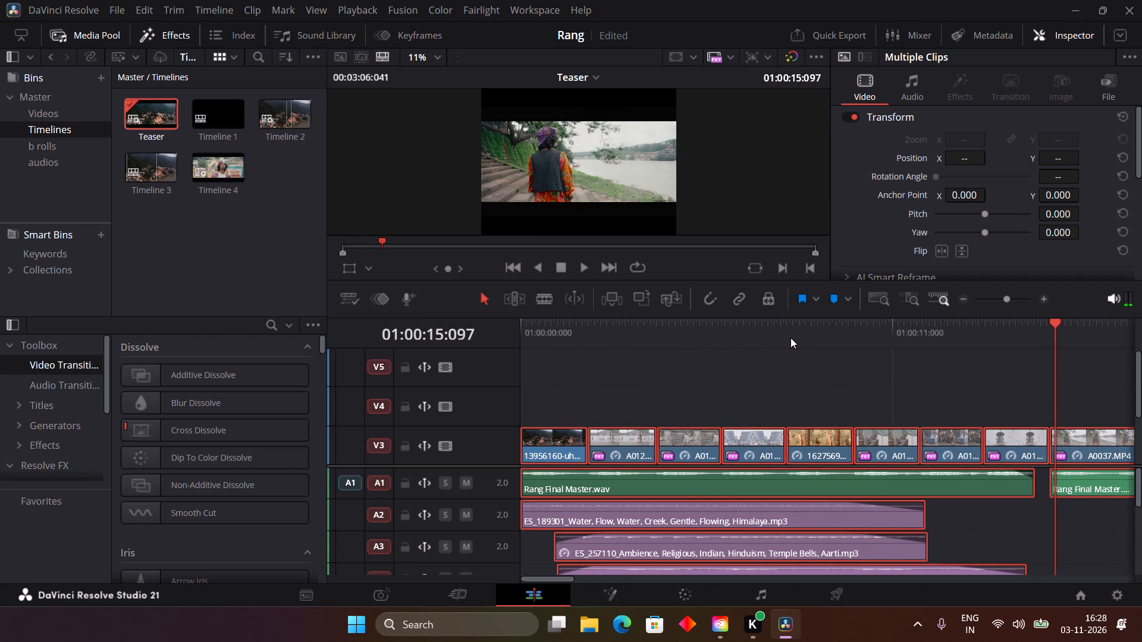
{"action": "scroll", "coordinate": [790, 338], "scroll_direction": "right", "scroll_amount": 1}
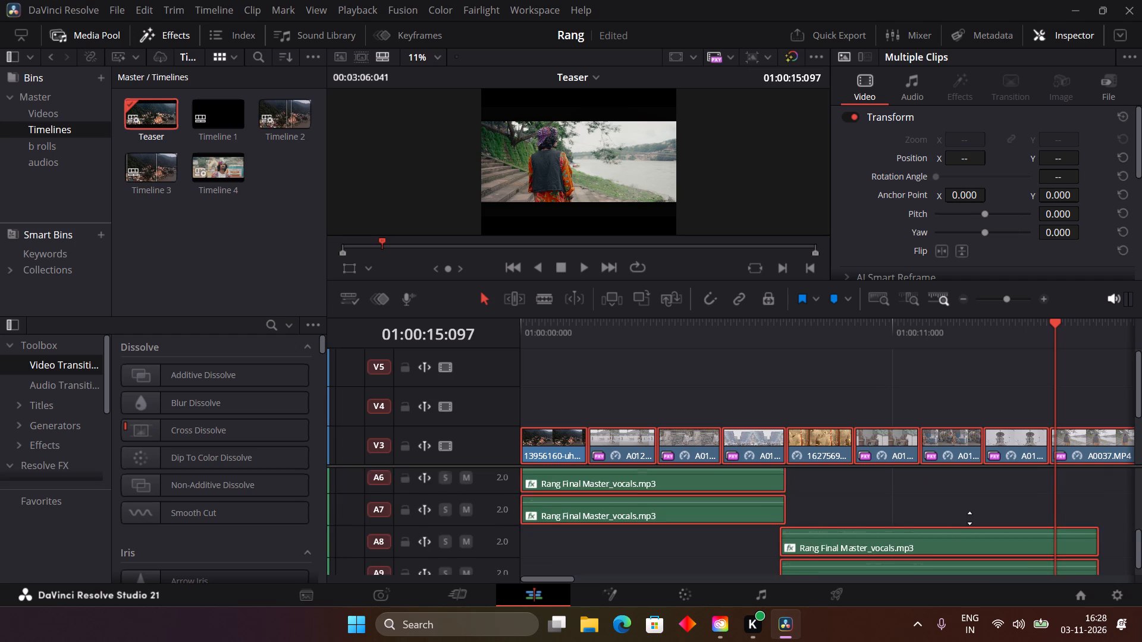
Replay the Teaser from its start through the cut into the second clip.
{"action": "left_click_drag", "start_coordinate": [892, 327], "coordinate": [524, 333]}
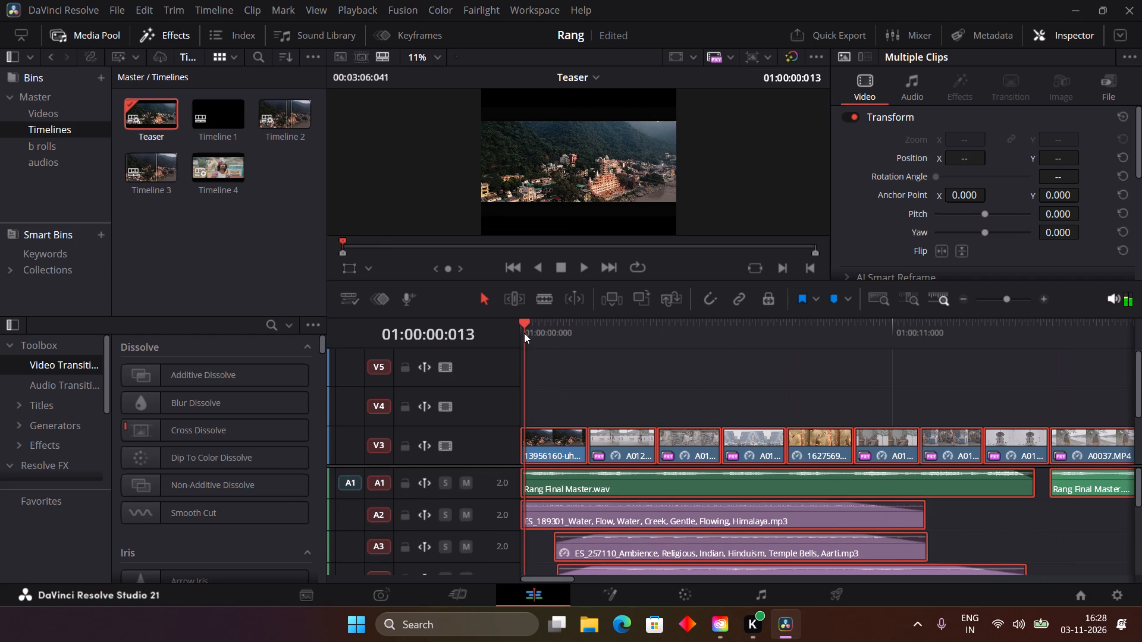
{"action": "key", "text": "space"}
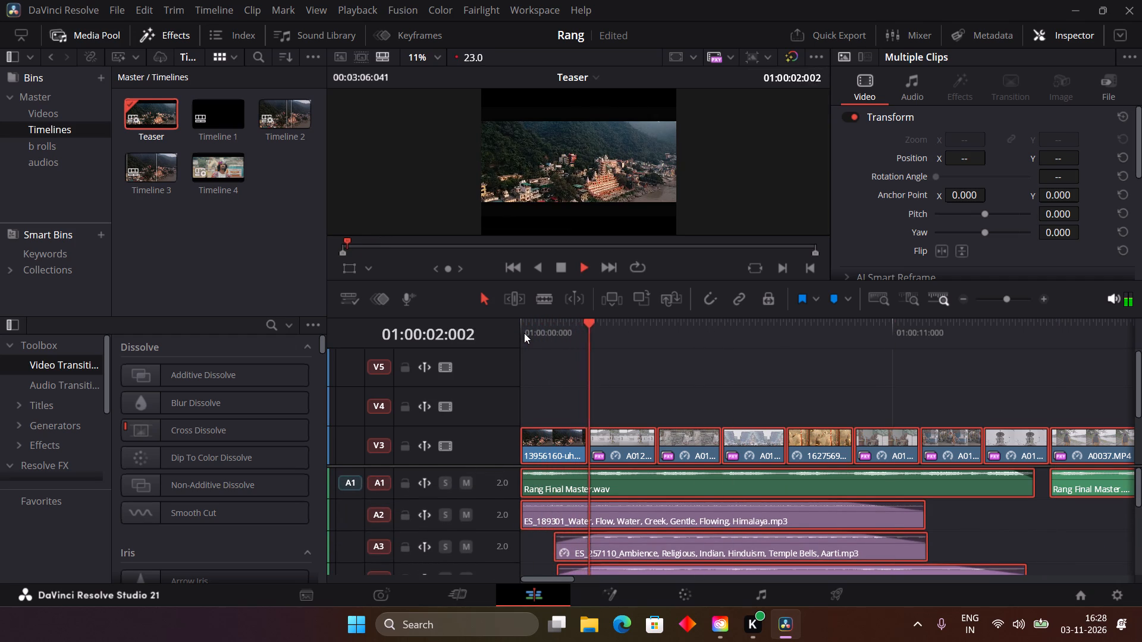
{"action": "key", "text": "space"}
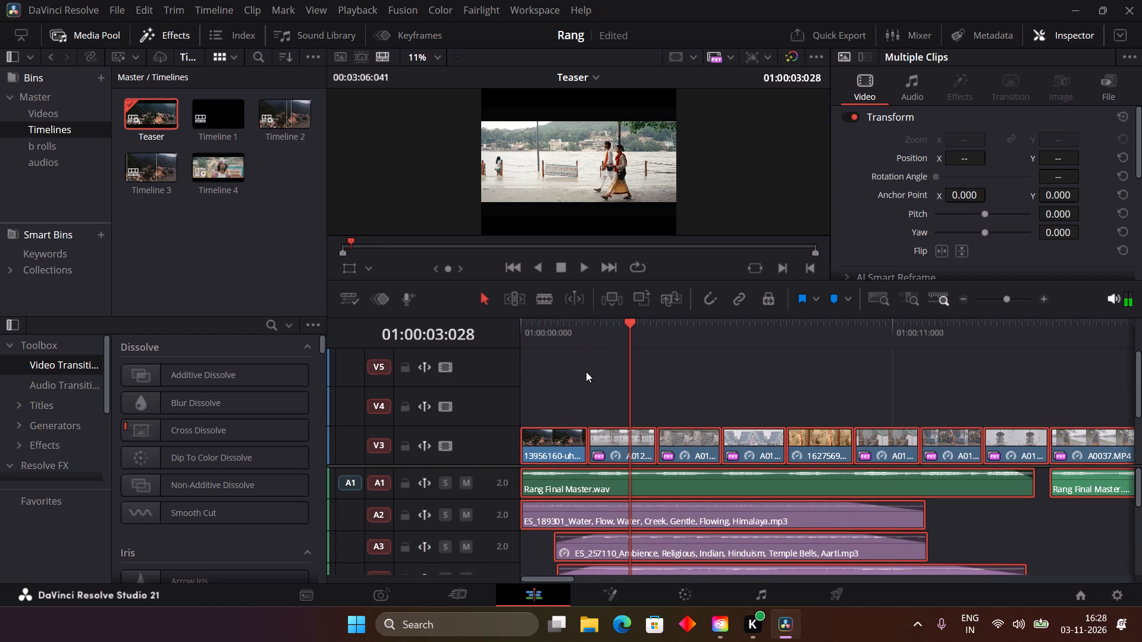
{"action": "left_click", "coordinate": [550, 449]}
Check the timeline format in the project settings without saving changes, and return the playhead to the Teaser's start.
{"action": "left_click", "coordinate": [1113, 592]}
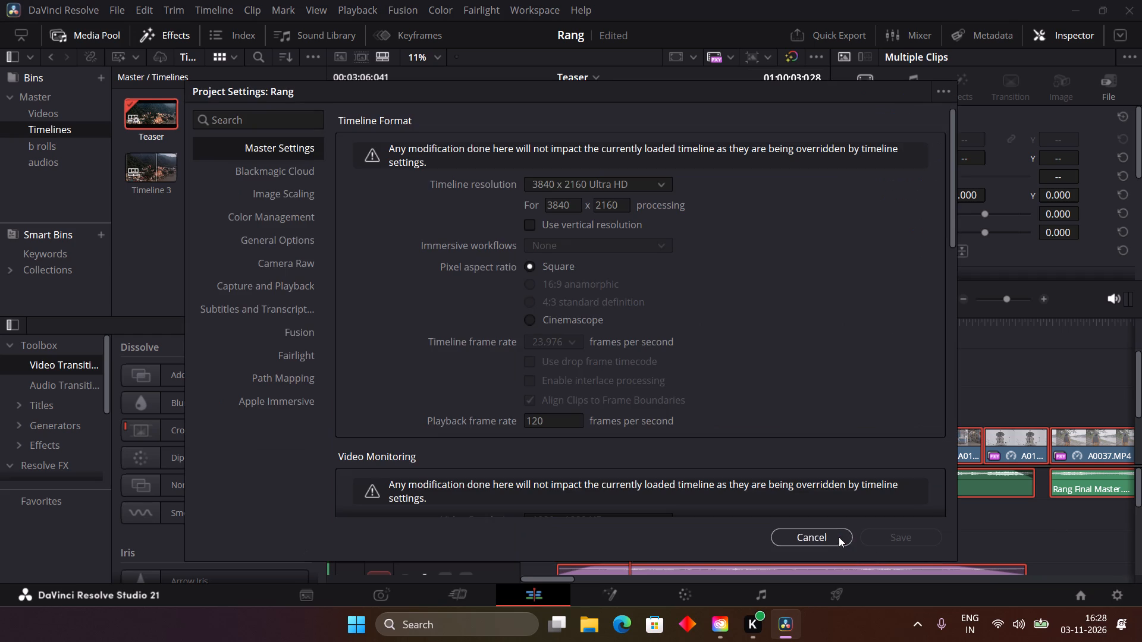
{"action": "left_click", "coordinate": [837, 538]}
{"action": "left_click_drag", "start_coordinate": [591, 322], "coordinate": [513, 335]}
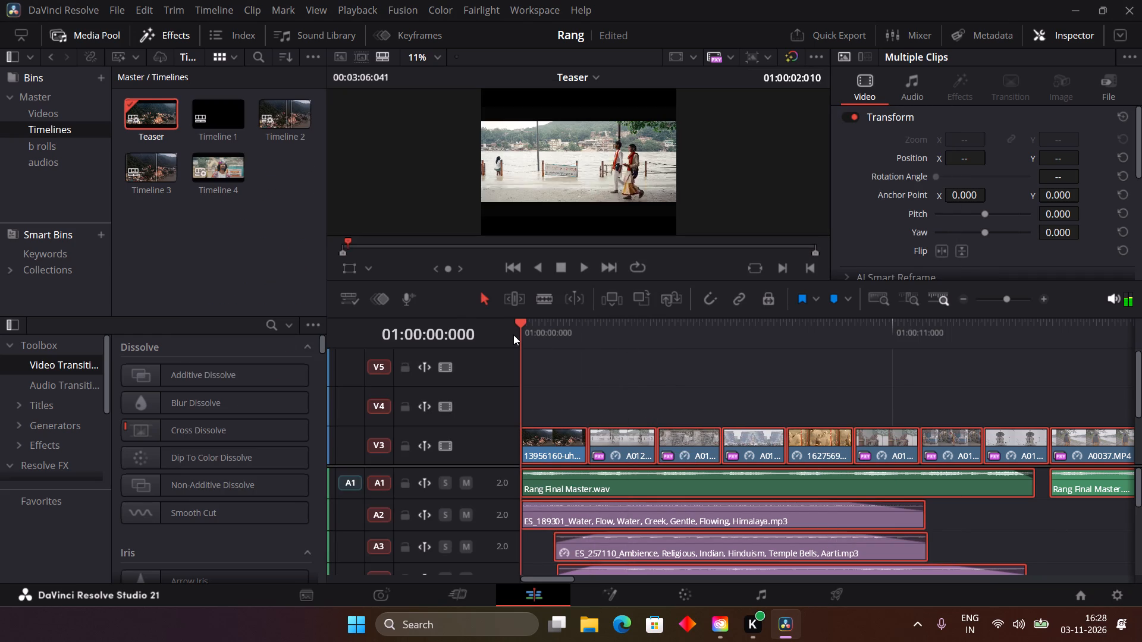
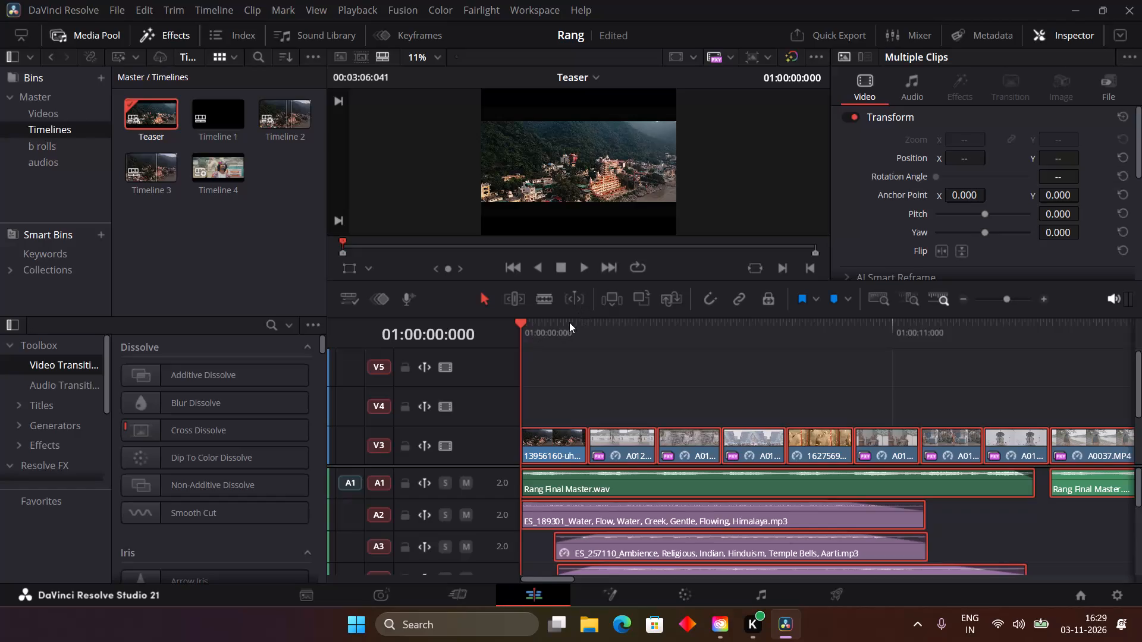
Scrub the Teaser timeline from its start to about 01:00:06 to look over the opening clips.
{"action": "left_click_drag", "start_coordinate": [569, 322], "coordinate": [490, 323]}
{"action": "left_click_drag", "start_coordinate": [490, 323], "coordinate": [730, 342]}
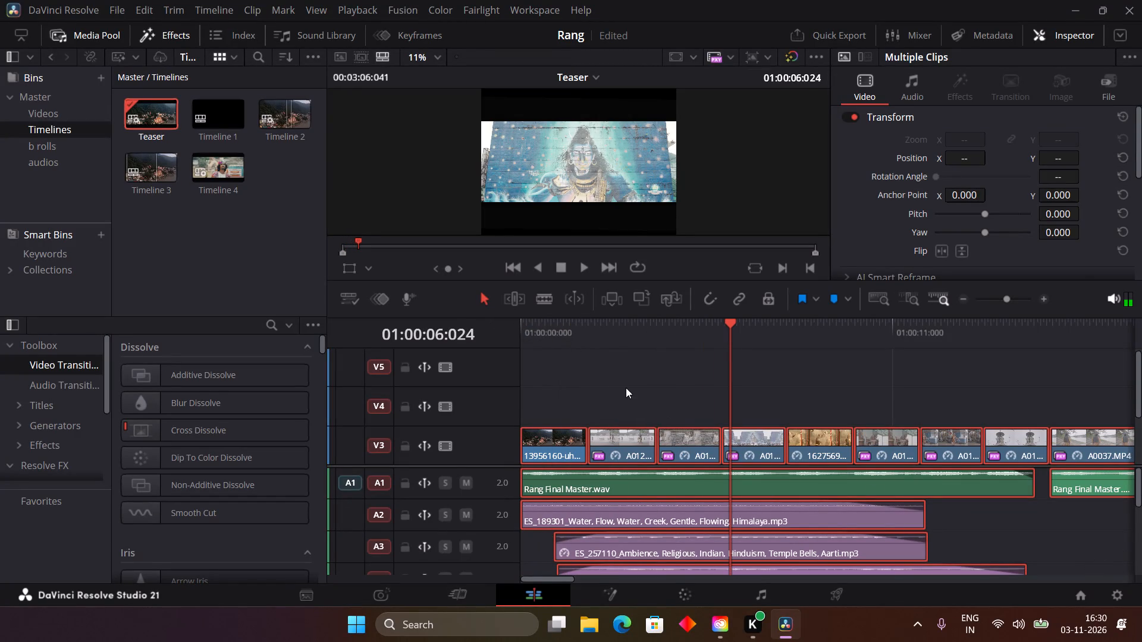
Change the Teaser timeline's resolution in its timeline settings to a 16:9 widescreen preset.
{"action": "left_click", "coordinate": [139, 121]}
{"action": "right_click", "coordinate": [139, 121]}
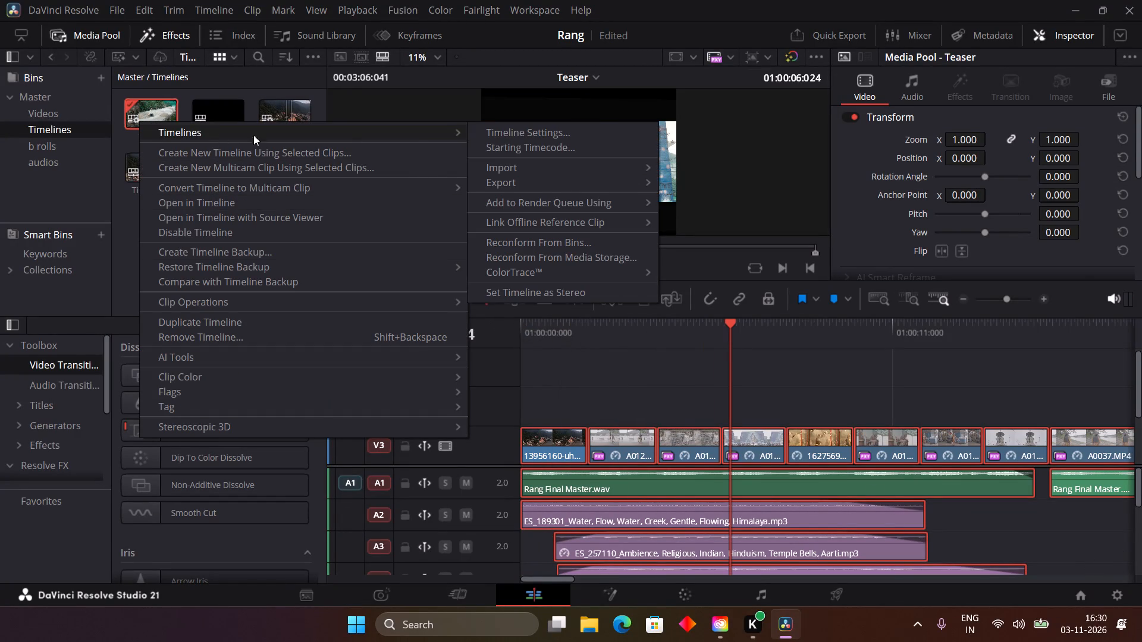
{"action": "left_click", "coordinate": [529, 139]}
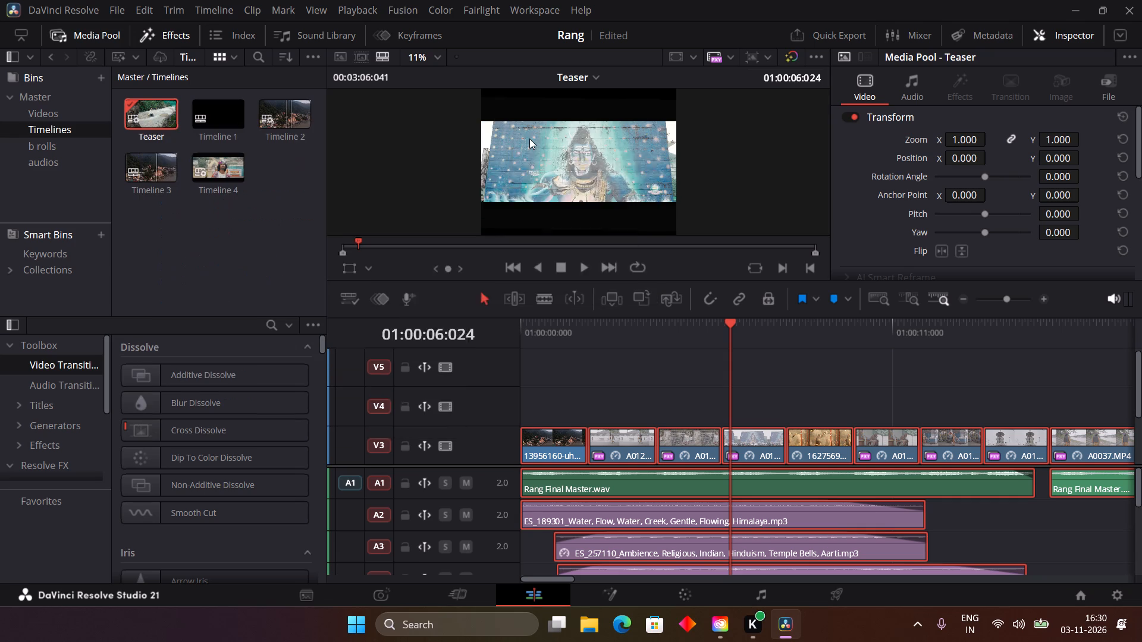
{"action": "left_click", "coordinate": [567, 251]}
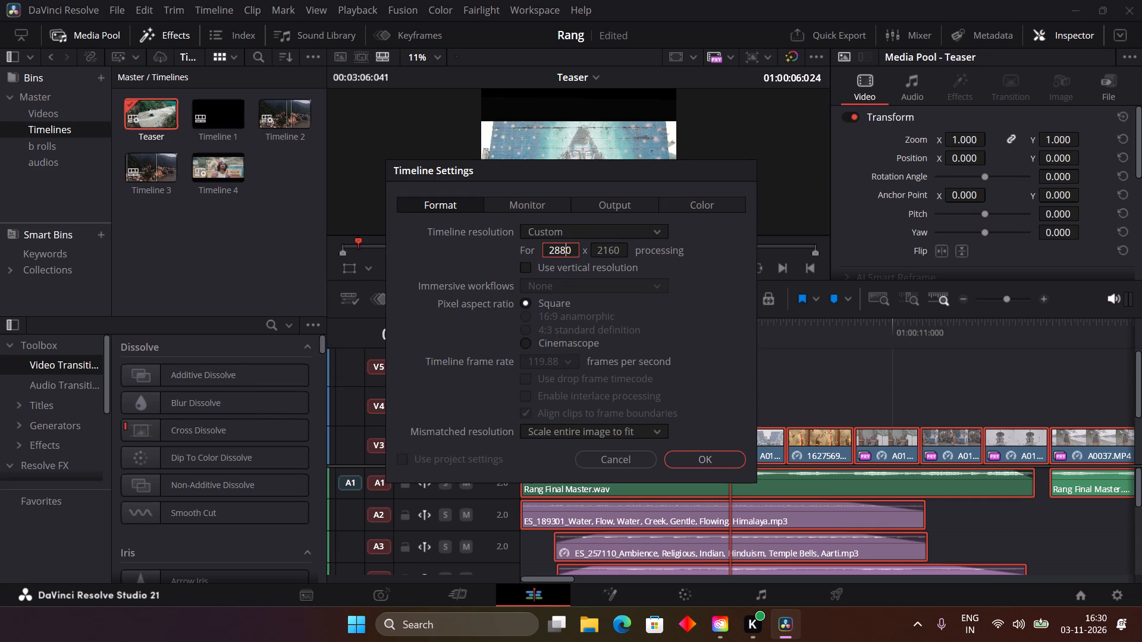
{"action": "left_click", "coordinate": [595, 234]}
{"action": "scroll", "coordinate": [569, 363], "scroll_direction": "down", "scroll_amount": 3}
{"action": "scroll", "coordinate": [569, 363], "scroll_direction": "up", "scroll_amount": 1}
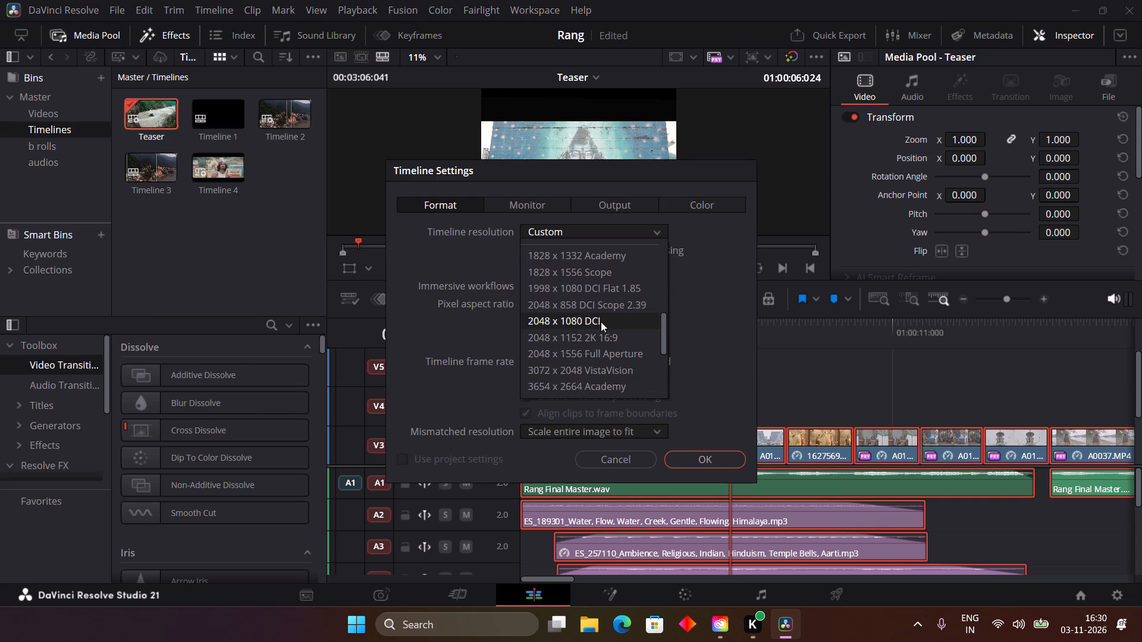
{"action": "scroll", "coordinate": [599, 344], "scroll_direction": "up", "scroll_amount": 1}
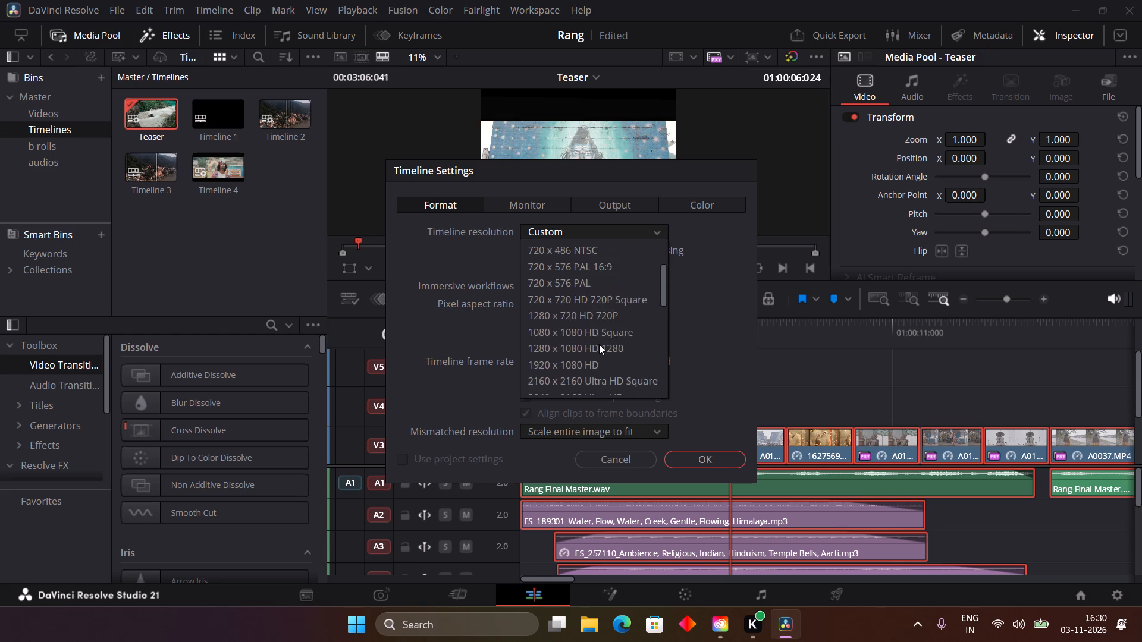
{"action": "scroll", "coordinate": [599, 344], "scroll_direction": "up", "scroll_amount": 1}
{"action": "left_click", "coordinate": [614, 332]}
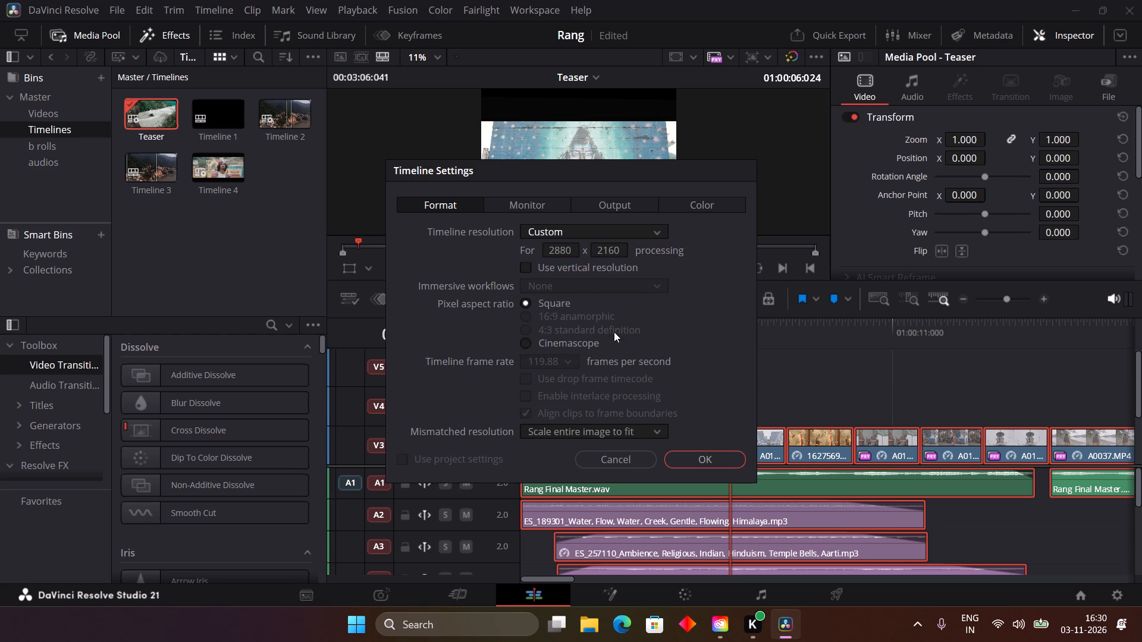
{"action": "left_click", "coordinate": [686, 456]}
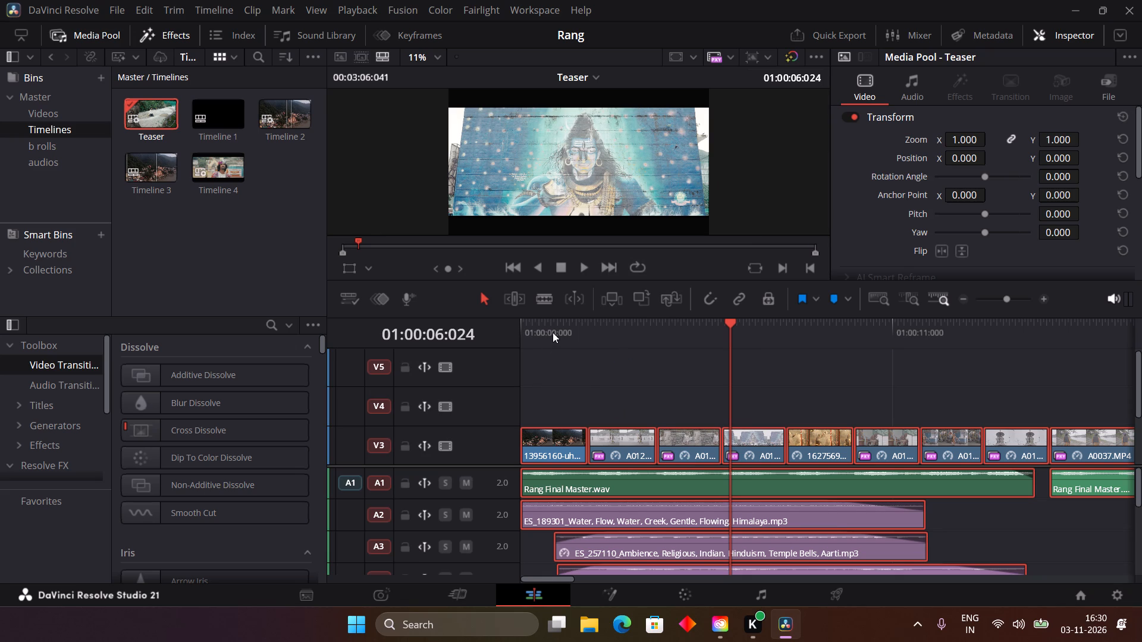
Play the Teaser from its start through most of the first clip to check the picture in the new frame.
{"action": "left_click_drag", "start_coordinate": [553, 332], "coordinate": [514, 331]}
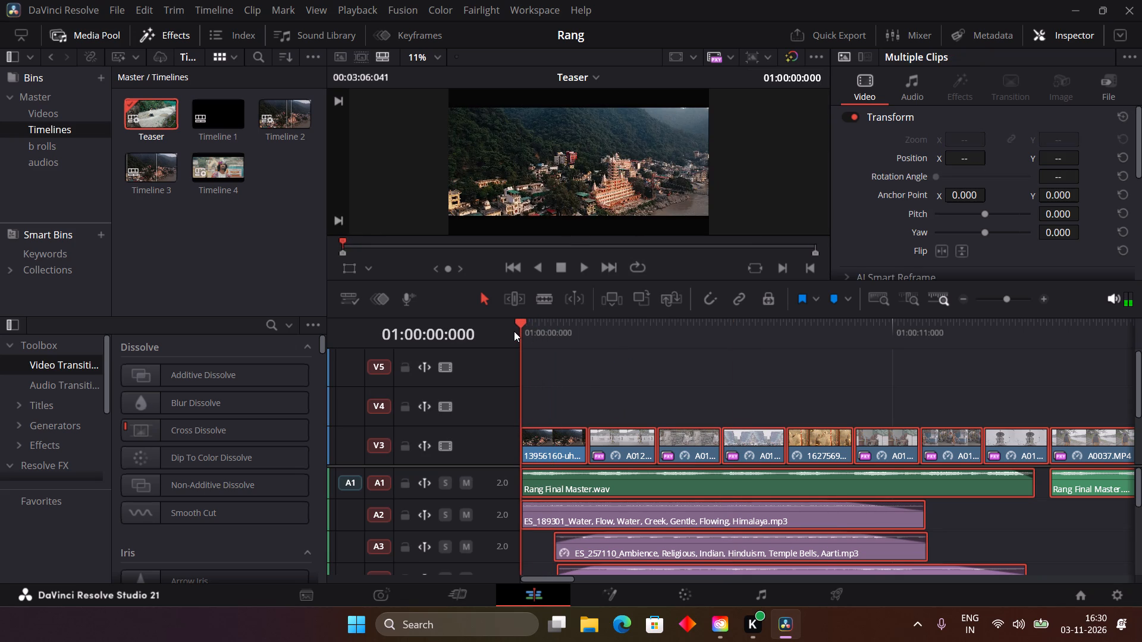
{"action": "key", "text": "space"}
{"action": "key", "text": "space"}
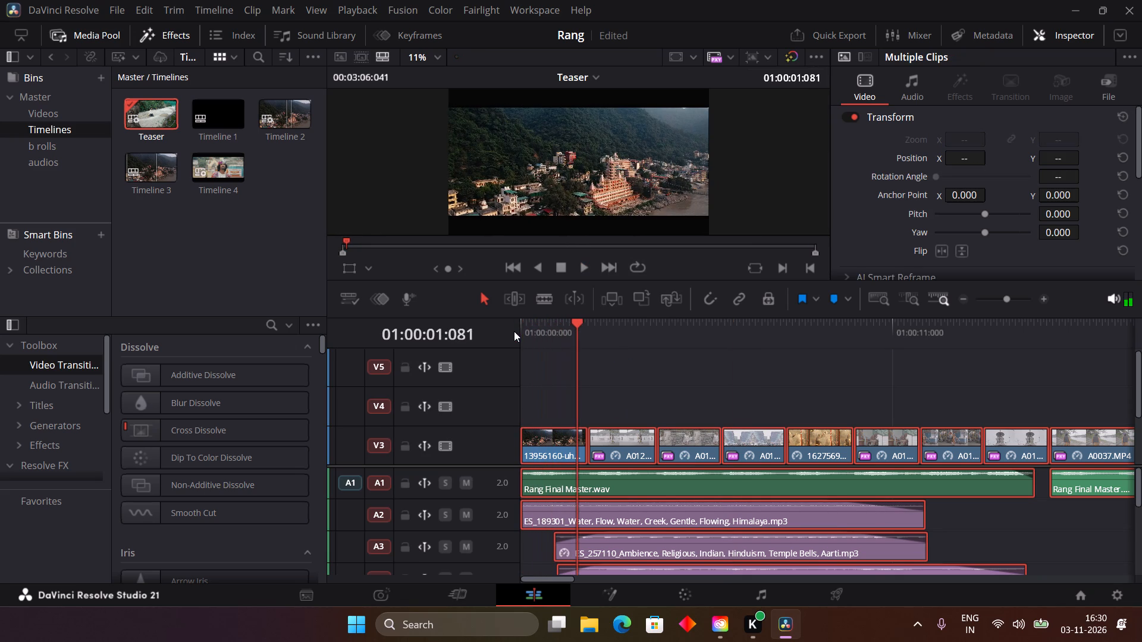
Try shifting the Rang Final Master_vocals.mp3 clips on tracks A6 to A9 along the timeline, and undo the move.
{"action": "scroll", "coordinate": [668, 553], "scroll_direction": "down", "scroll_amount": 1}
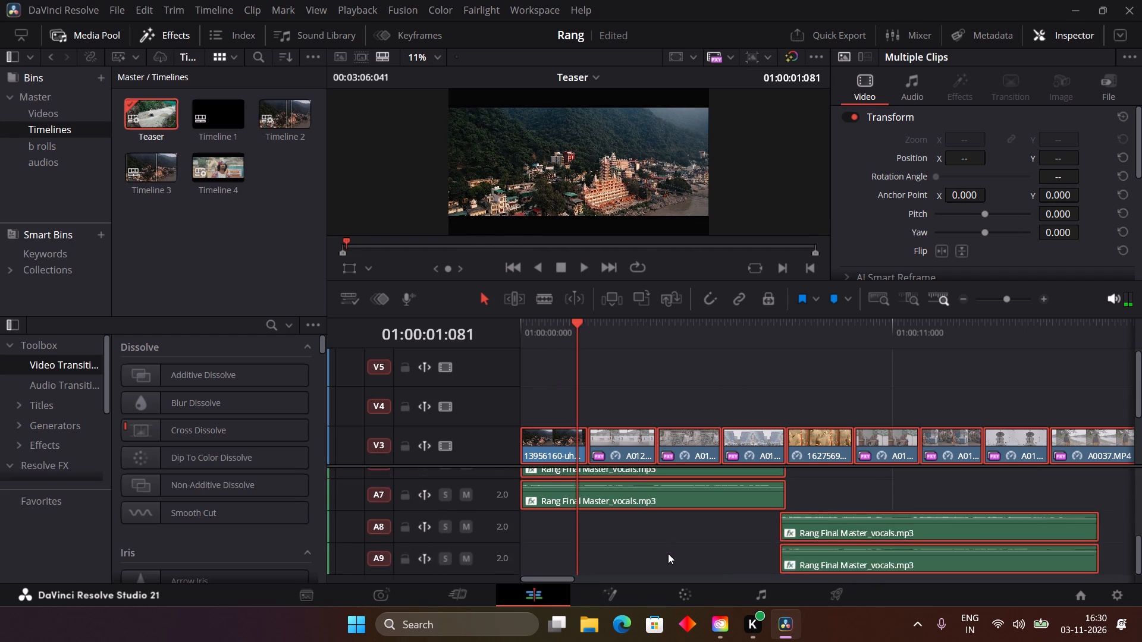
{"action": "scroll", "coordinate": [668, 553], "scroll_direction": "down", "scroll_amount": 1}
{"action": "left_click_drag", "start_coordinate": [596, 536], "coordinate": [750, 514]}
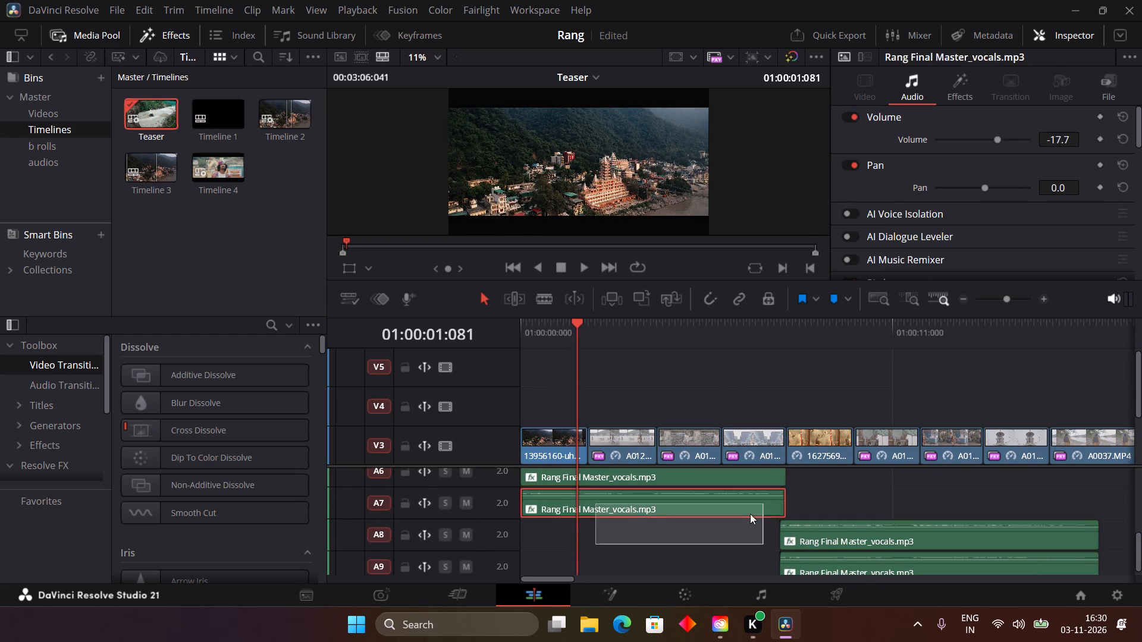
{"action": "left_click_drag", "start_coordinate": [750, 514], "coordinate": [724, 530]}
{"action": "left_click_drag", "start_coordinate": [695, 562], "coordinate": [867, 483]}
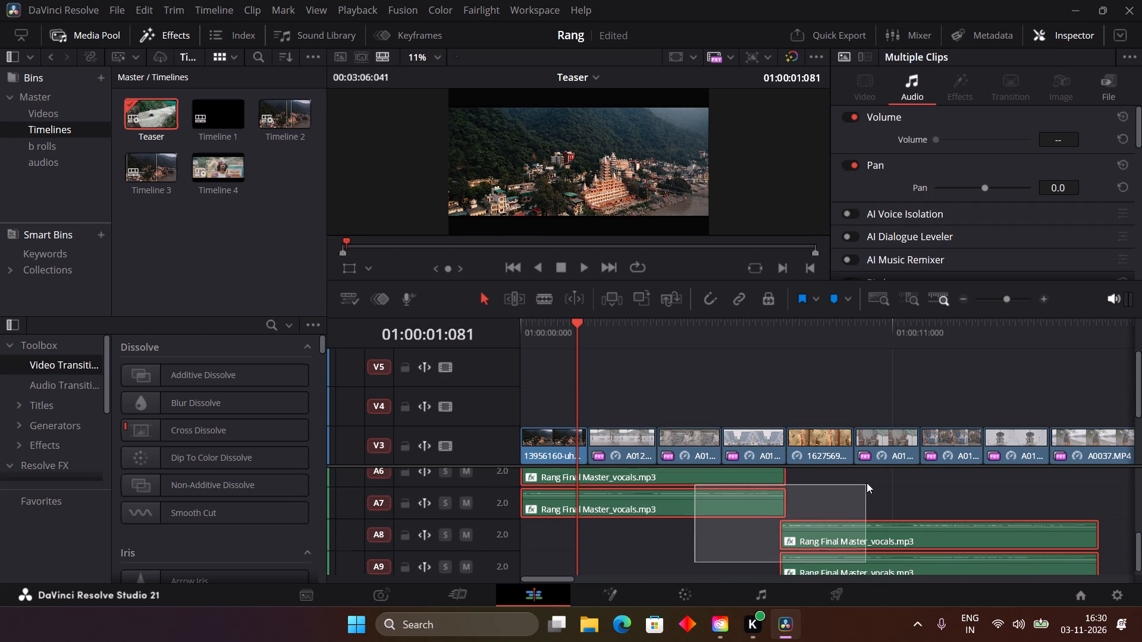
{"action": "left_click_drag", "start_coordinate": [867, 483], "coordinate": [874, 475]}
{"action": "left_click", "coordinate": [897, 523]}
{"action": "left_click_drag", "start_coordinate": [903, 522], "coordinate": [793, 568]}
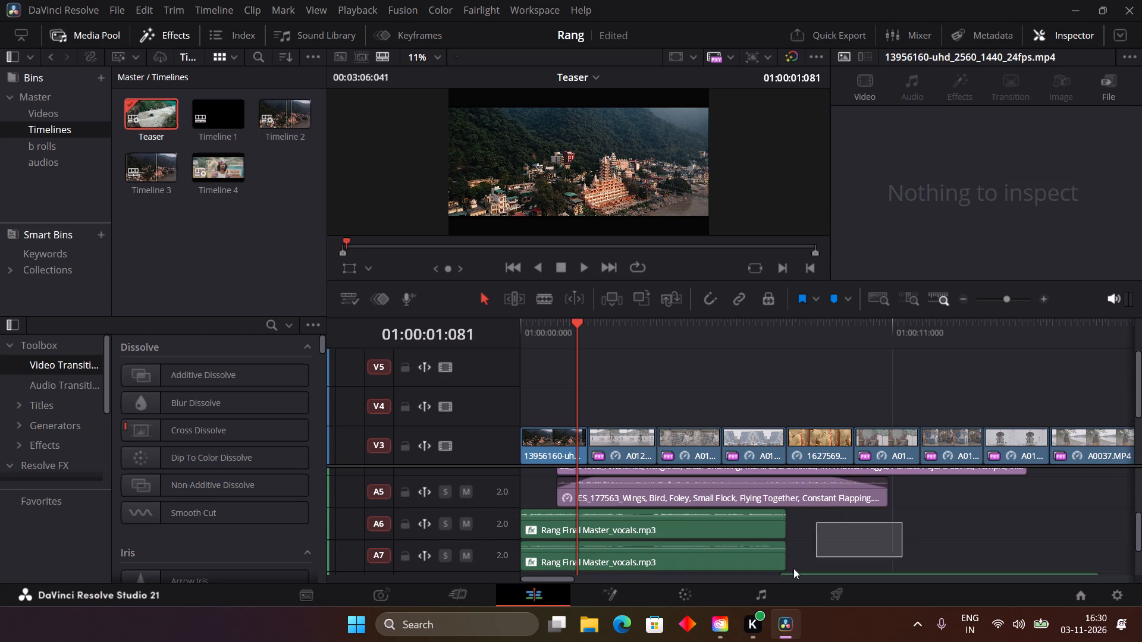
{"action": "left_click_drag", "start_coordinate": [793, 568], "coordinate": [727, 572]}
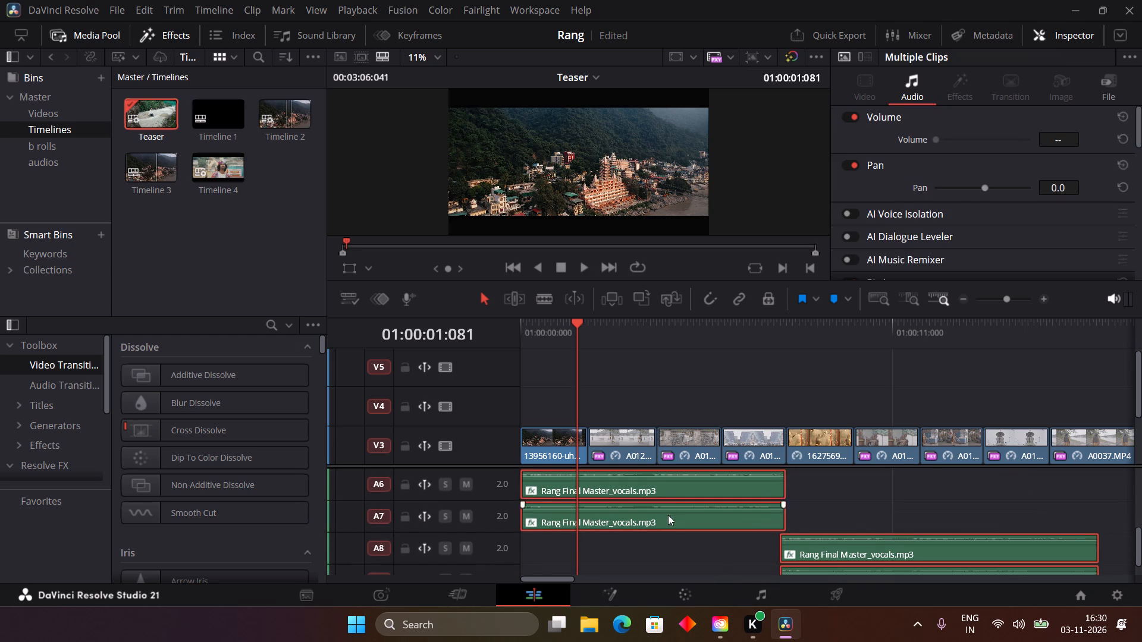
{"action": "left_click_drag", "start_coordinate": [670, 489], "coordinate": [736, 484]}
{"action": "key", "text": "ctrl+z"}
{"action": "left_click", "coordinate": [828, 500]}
Select the first Rang Final Master.wav clip on A1 and play the Teaser on through the cut into the second video clip.
{"action": "scroll", "coordinate": [828, 500], "scroll_direction": "up", "scroll_amount": 1}
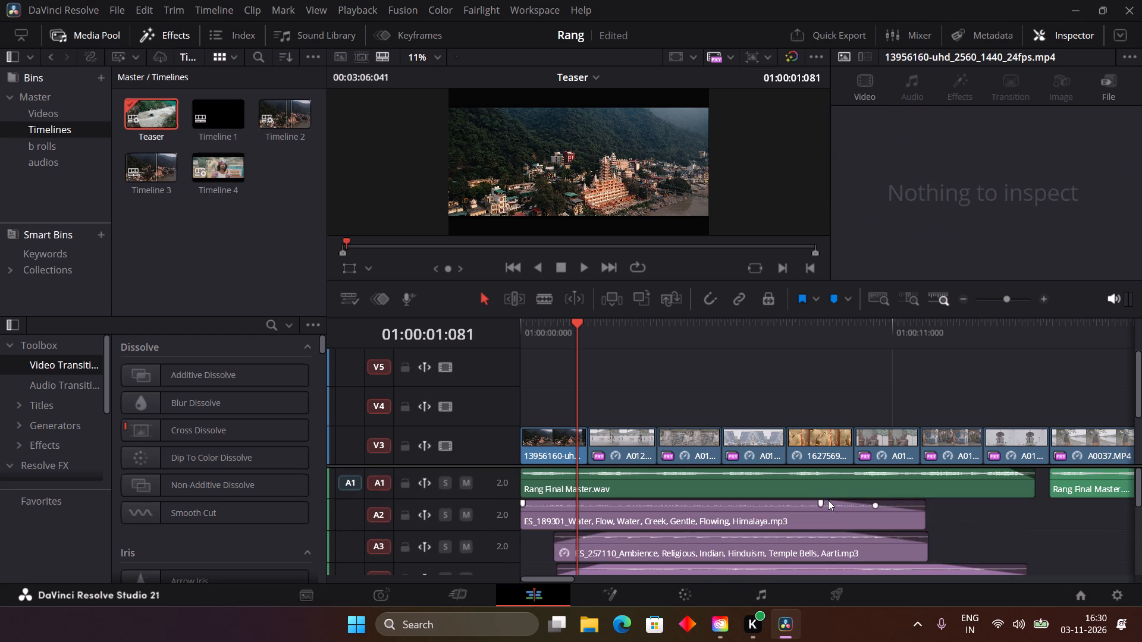
{"action": "scroll", "coordinate": [828, 500], "scroll_direction": "up", "scroll_amount": 1}
{"action": "left_click", "coordinate": [660, 485]}
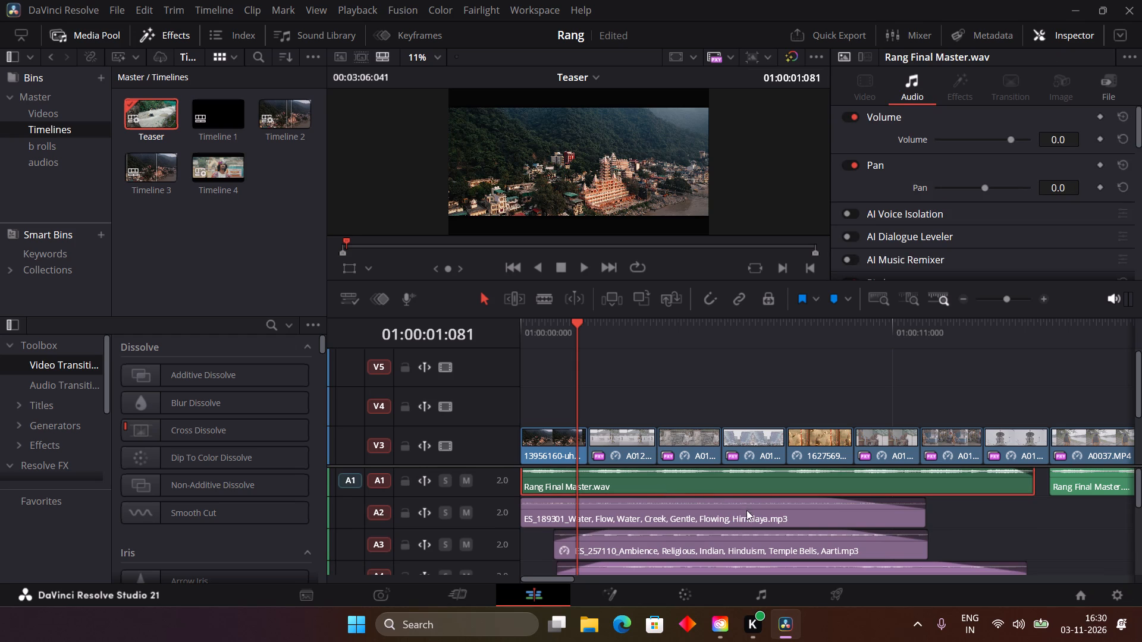
{"action": "key", "text": "space"}
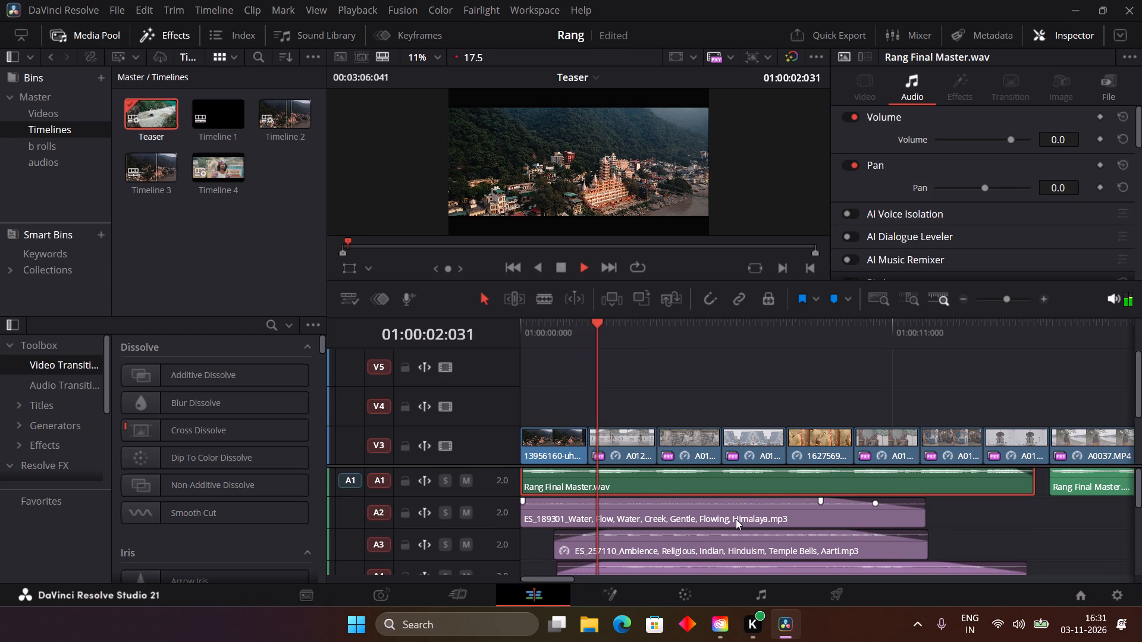
{"action": "key", "text": "space"}
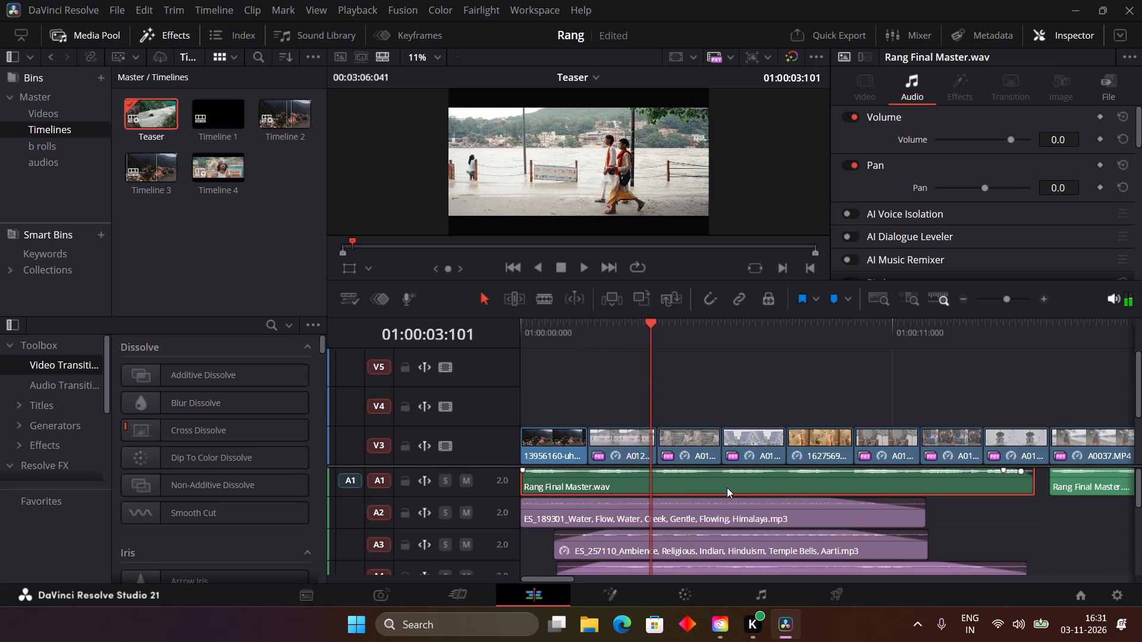
{"action": "left_click", "coordinate": [727, 487]}
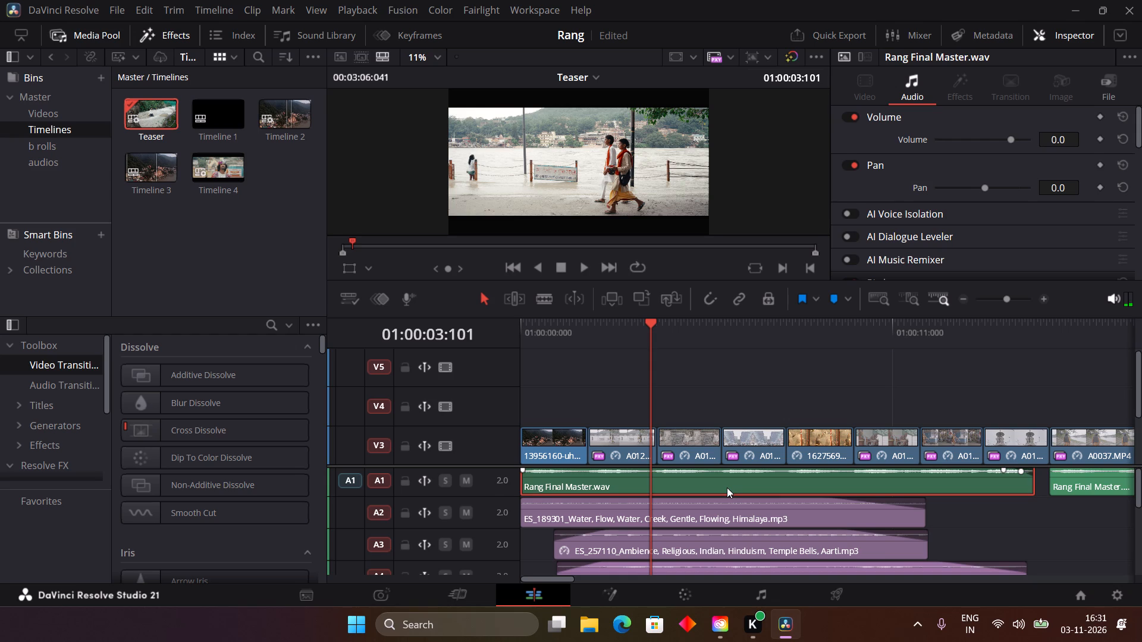
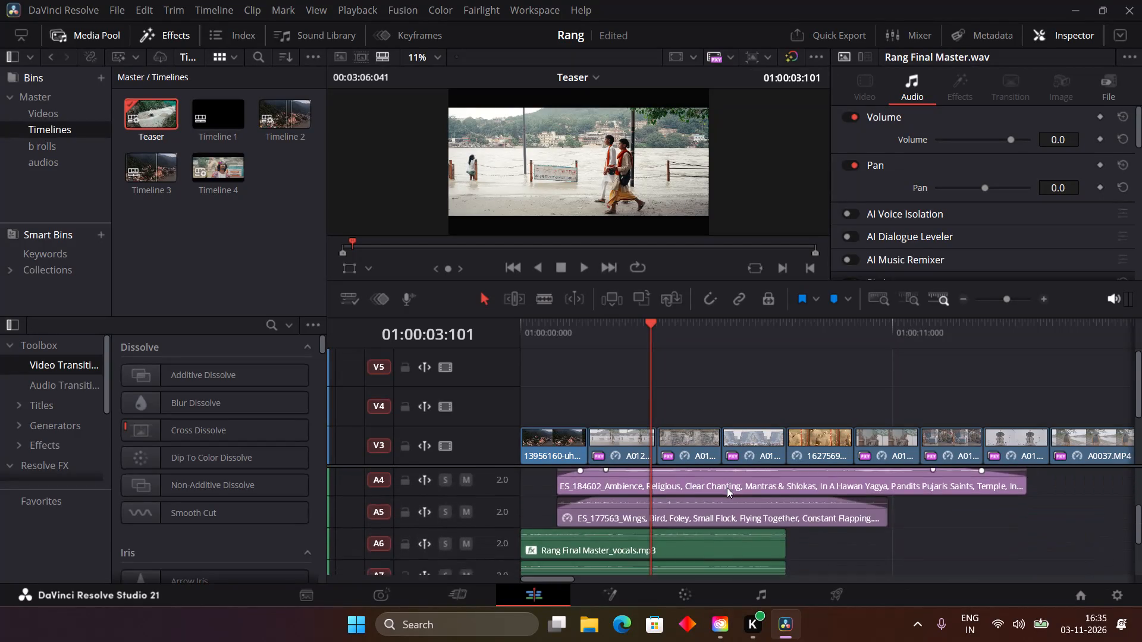
Look over the Teaser's audio tracks and reopen the Teaser timeline from the Timelines bin.
{"action": "scroll", "coordinate": [727, 487], "scroll_direction": "down", "scroll_amount": 1}
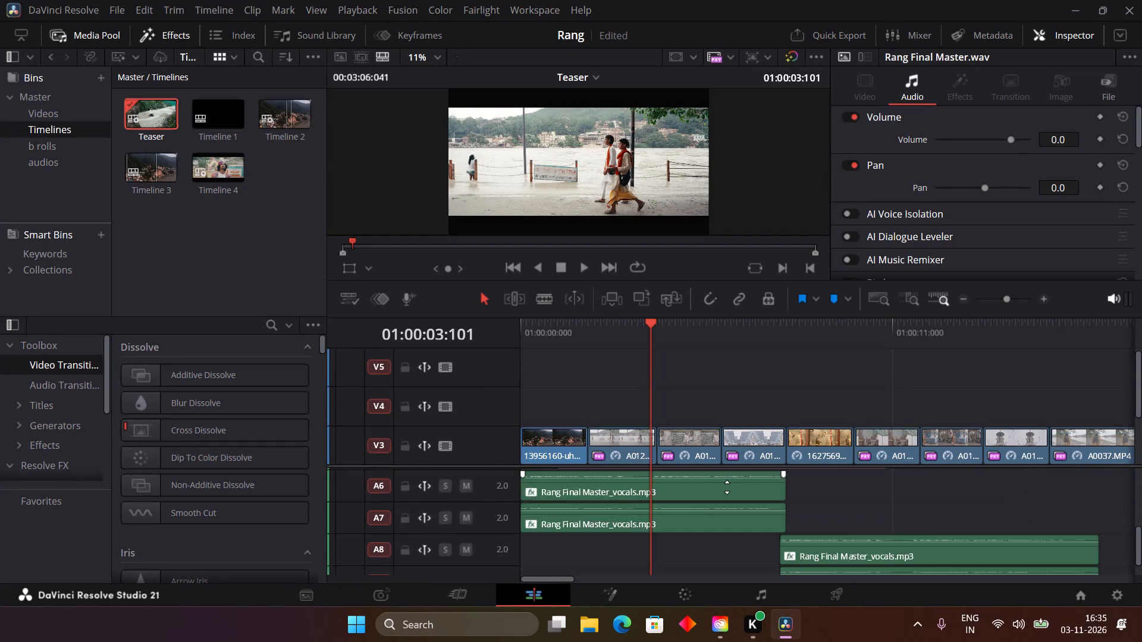
{"action": "scroll", "coordinate": [727, 487], "scroll_direction": "down", "scroll_amount": 1}
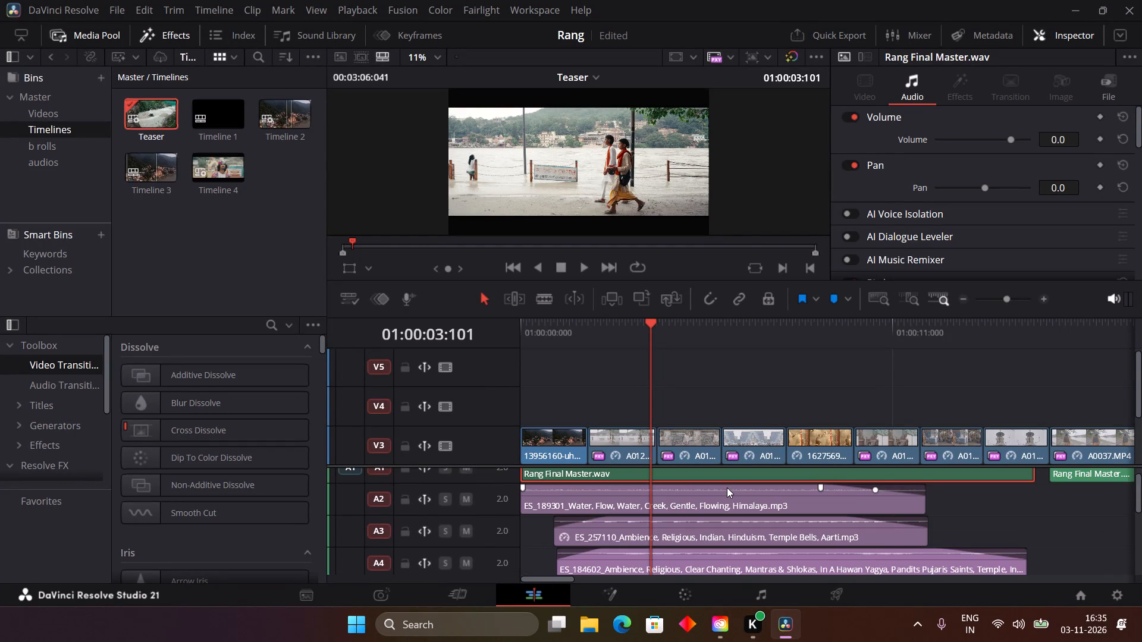
{"action": "left_click", "coordinate": [684, 486]}
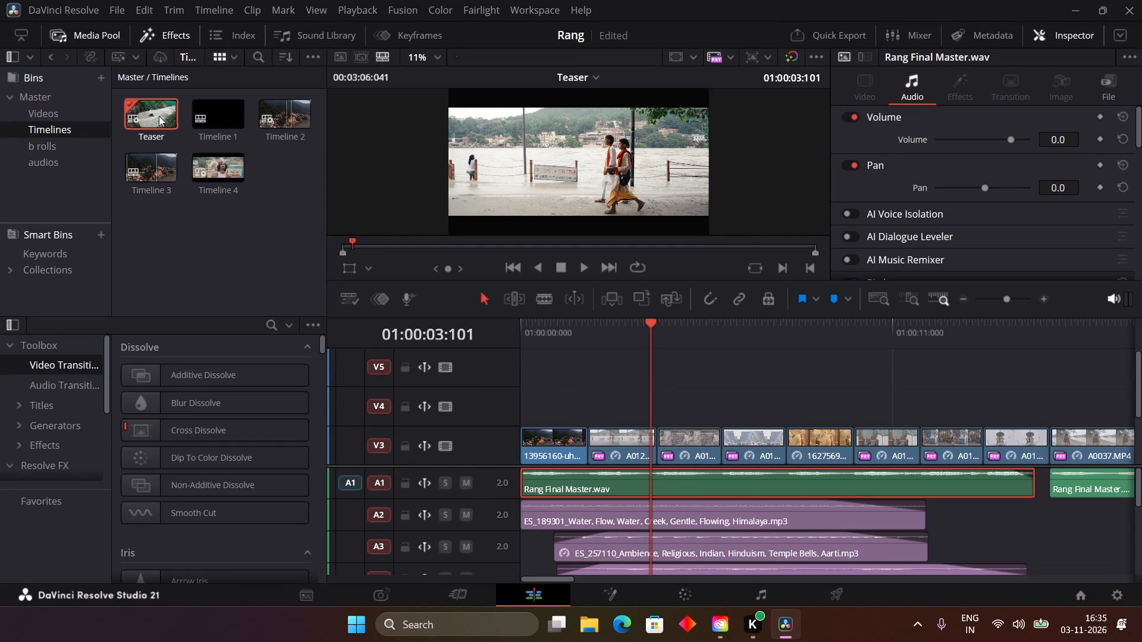
{"action": "double_click", "coordinate": [154, 111]}
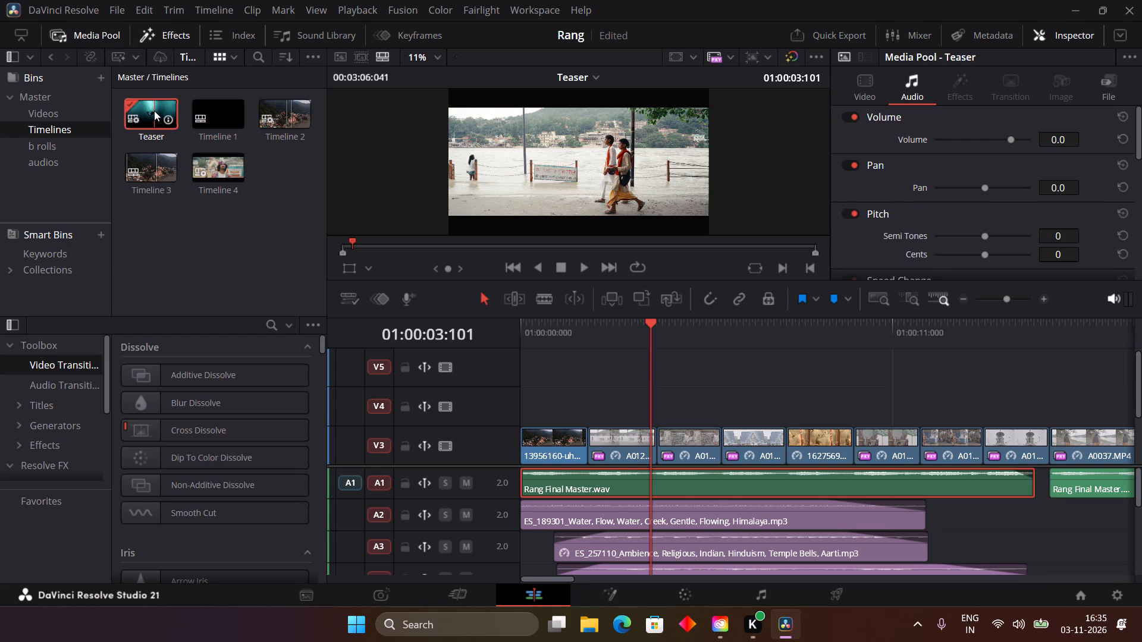
{"action": "double_click", "coordinate": [154, 111]}
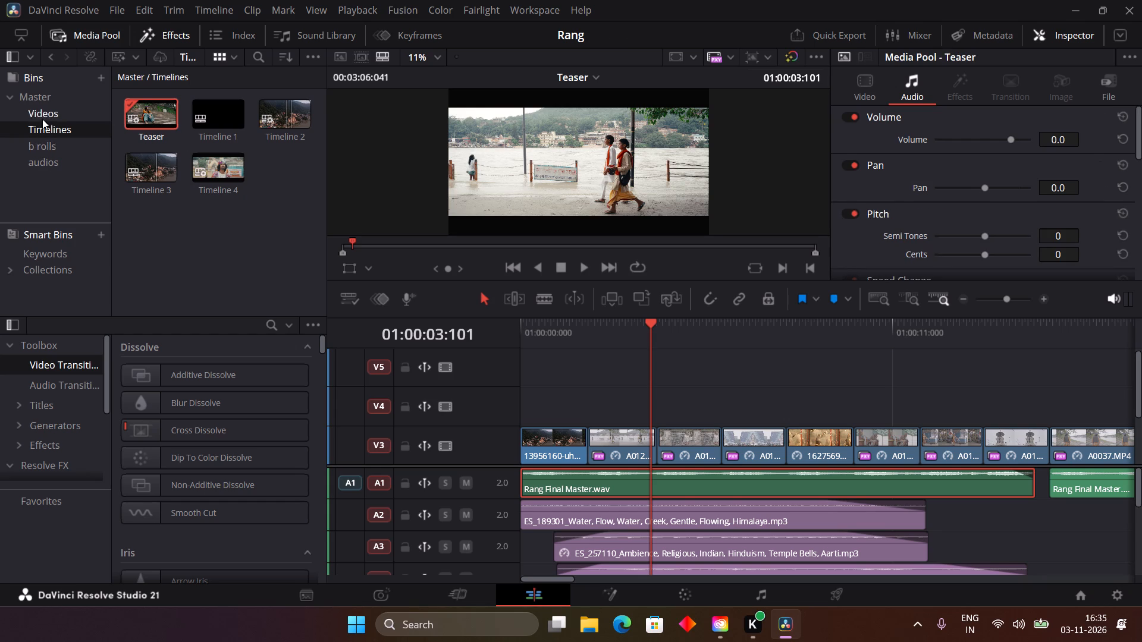
Preview the audios bin's files one by one: Rang Final Master.wav, Rang Final Master_vocals.mp3, the ES_212885 whoosh and the ES_194103 underwater sound.
{"action": "left_click", "coordinate": [42, 160]}
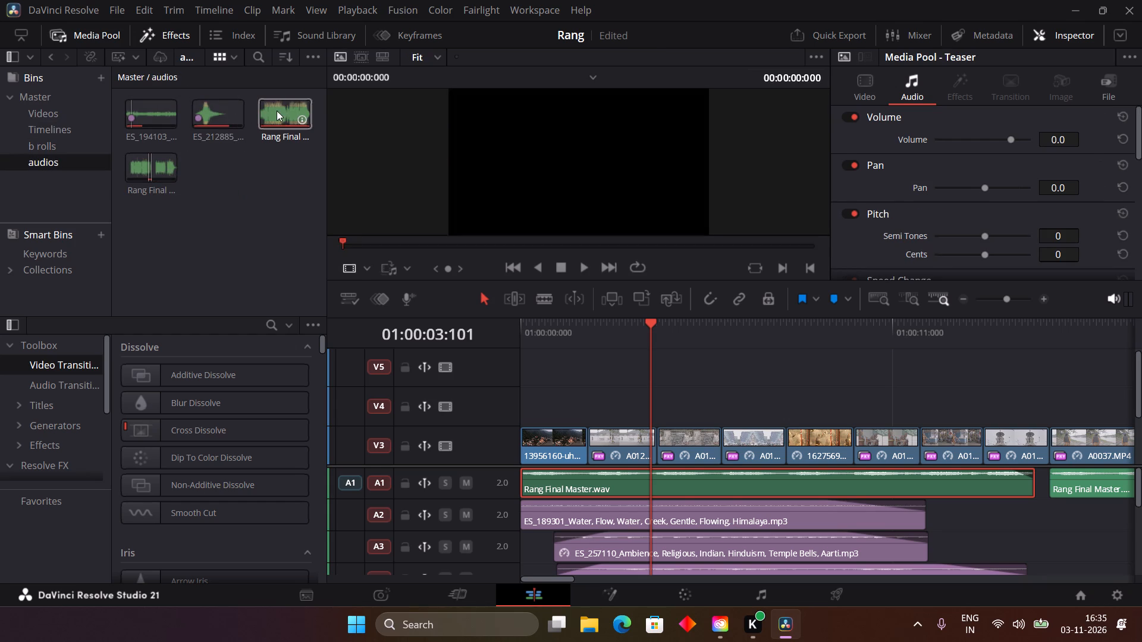
{"action": "double_click", "coordinate": [280, 112]}
{"action": "key", "text": "space"}
{"action": "double_click", "coordinate": [131, 161]}
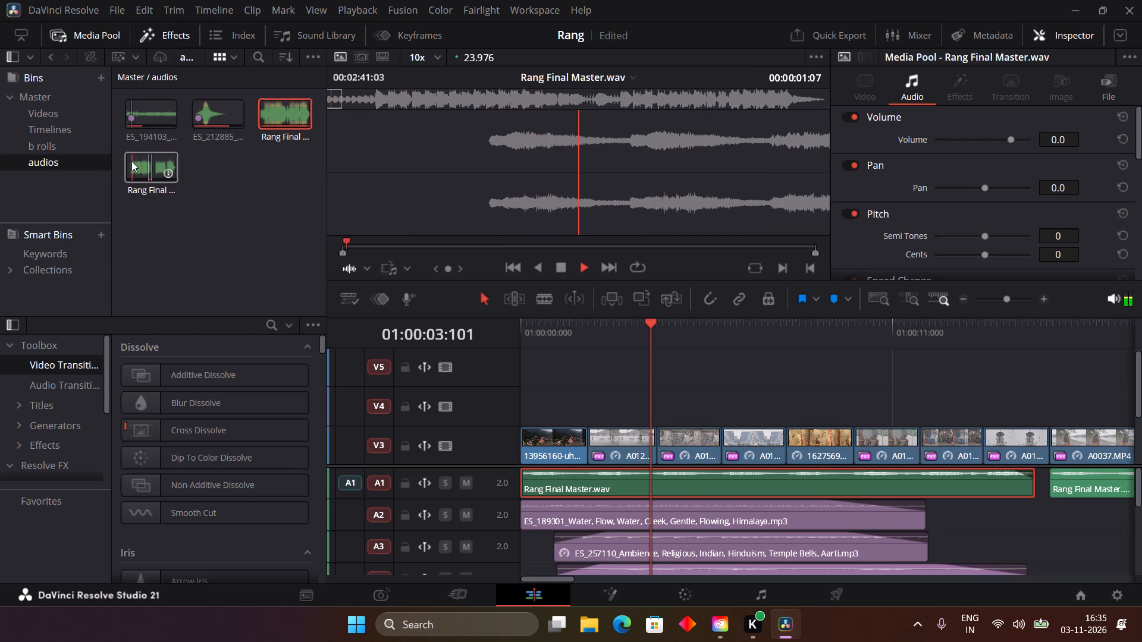
{"action": "key", "text": "space"}
{"action": "key", "text": "space"}
{"action": "double_click", "coordinate": [131, 161]}
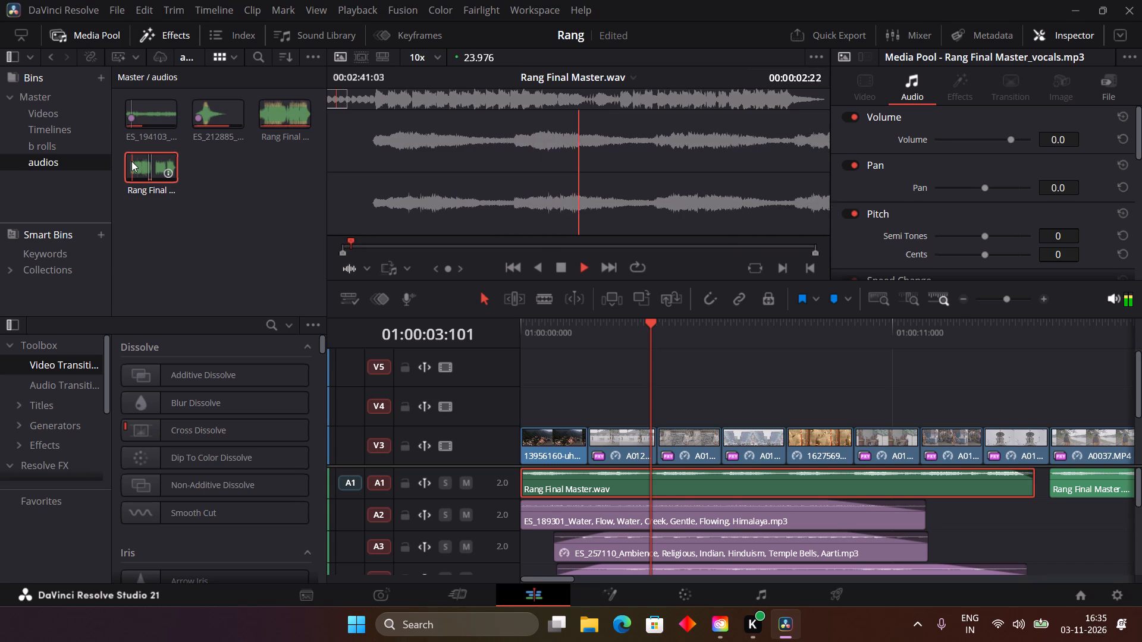
{"action": "key", "text": "space"}
{"action": "key", "text": "space"}
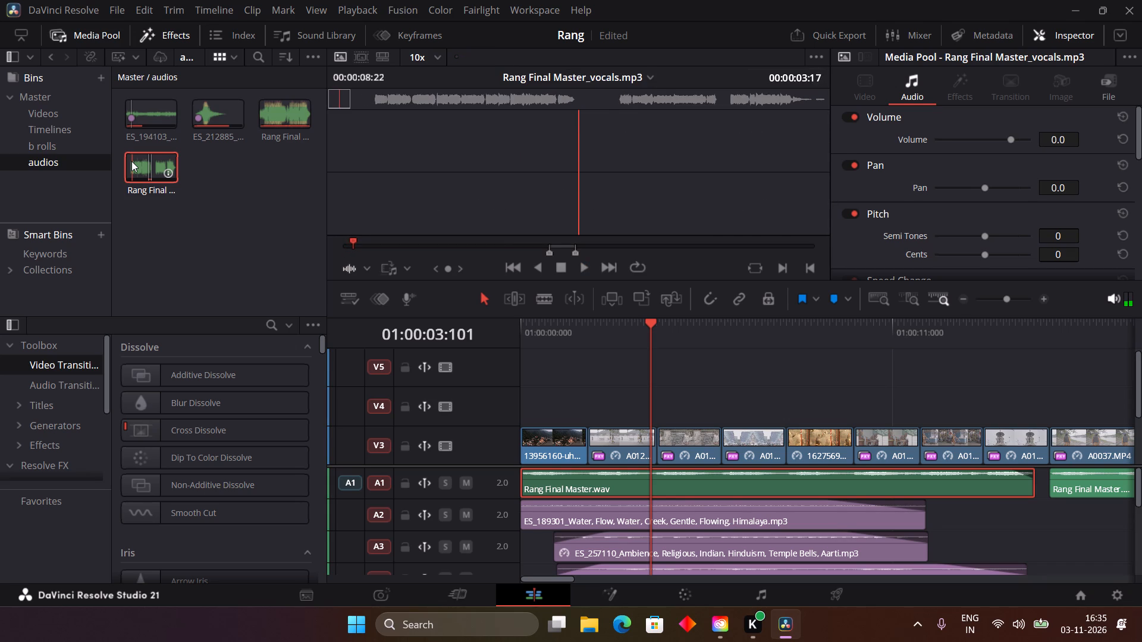
{"action": "key", "text": "space"}
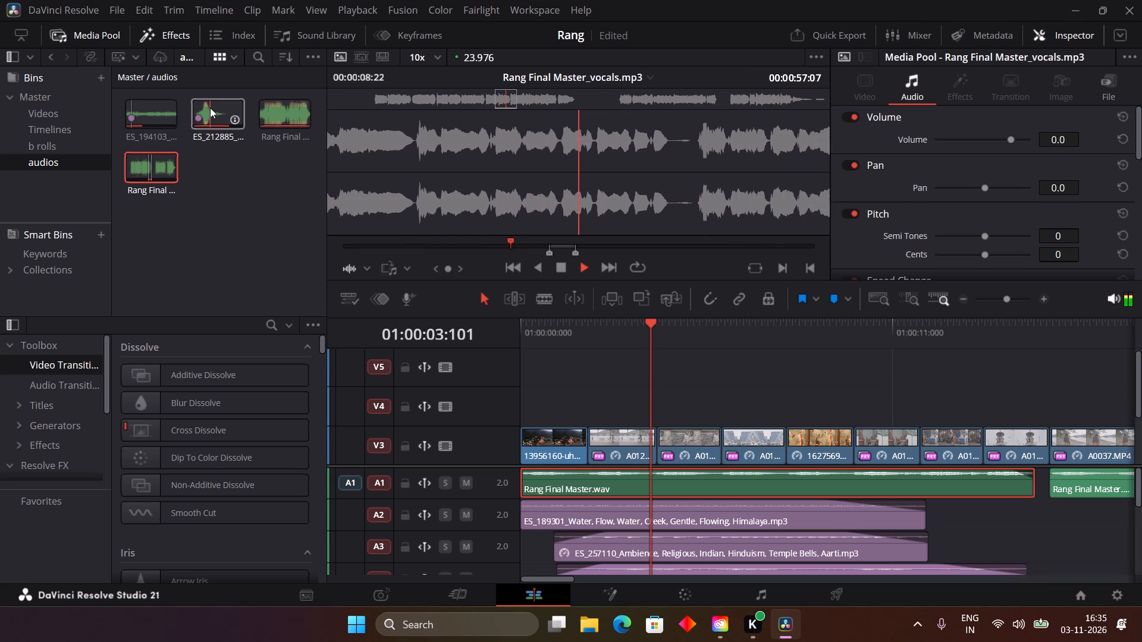
{"action": "key", "text": "space"}
{"action": "double_click", "coordinate": [202, 106]}
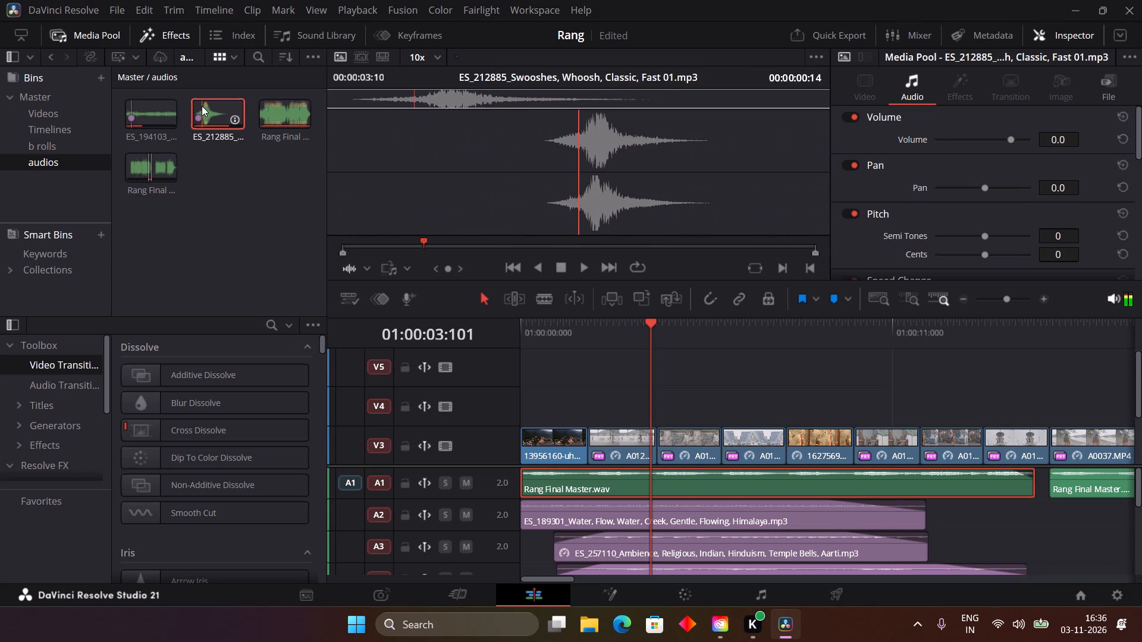
{"action": "key", "text": "space"}
{"action": "key", "text": "space"}
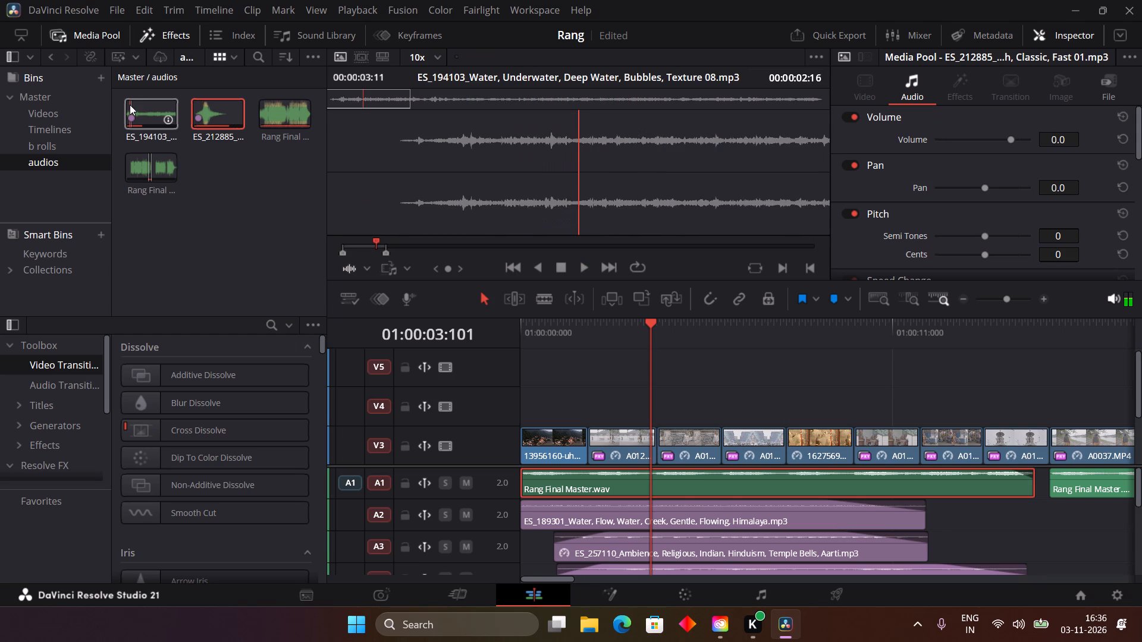
{"action": "double_click", "coordinate": [130, 105]}
{"action": "key", "text": "space"}
{"action": "key", "text": "space"}
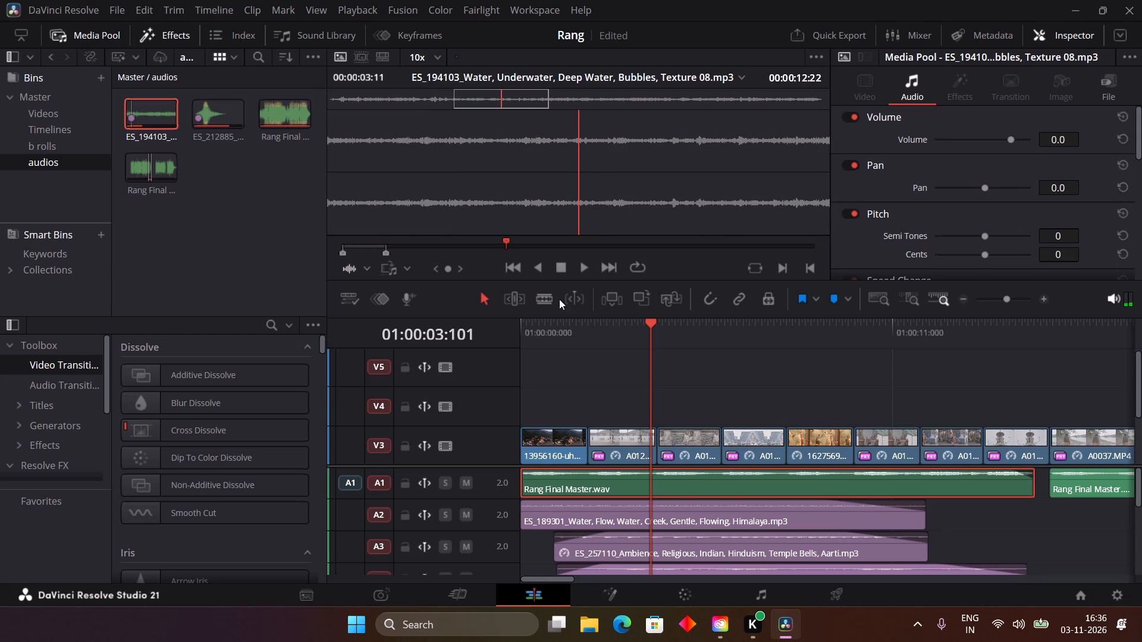
Play the Teaser from its start through the first video clip to listen to the timeline audio.
{"action": "left_click_drag", "start_coordinate": [565, 327], "coordinate": [575, 322]}
{"action": "left_click_drag", "start_coordinate": [575, 322], "coordinate": [529, 328]}
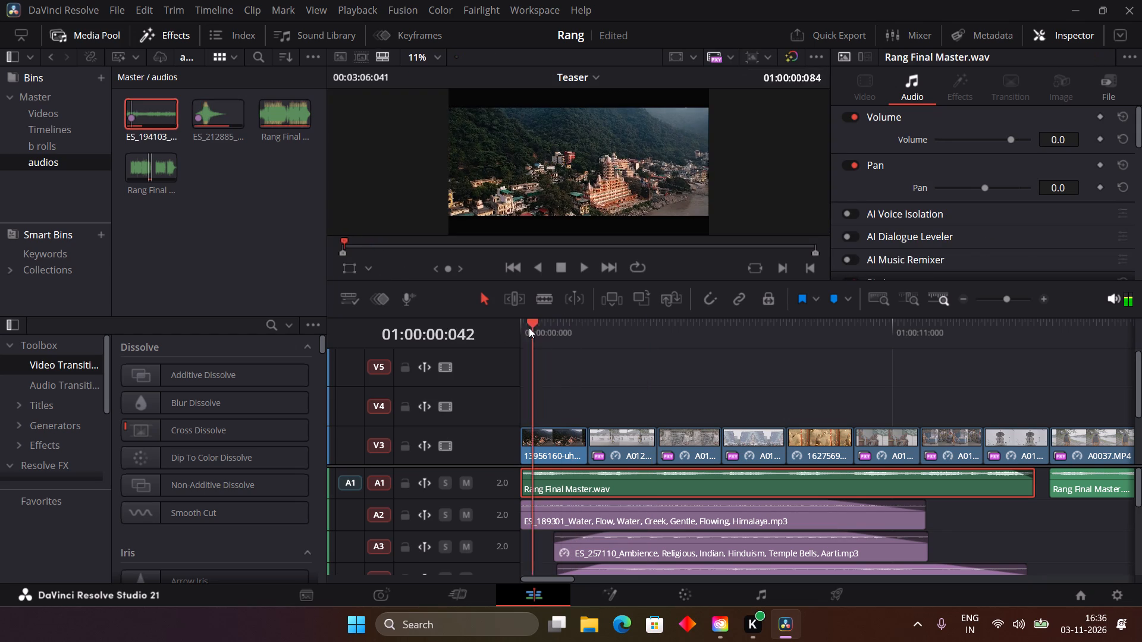
{"action": "left_click_drag", "start_coordinate": [529, 328], "coordinate": [519, 330]}
{"action": "key", "text": "space"}
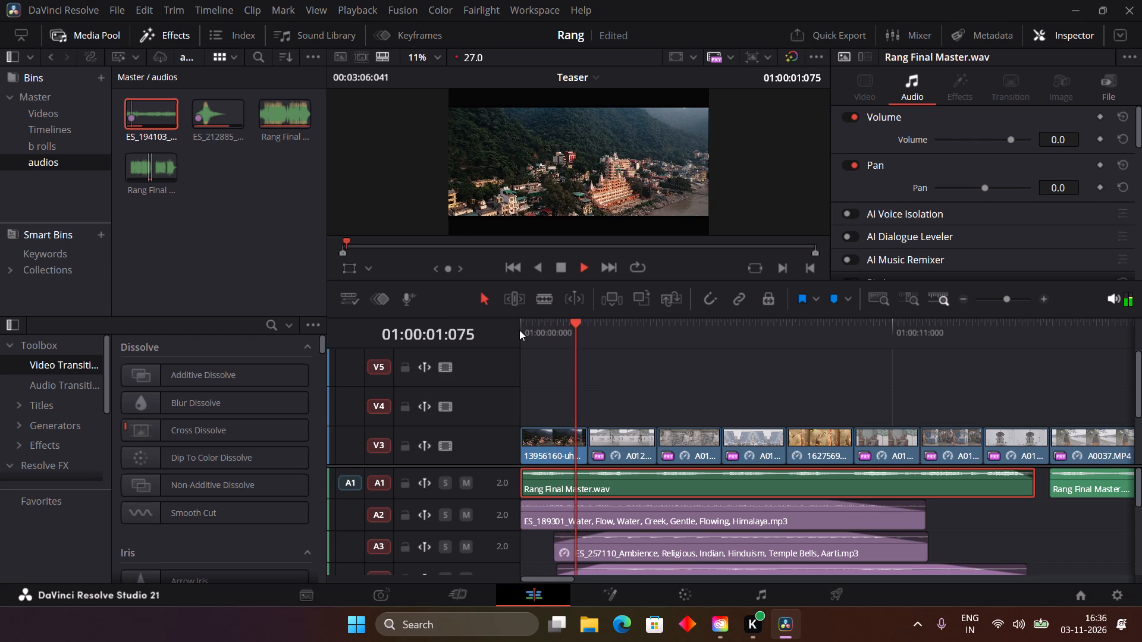
{"action": "key", "text": "space"}
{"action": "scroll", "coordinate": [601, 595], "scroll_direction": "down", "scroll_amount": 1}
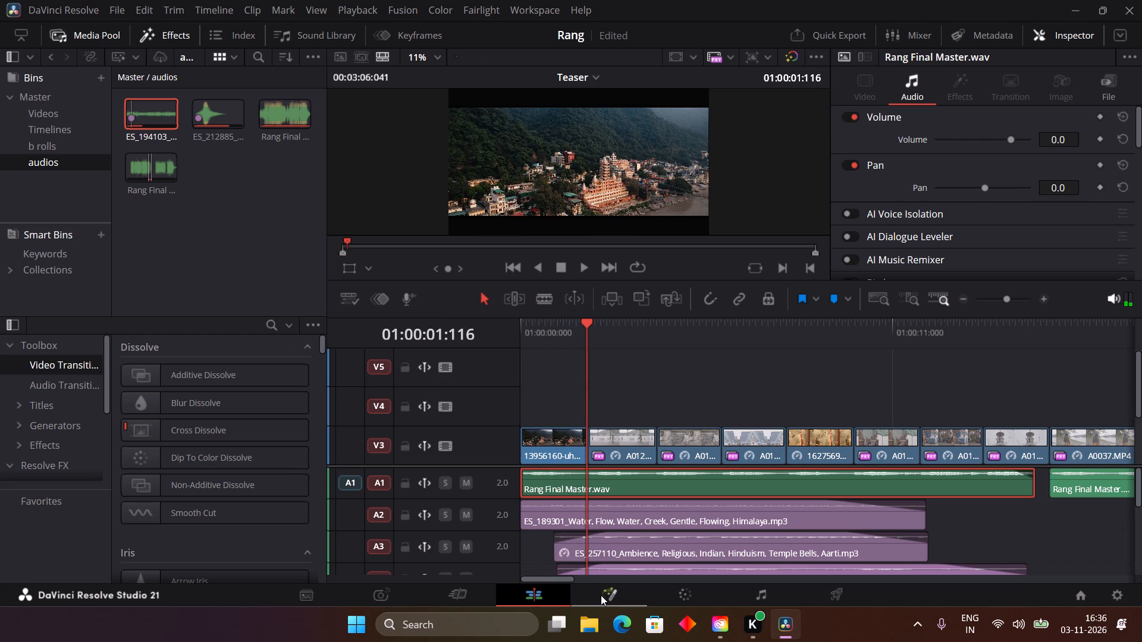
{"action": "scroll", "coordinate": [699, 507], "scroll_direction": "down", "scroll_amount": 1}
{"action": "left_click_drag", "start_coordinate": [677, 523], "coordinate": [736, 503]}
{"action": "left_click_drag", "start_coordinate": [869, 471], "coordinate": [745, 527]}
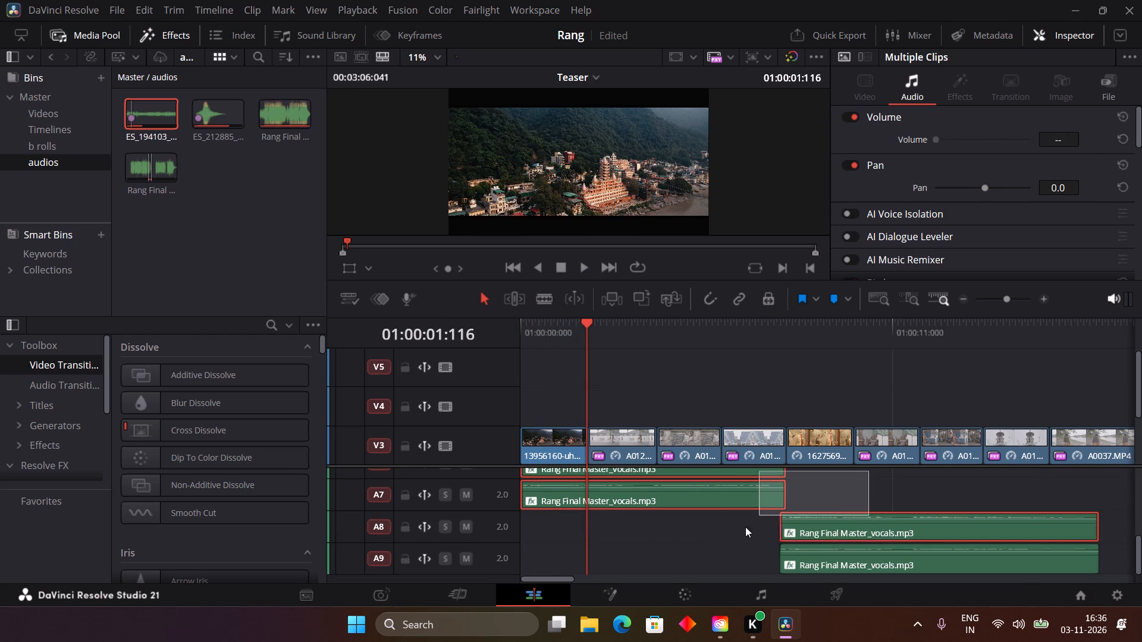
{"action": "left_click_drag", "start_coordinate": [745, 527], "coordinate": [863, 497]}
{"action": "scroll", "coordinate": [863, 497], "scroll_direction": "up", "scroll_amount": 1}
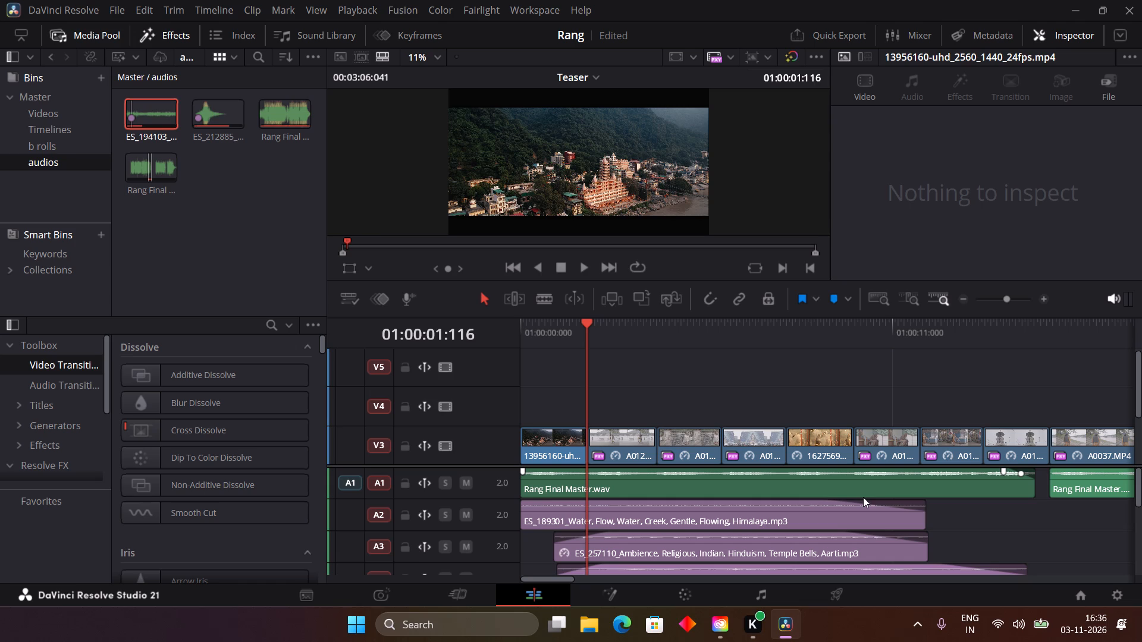
Delete all Rang Final Master.wav clips after the first one on track A1, along the whole Teaser.
{"action": "scroll", "coordinate": [731, 394], "scroll_direction": "left", "scroll_amount": 1}
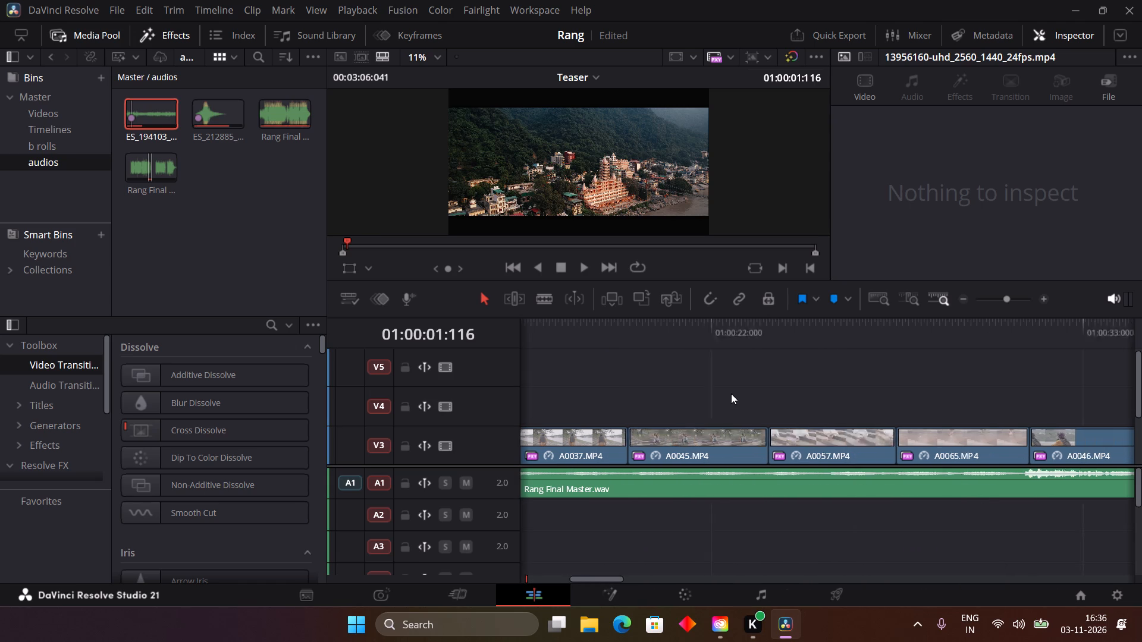
{"action": "scroll", "coordinate": [731, 394], "scroll_direction": "left", "scroll_amount": 1}
{"action": "key", "text": "ctrl+minus"}
{"action": "key", "text": "ctrl+minus"}
{"action": "key", "text": "ctrl+minus"}
{"action": "key", "text": "ctrl+minus"}
{"action": "key", "text": "ctrl+minus"}
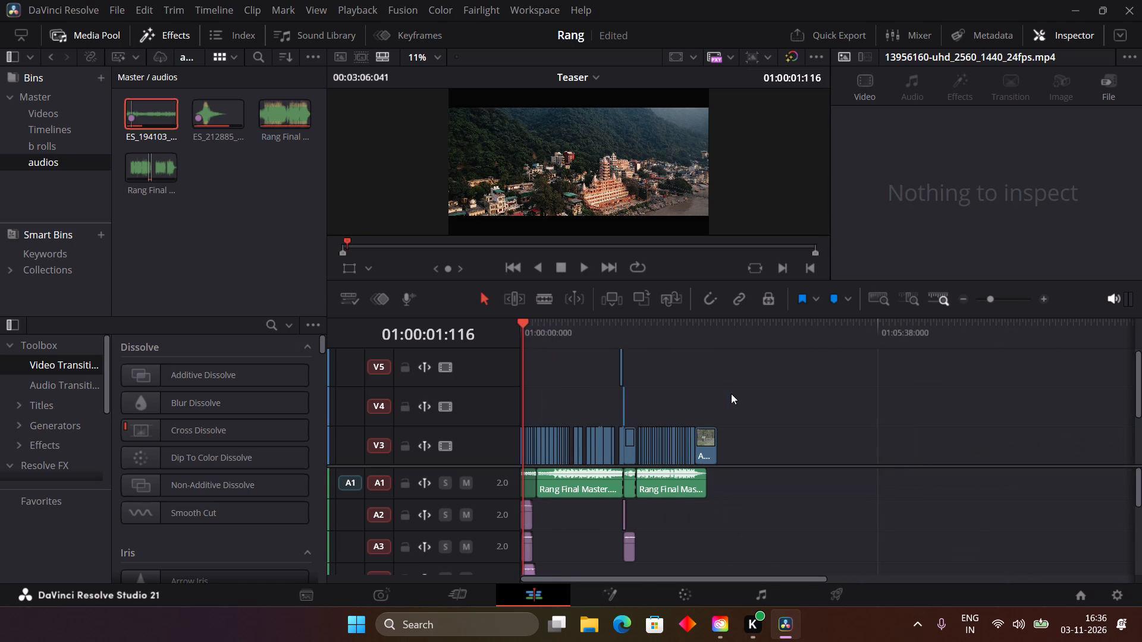
{"action": "key", "text": "ctrl+equal"}
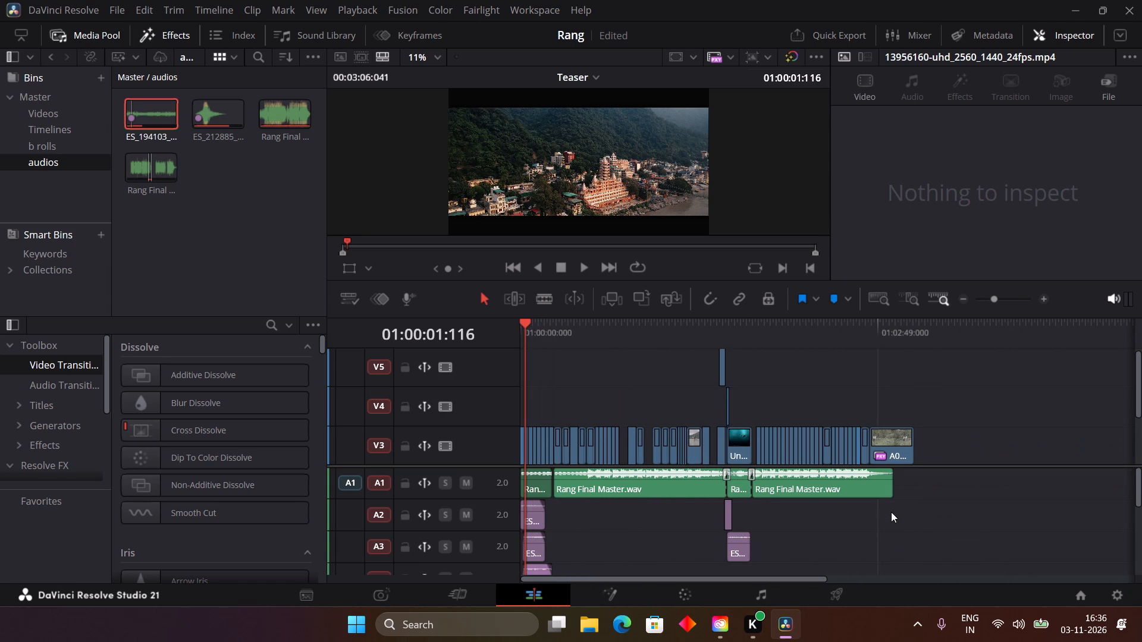
{"action": "left_click_drag", "start_coordinate": [826, 555], "coordinate": [677, 482]}
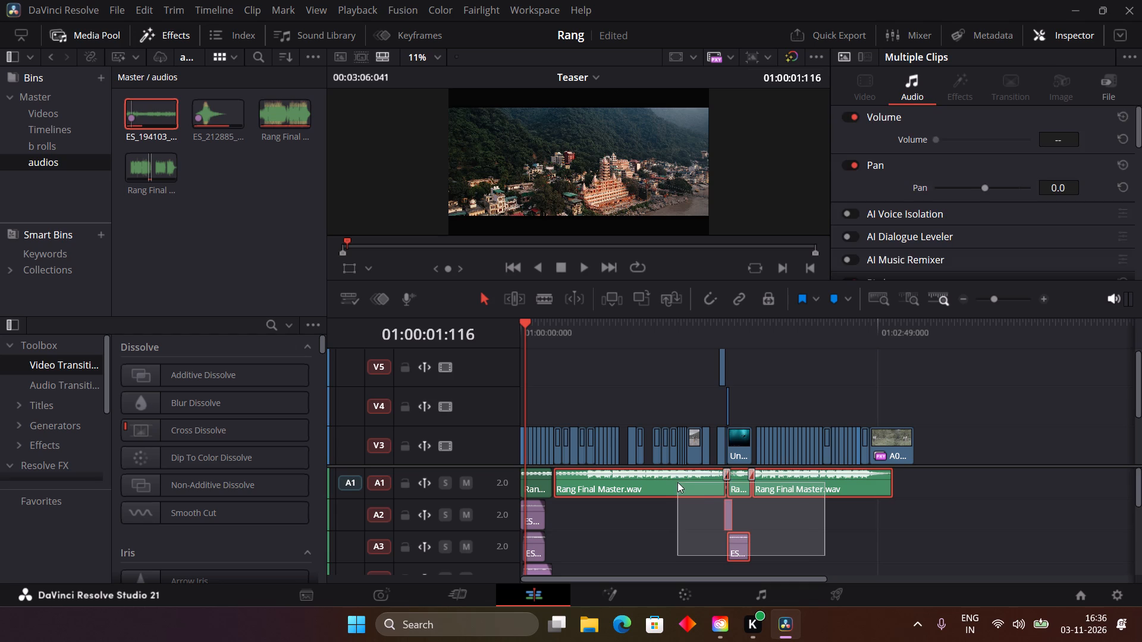
{"action": "left_click_drag", "start_coordinate": [677, 482], "coordinate": [812, 516]}
{"action": "left_click_drag", "start_coordinate": [812, 516], "coordinate": [958, 492]}
{"action": "left_click_drag", "start_coordinate": [958, 492], "coordinate": [720, 474]}
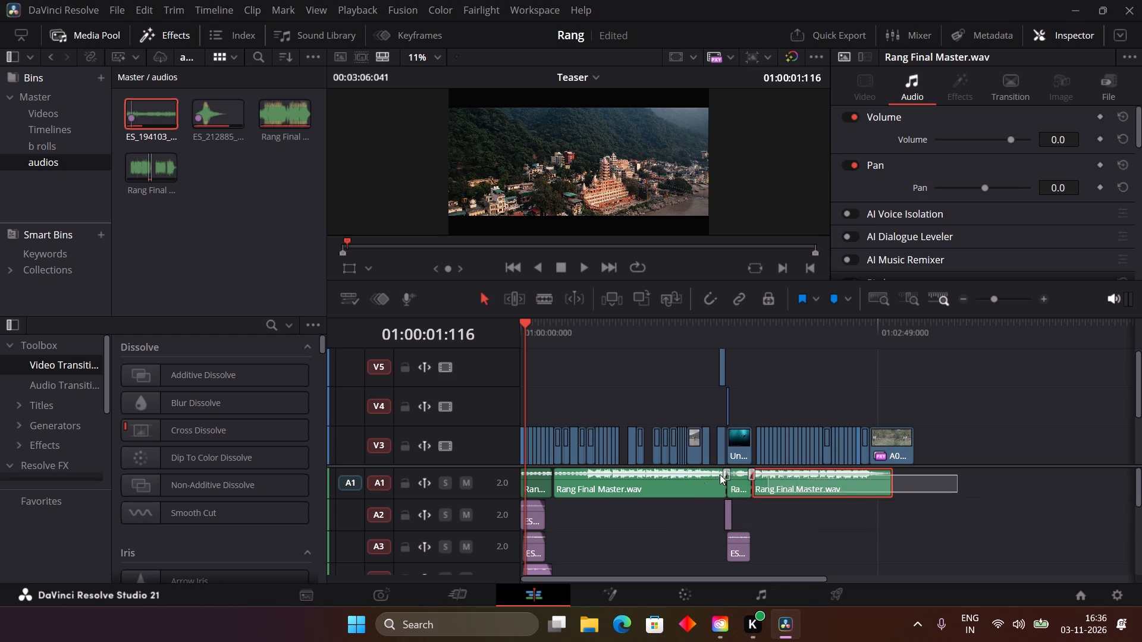
{"action": "left_click_drag", "start_coordinate": [720, 474], "coordinate": [657, 480]}
{"action": "key", "text": "BackSpace"}
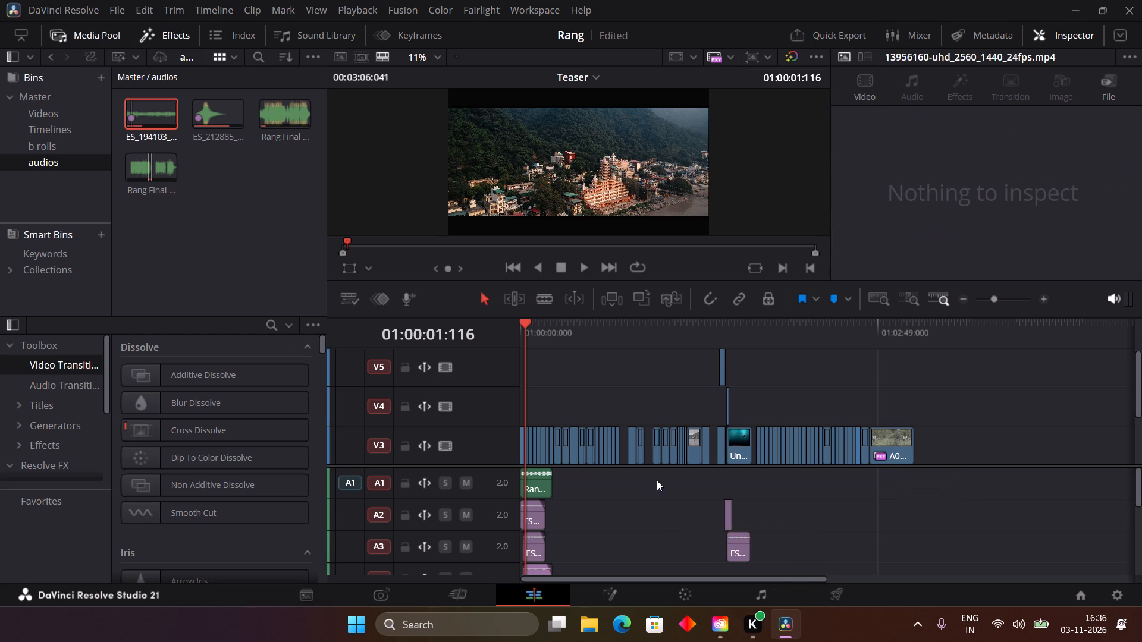
Scrub through the Teaser to the end of the last clip, A0202.MP4, to check the picture.
{"action": "left_click_drag", "start_coordinate": [620, 320], "coordinate": [741, 342]}
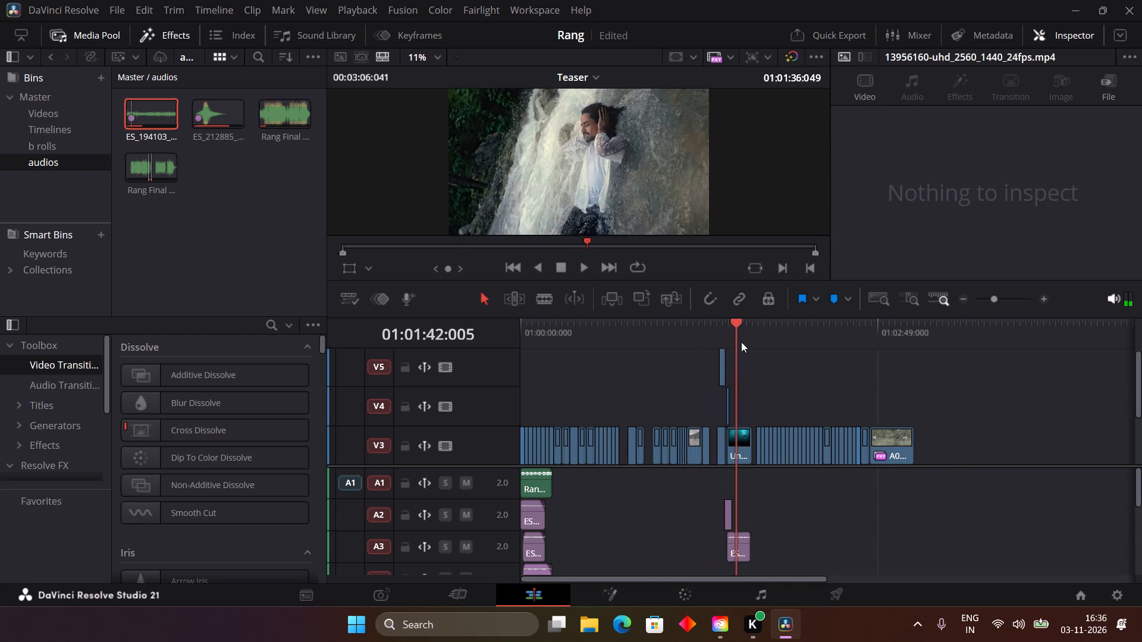
{"action": "left_click_drag", "start_coordinate": [741, 342], "coordinate": [920, 354]}
{"action": "left_click_drag", "start_coordinate": [920, 354], "coordinate": [912, 358]}
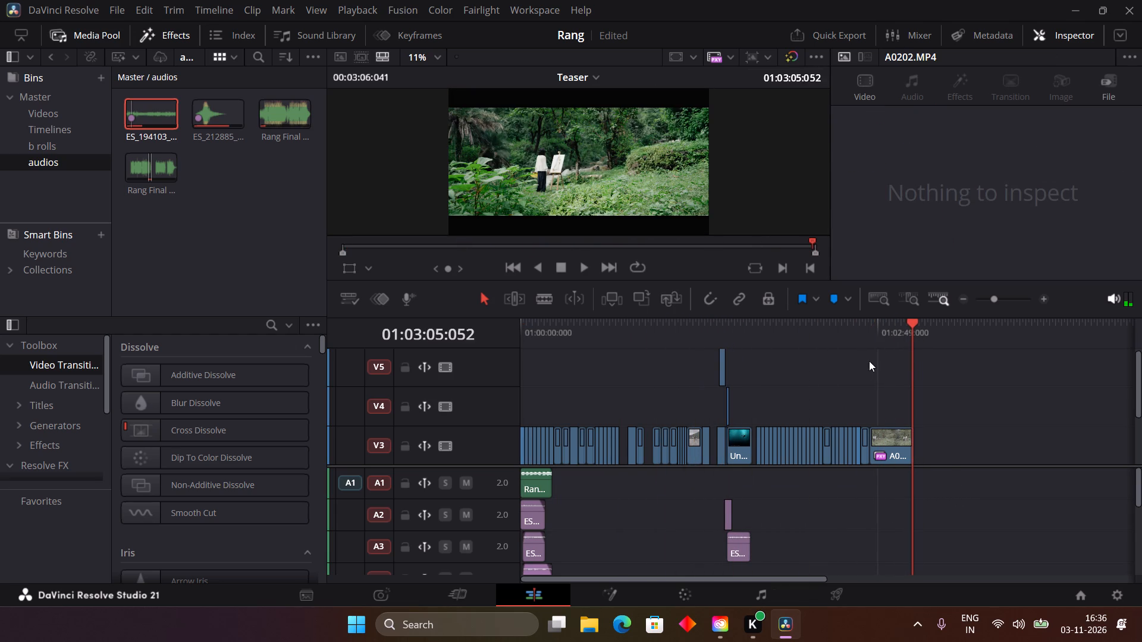
Delete the isolated ES sound effect clip on A3 beneath the underwater video clip.
{"action": "left_click", "coordinate": [701, 505]}
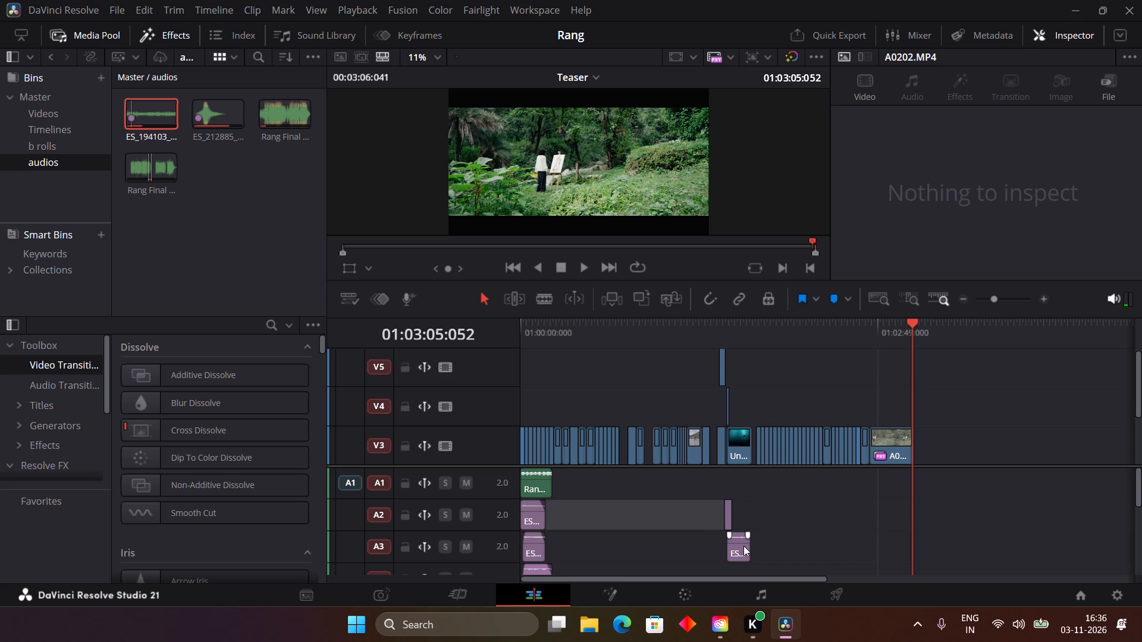
{"action": "left_click", "coordinate": [743, 546]}
{"action": "key", "text": "BackSpace"}
Move the ES_212885 Swooshes clip on A2 back toward the start, just past the end of the opening sound clips.
{"action": "left_click_drag", "start_coordinate": [726, 517], "coordinate": [516, 536]}
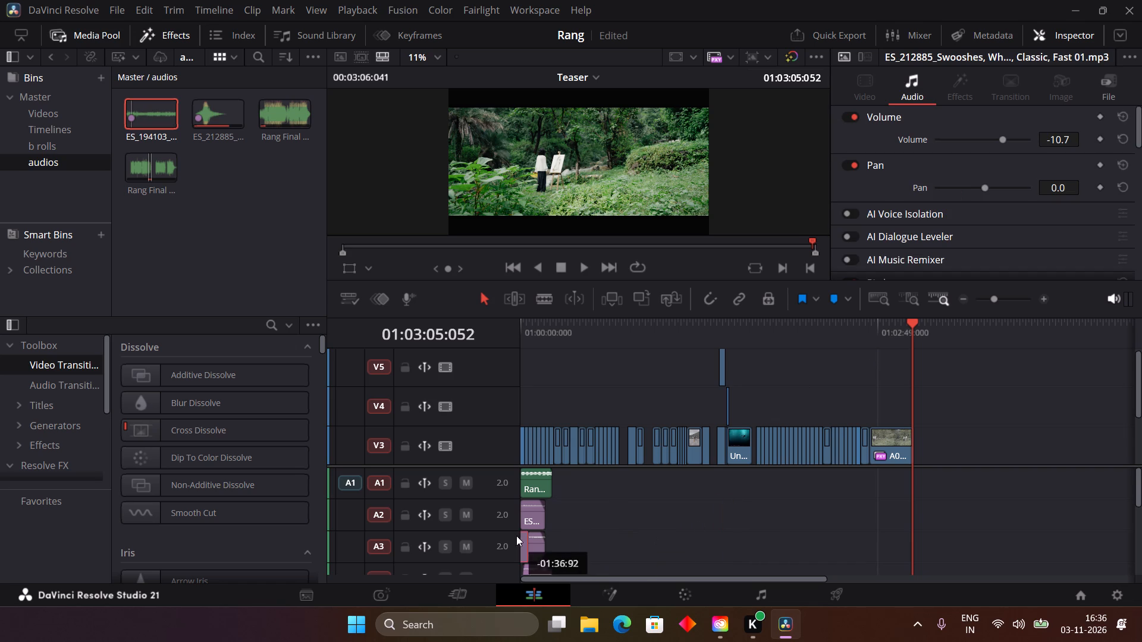
{"action": "left_click_drag", "start_coordinate": [516, 536], "coordinate": [556, 512]}
Play the opening of the Teaser from its start to check the sound.
{"action": "left_click_drag", "start_coordinate": [579, 323], "coordinate": [499, 334]}
{"action": "key", "text": "space"}
{"action": "type", "text": "==="}
{"action": "key", "text": "space"}
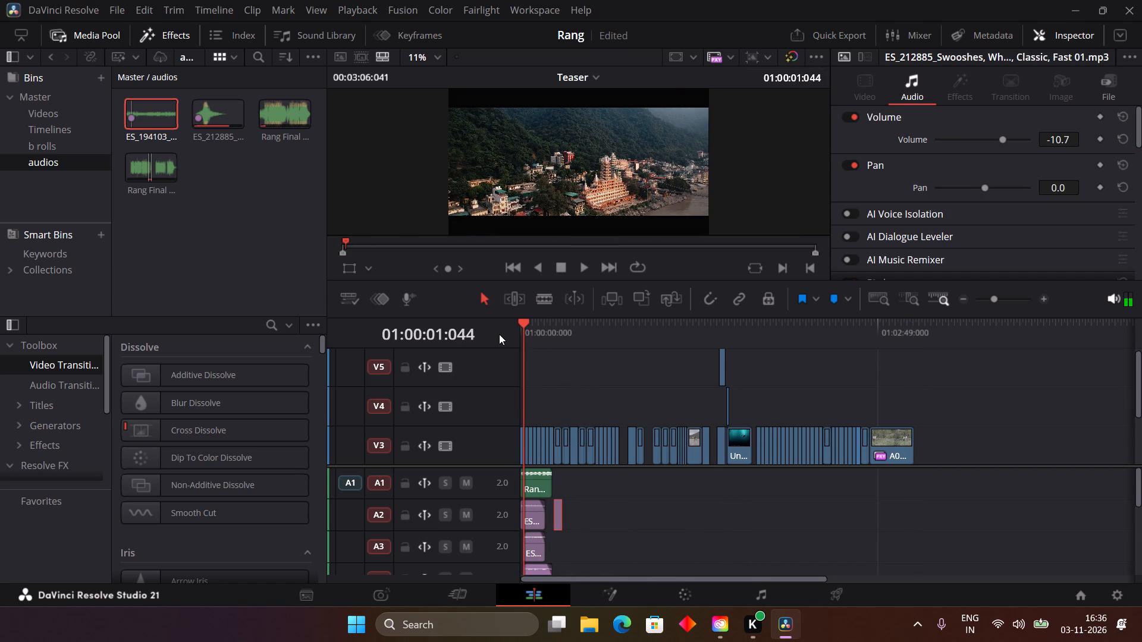
Mute track A1 and play the Teaser on through the cut into the second video clip.
{"action": "key", "text": "ctrl+equal"}
{"action": "key", "text": "ctrl+equal"}
{"action": "key", "text": "ctrl+equal"}
{"action": "key", "text": "ctrl+equal"}
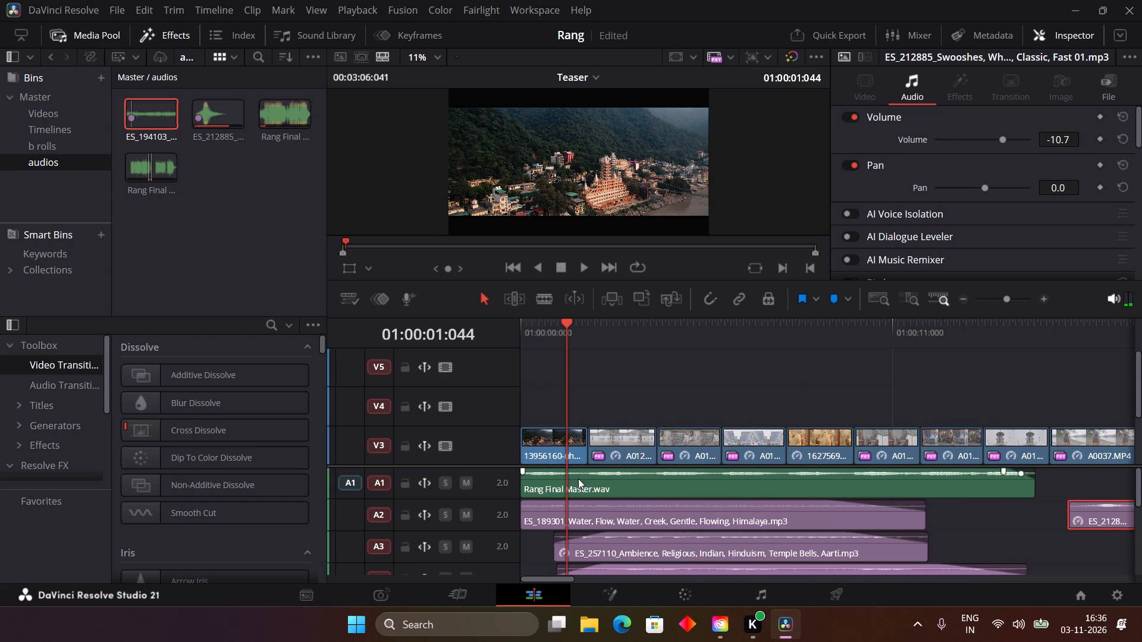
{"action": "left_click", "coordinate": [462, 483]}
{"action": "key", "text": "space"}
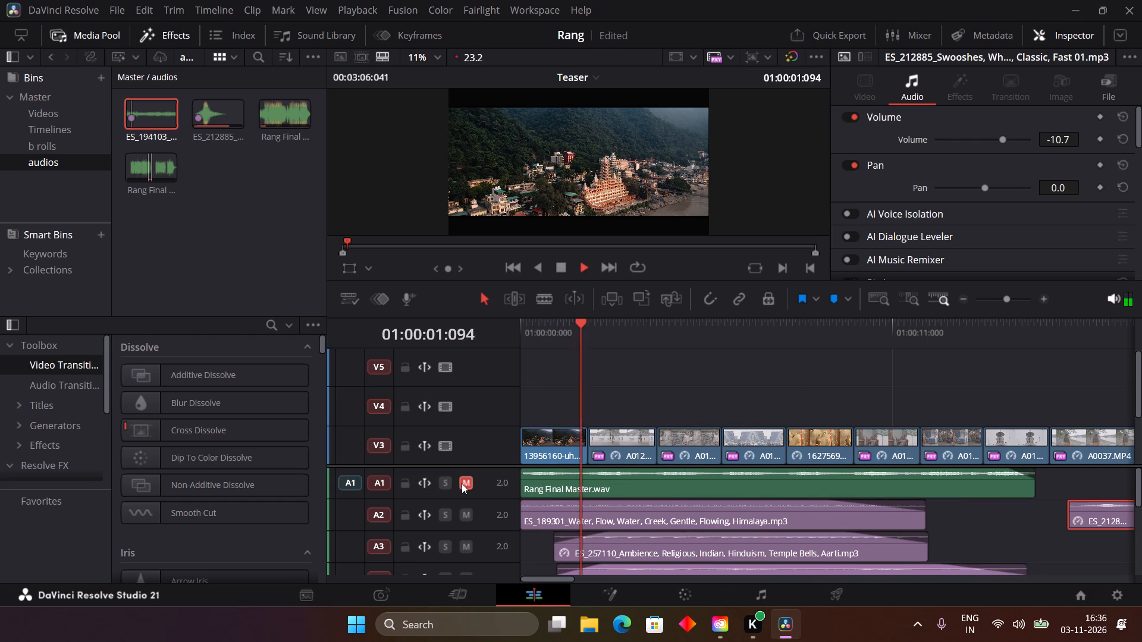
{"action": "key", "text": "space"}
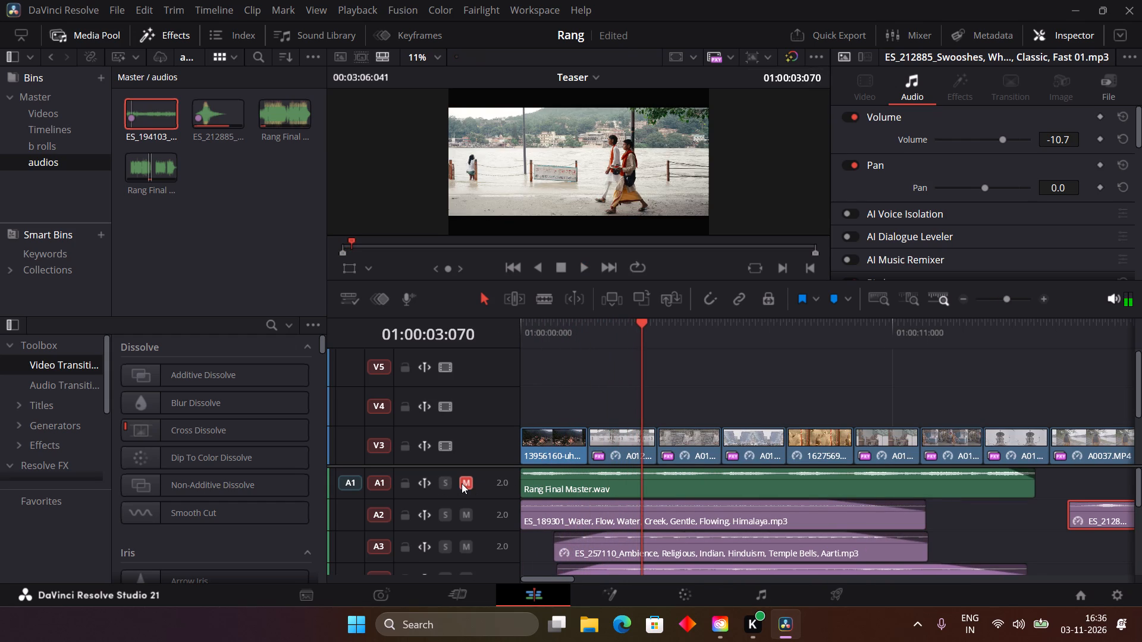
Move the remaining Rang Final Master.wav clip on A1 later in the Teaser, starting about 17 s in, above the swoosh clip.
{"action": "left_click_drag", "start_coordinate": [573, 493], "coordinate": [1137, 483]}
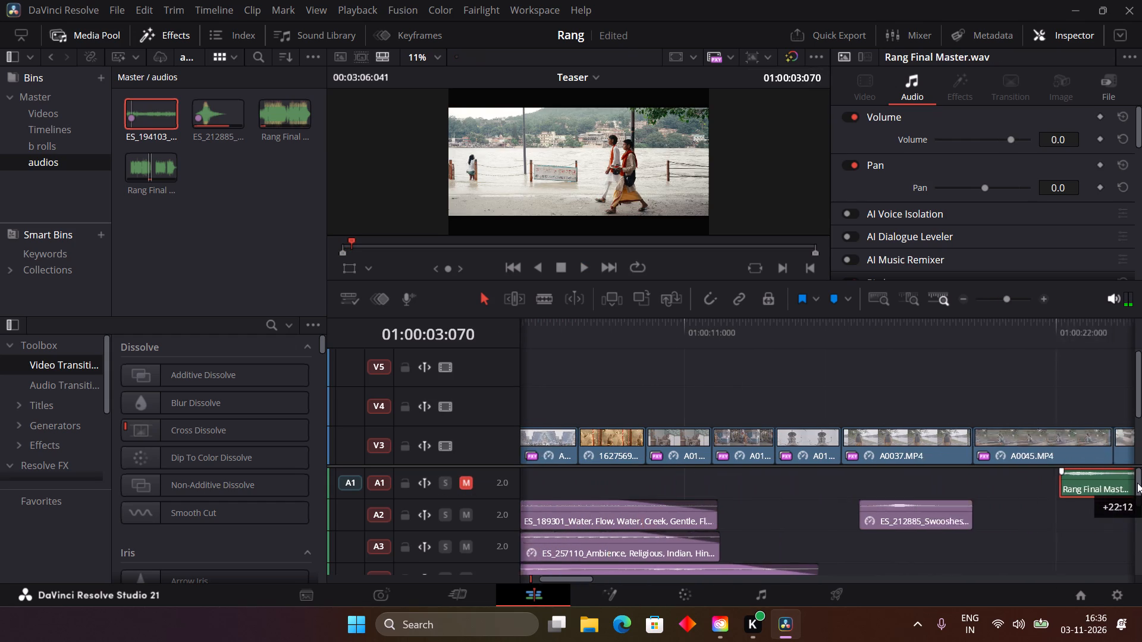
{"action": "left_click_drag", "start_coordinate": [1137, 483], "coordinate": [1141, 483]}
{"action": "left_click_drag", "start_coordinate": [1116, 490], "coordinate": [605, 473]}
{"action": "scroll", "coordinate": [701, 499], "scroll_direction": "right", "scroll_amount": 1}
{"action": "scroll", "coordinate": [831, 513], "scroll_direction": "left", "scroll_amount": 1}
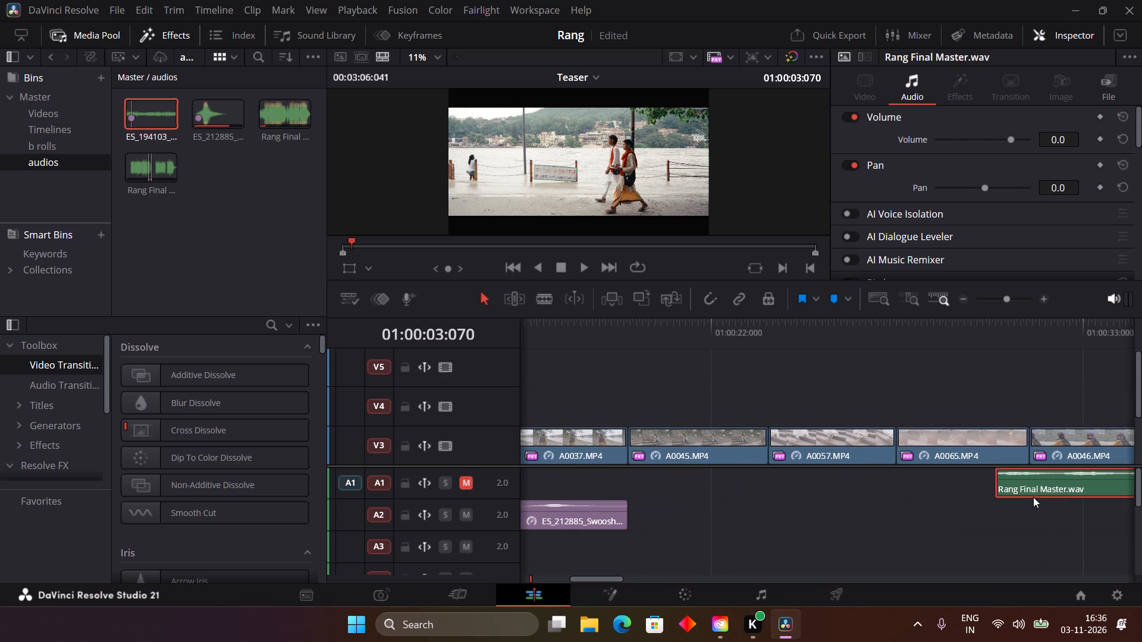
{"action": "left_click_drag", "start_coordinate": [1044, 493], "coordinate": [586, 482]}
{"action": "scroll", "coordinate": [586, 482], "scroll_direction": "right", "scroll_amount": 1}
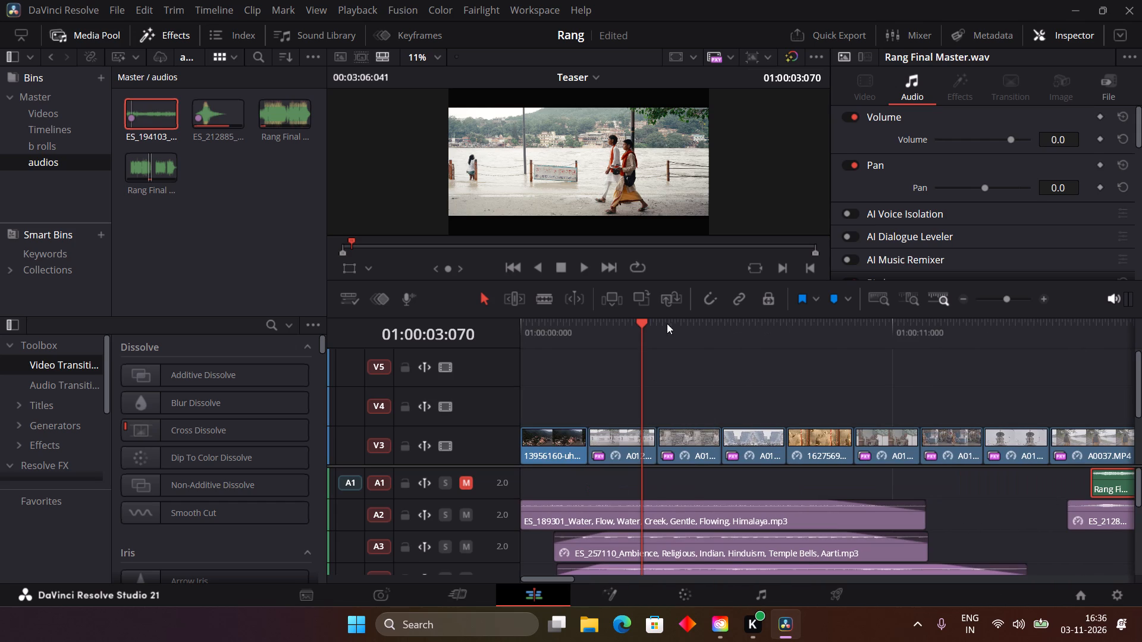
Delete the water and temple ambience sound clips on tracks A2 to A4 at the opening of the Teaser.
{"action": "left_click_drag", "start_coordinate": [647, 337], "coordinate": [931, 335]}
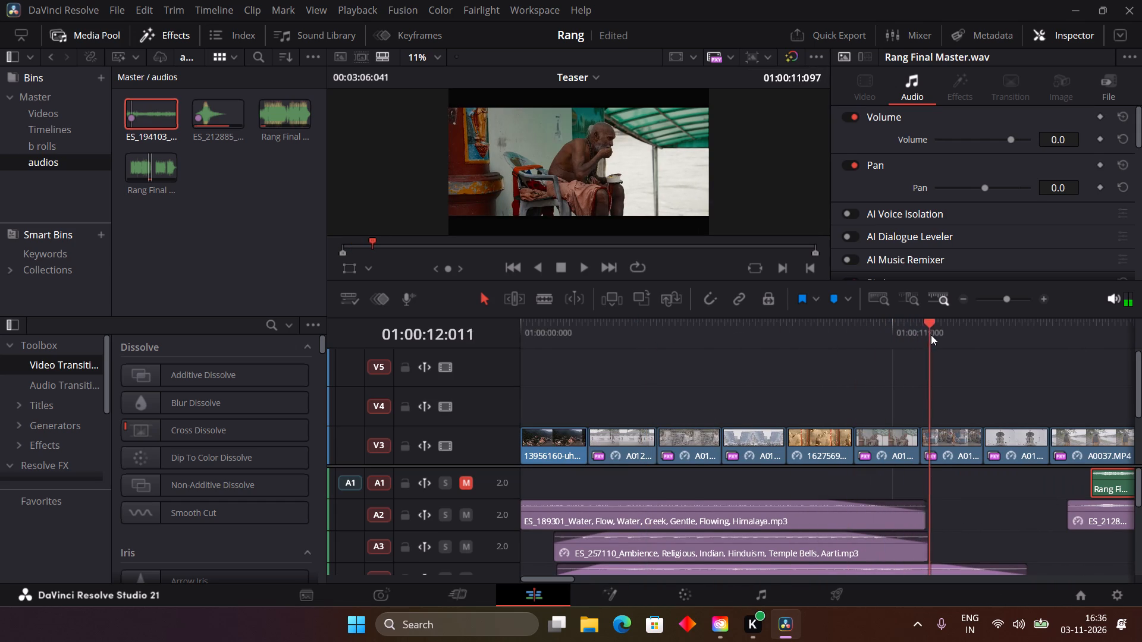
{"action": "left_click_drag", "start_coordinate": [931, 335], "coordinate": [1093, 339]}
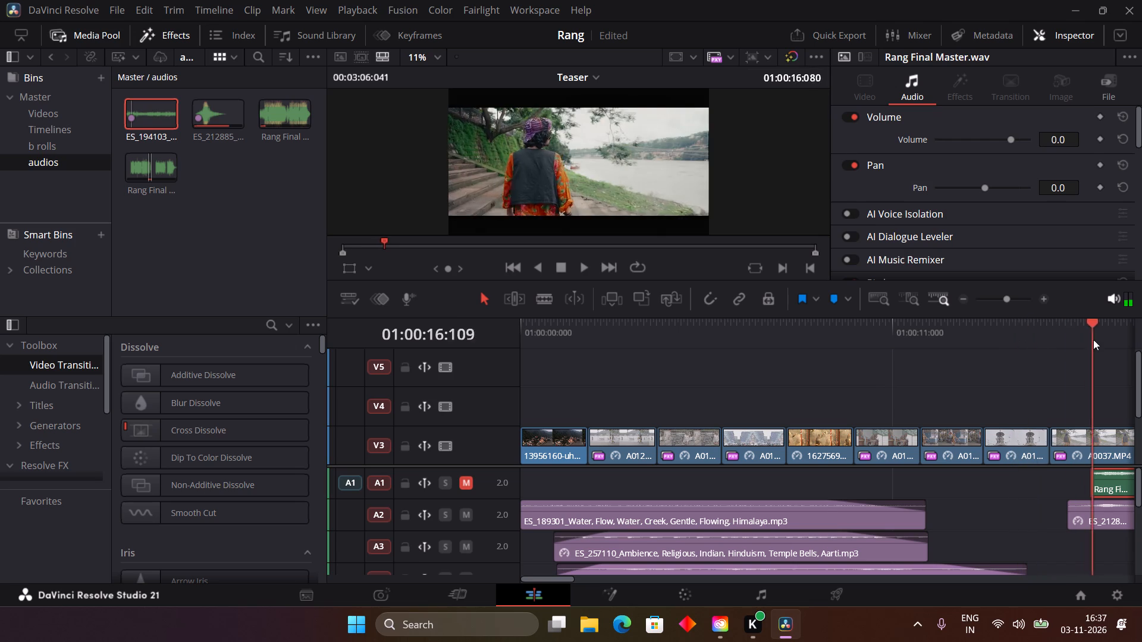
{"action": "left_click_drag", "start_coordinate": [1093, 339], "coordinate": [1050, 347]}
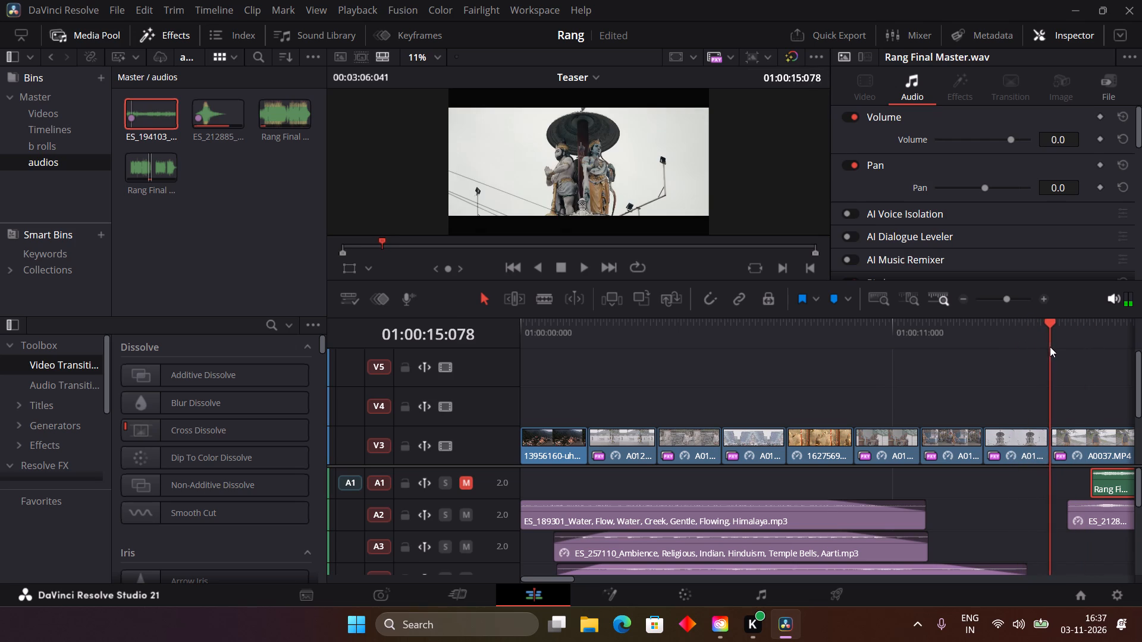
{"action": "left_click_drag", "start_coordinate": [625, 493], "coordinate": [778, 565]}
{"action": "key", "text": "BackSpace"}
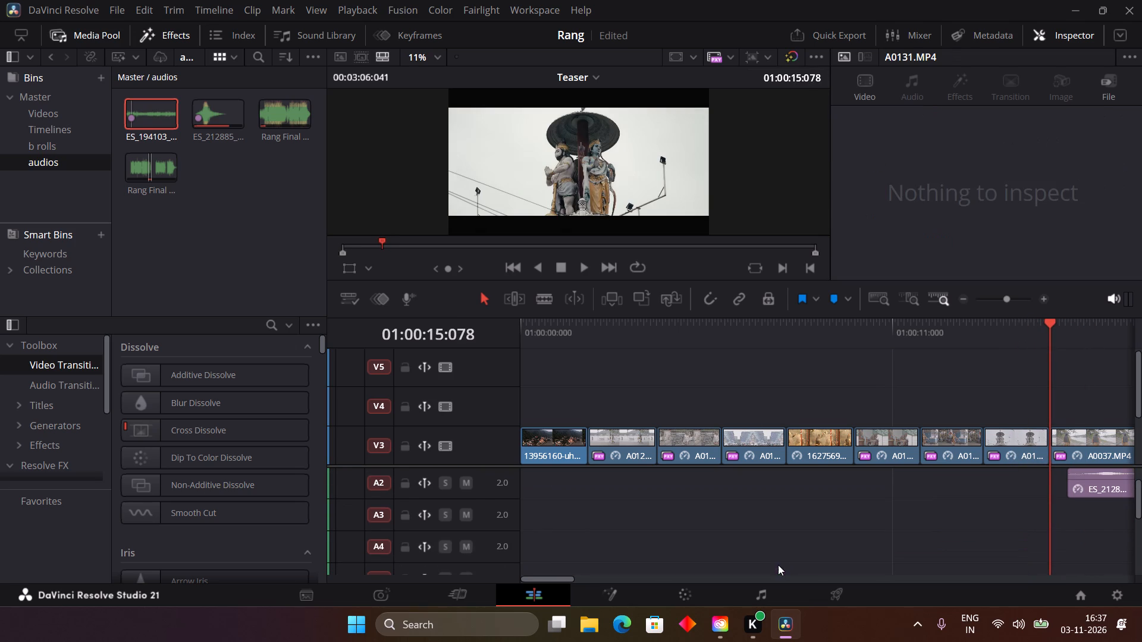
Play the Teaser from its start into the fifth video clip to check playback, bringing the vocals tracks into view.
{"action": "left_click_drag", "start_coordinate": [667, 320], "coordinate": [446, 360]}
{"action": "key", "text": "space"}
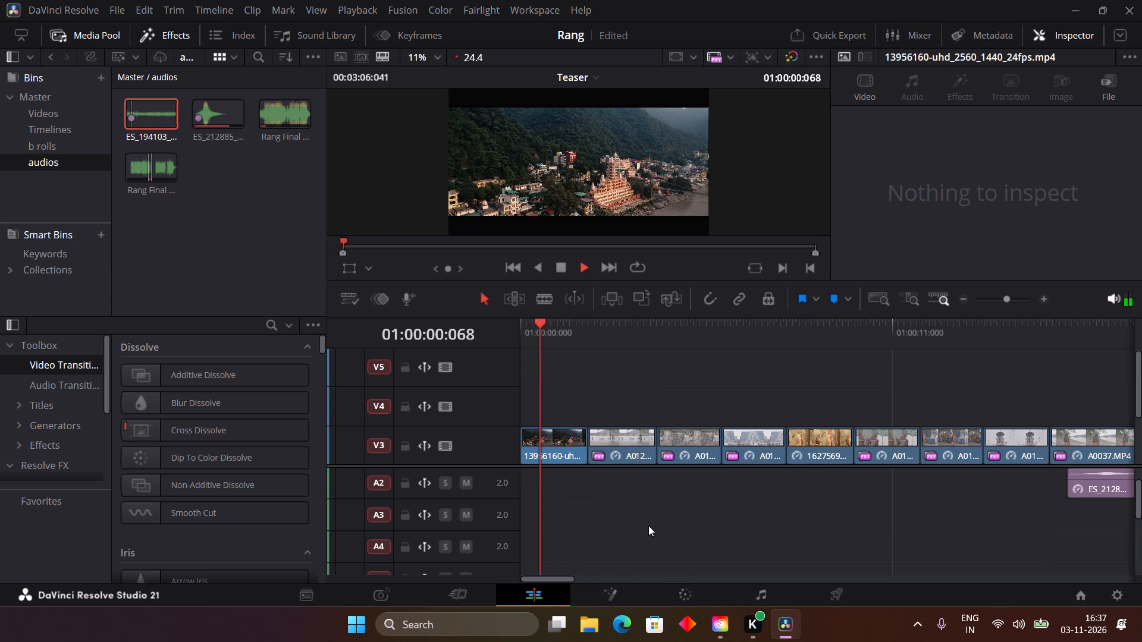
{"action": "scroll", "coordinate": [649, 525], "scroll_direction": "down", "scroll_amount": 1}
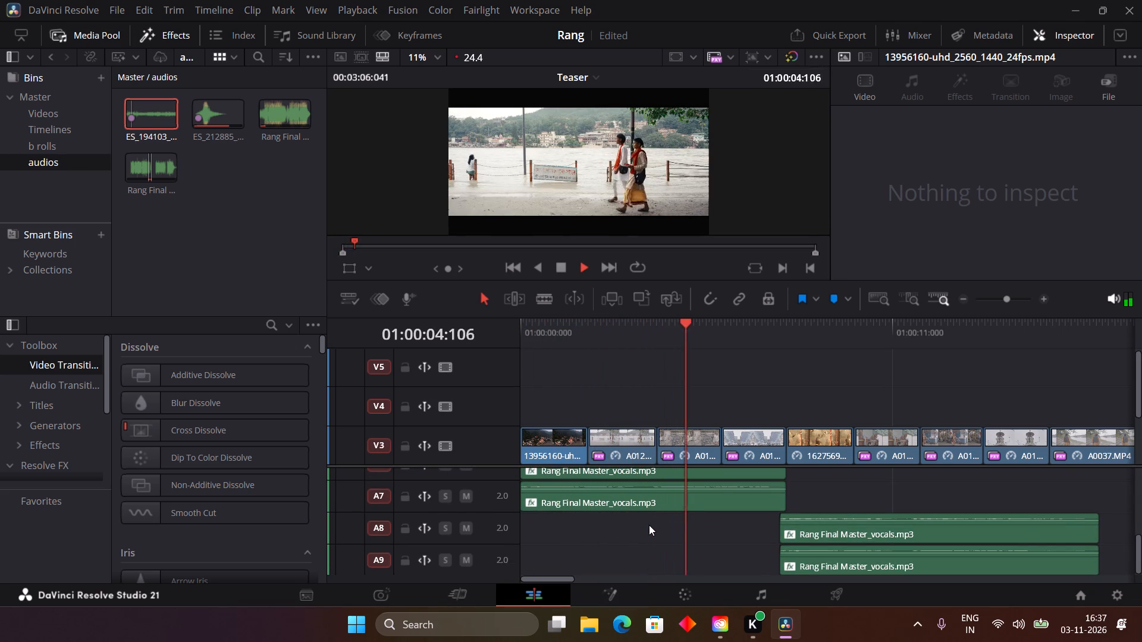
{"action": "key", "text": "space"}
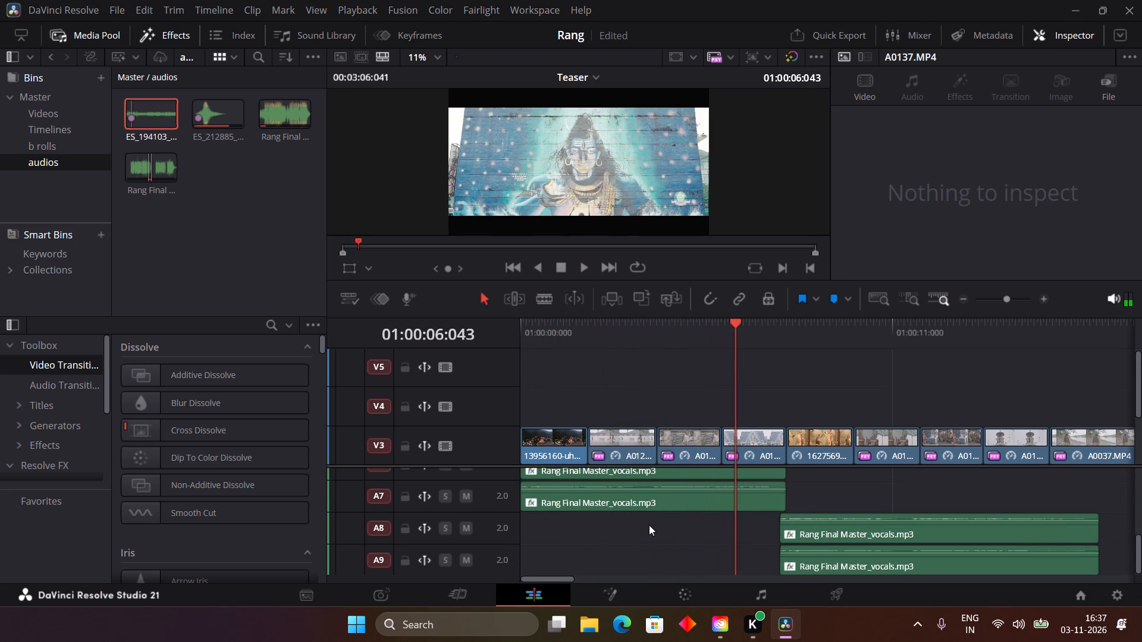
{"action": "key", "text": "space"}
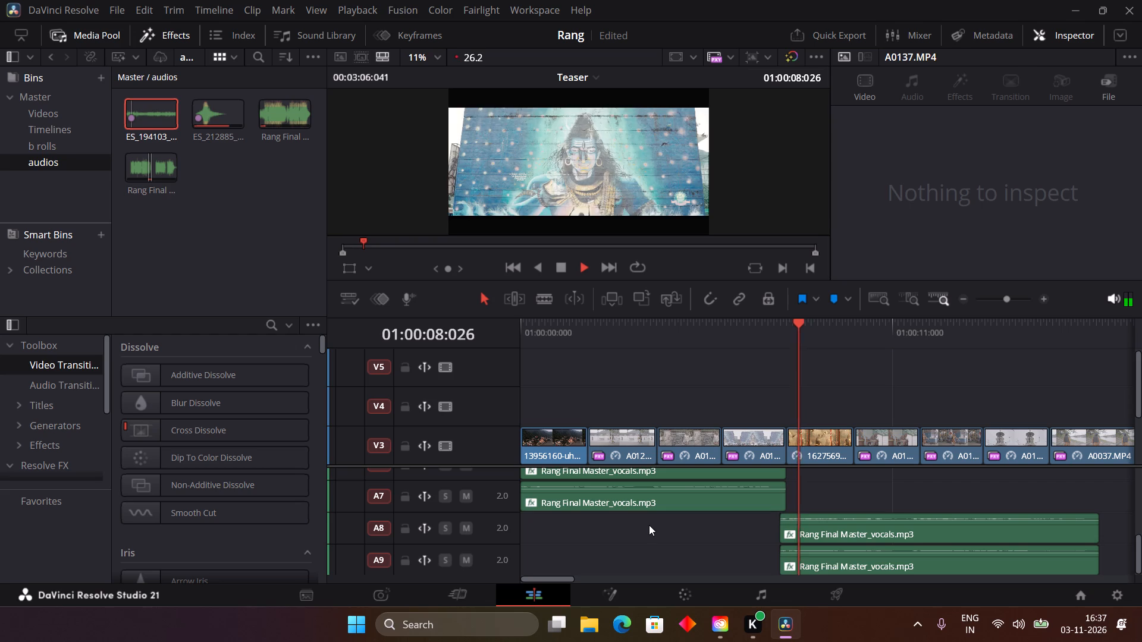
{"action": "key", "text": "space"}
Set the timeline playback resolution to Quarter.
{"action": "left_click_drag", "start_coordinate": [350, 10], "coordinate": [445, 52]}
{"action": "left_click_drag", "start_coordinate": [367, 10], "coordinate": [573, 95]}
{"action": "left_click", "coordinate": [573, 95]}
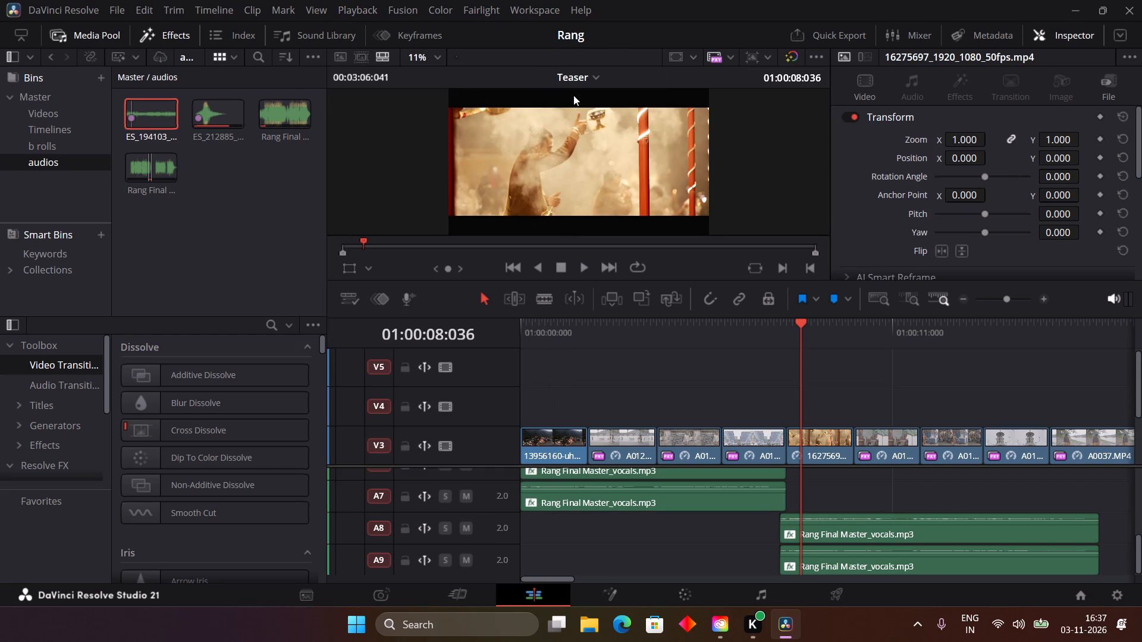
{"action": "left_click_drag", "start_coordinate": [355, 2], "coordinate": [357, 13]}
{"action": "left_click", "coordinate": [357, 13]}
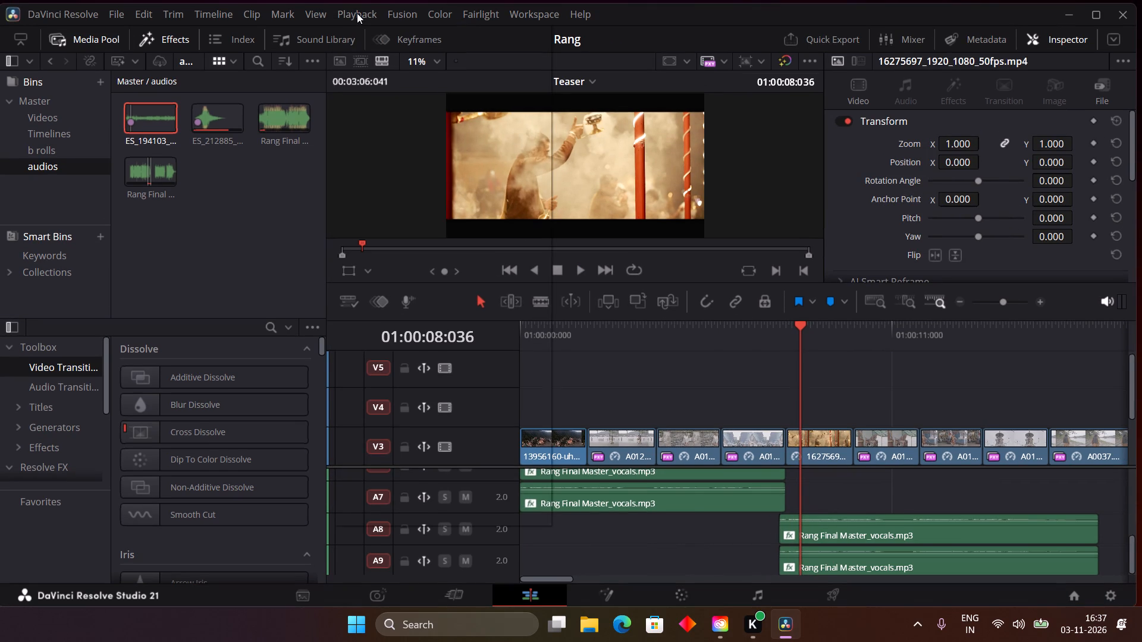
{"action": "double_click", "coordinate": [677, 10]}
{"action": "double_click", "coordinate": [677, 10]}
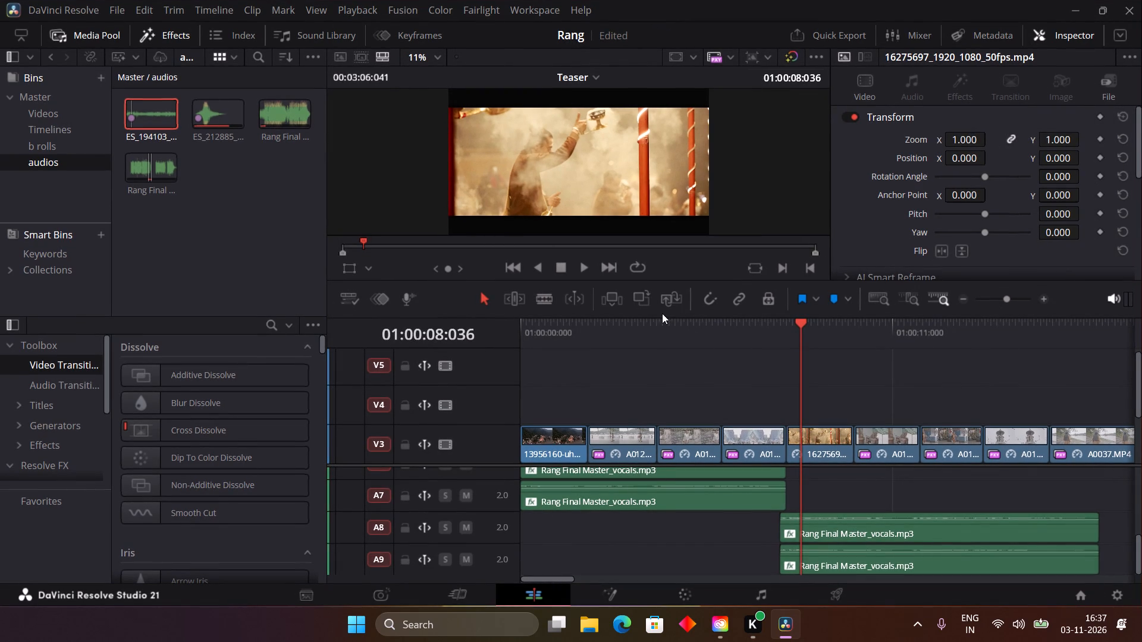
Play the Teaser from its start into the third video clip to check playback smoothness.
{"action": "left_click_drag", "start_coordinate": [655, 329], "coordinate": [470, 314]}
{"action": "key", "text": "space"}
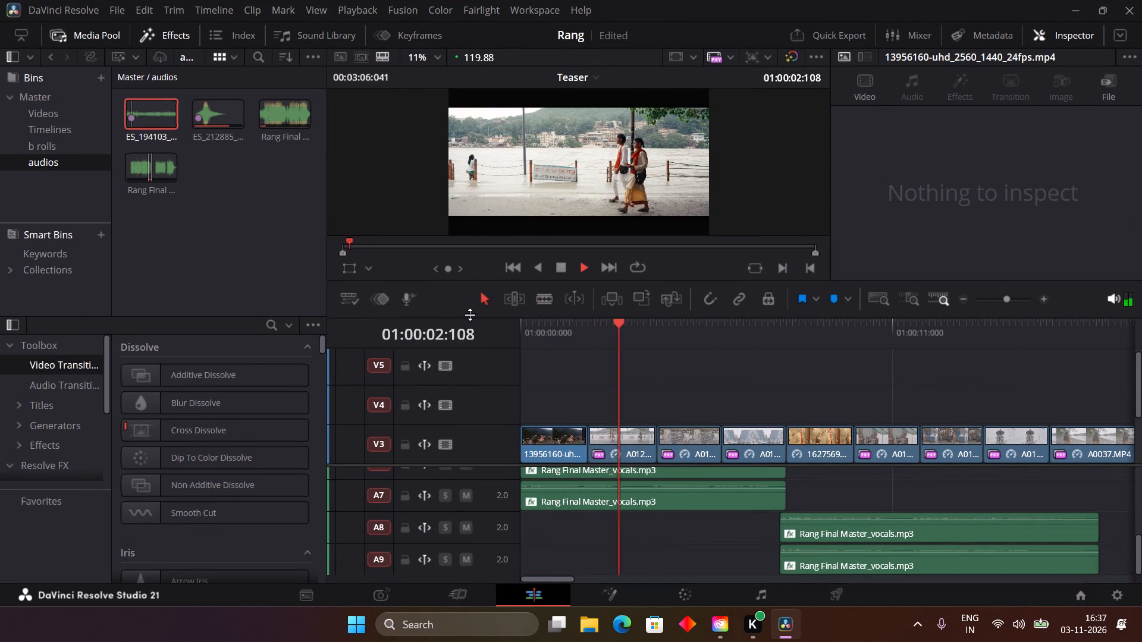
{"action": "key", "text": "space"}
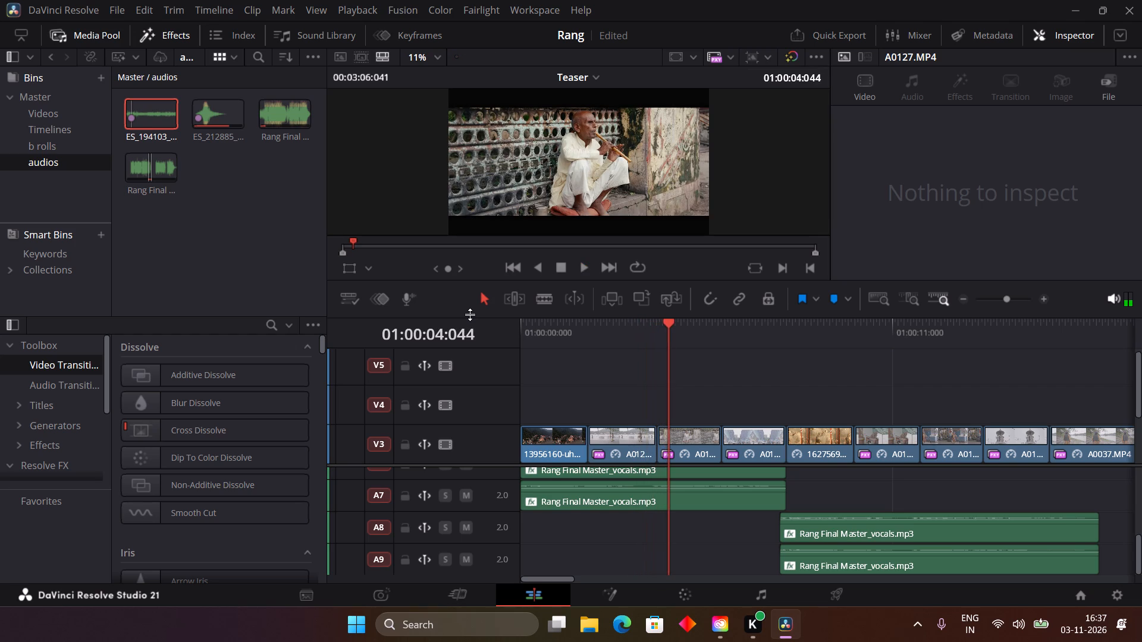
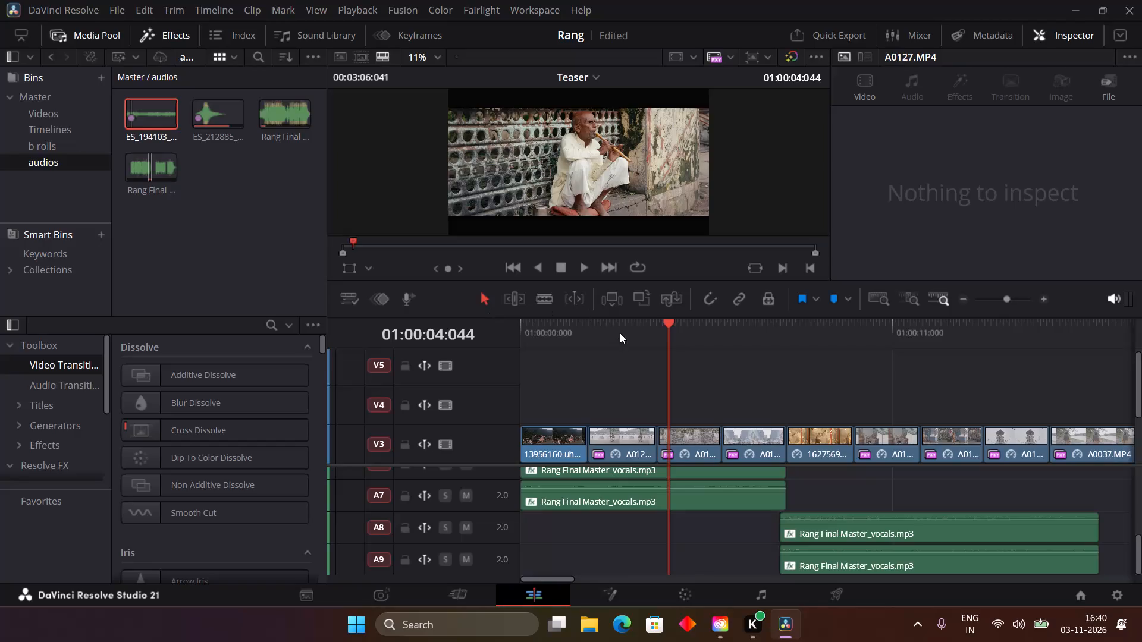
Replay the Teaser from its start through the opening video clips to check playback smoothness.
{"action": "left_click_drag", "start_coordinate": [620, 329], "coordinate": [497, 339]}
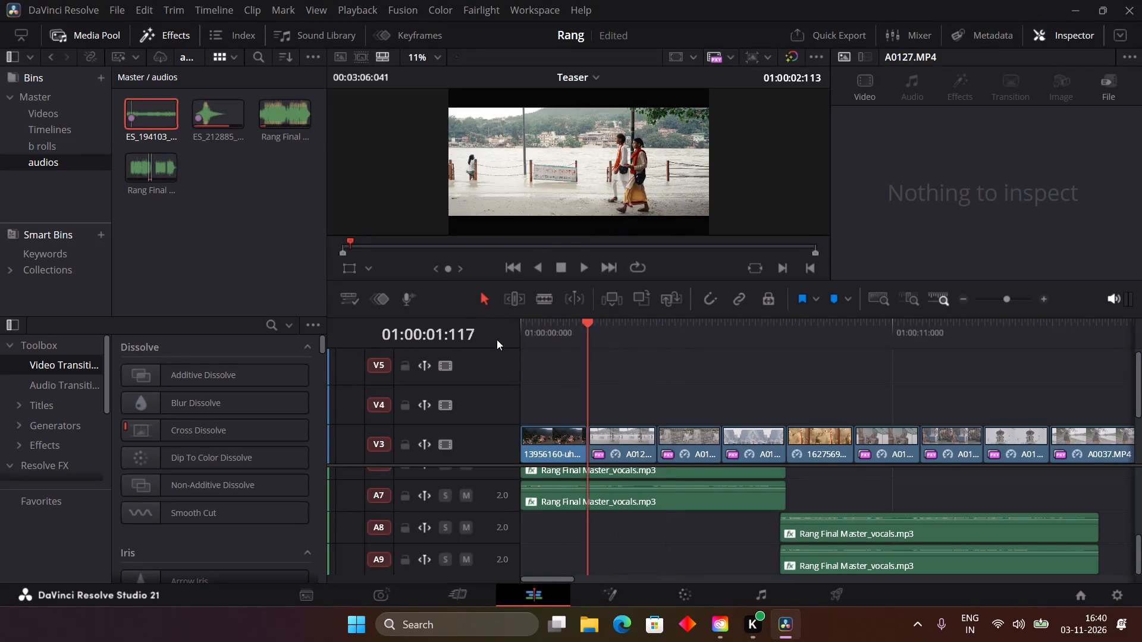
{"action": "left_click_drag", "start_coordinate": [497, 339], "coordinate": [410, 342]}
{"action": "key", "text": "space"}
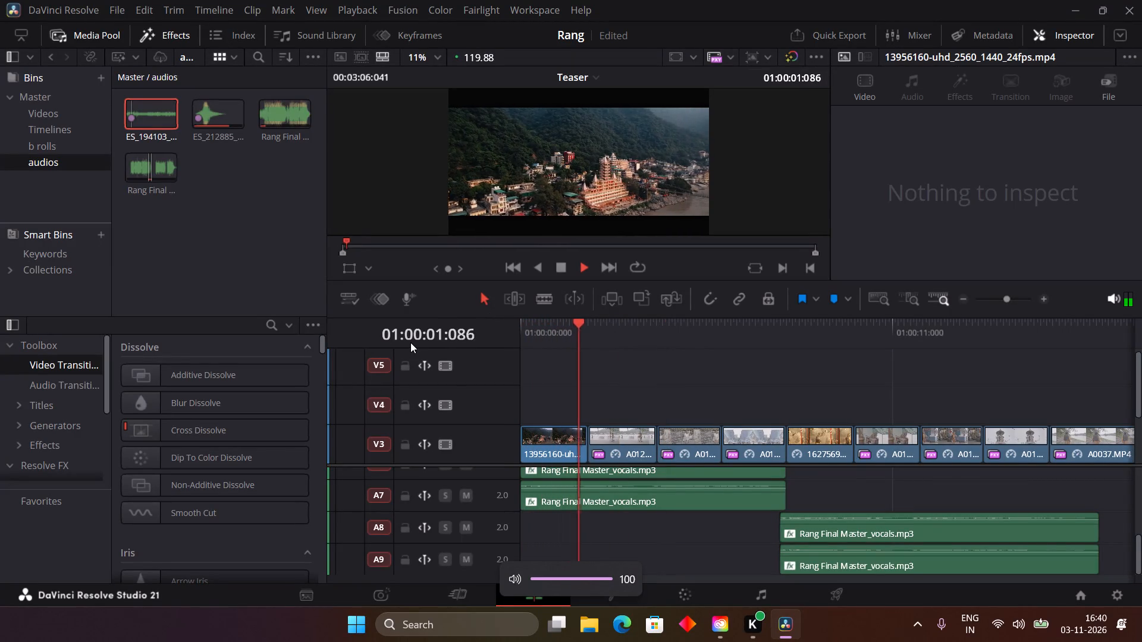
{"action": "key", "text": "space"}
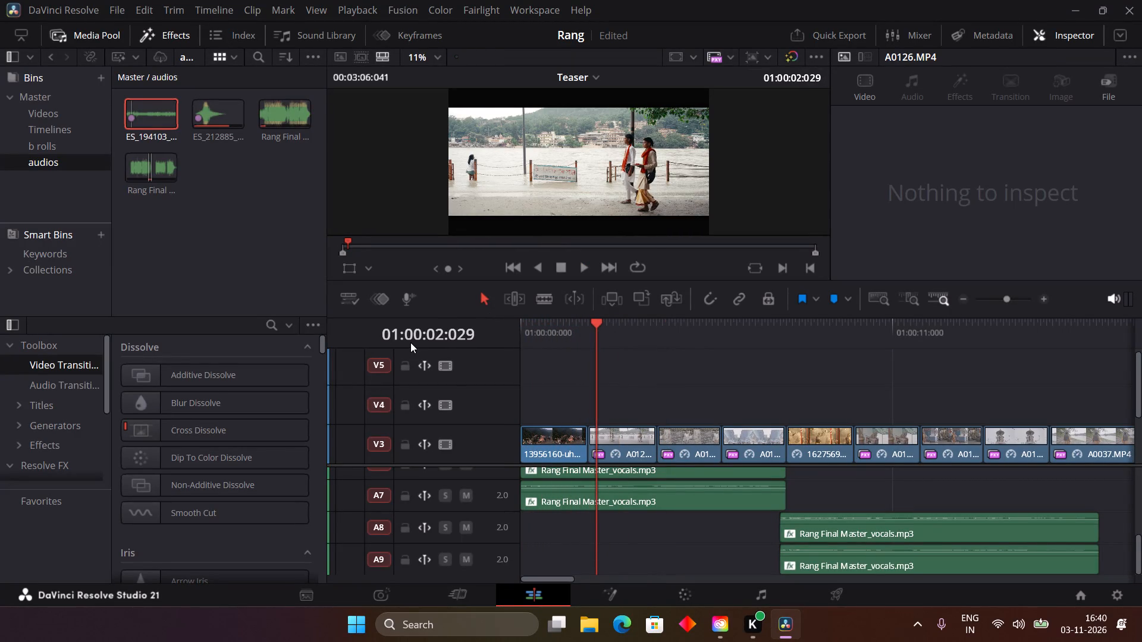
{"action": "left_click_drag", "start_coordinate": [571, 326], "coordinate": [522, 329]}
{"action": "key", "text": "space"}
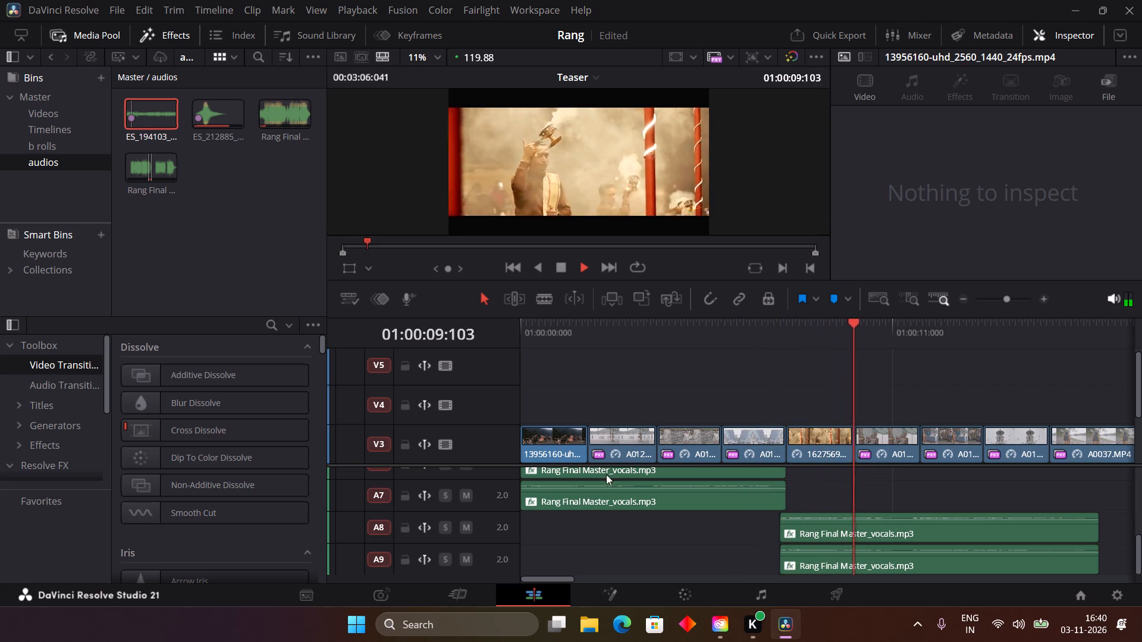
Move the four Rang Final Master_vocals clips together from tracks A6–A9 up to tracks A1–A4, keeping their timing.
{"action": "scroll", "coordinate": [685, 531], "scroll_direction": "up", "scroll_amount": 1}
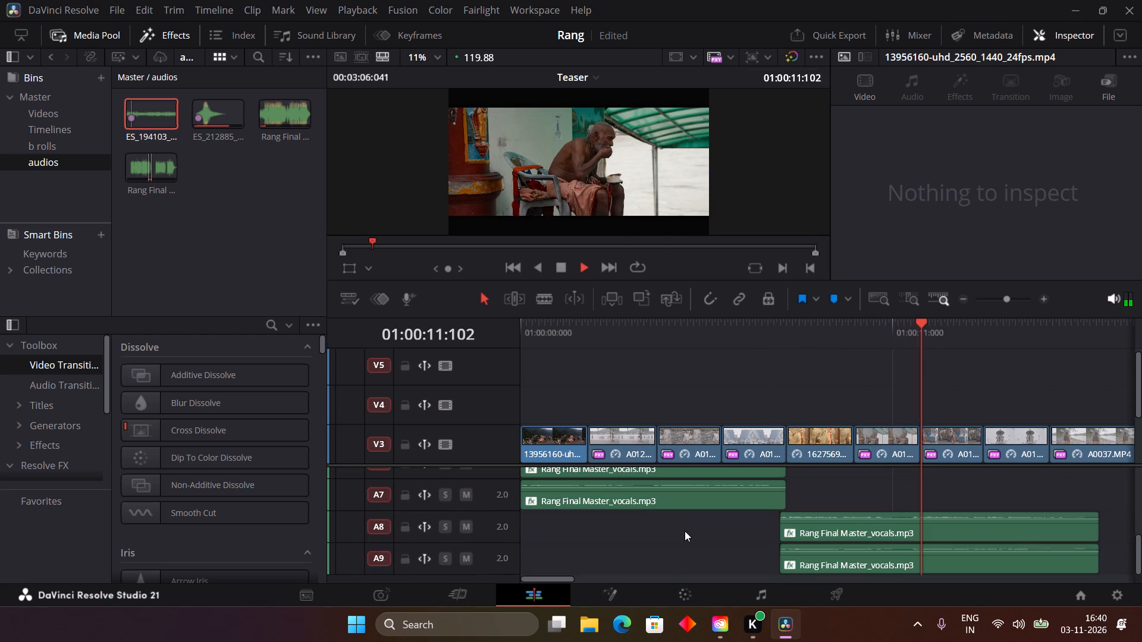
{"action": "scroll", "coordinate": [685, 531], "scroll_direction": "up", "scroll_amount": 1}
{"action": "left_click_drag", "start_coordinate": [669, 561], "coordinate": [821, 479]}
{"action": "key", "text": "space"}
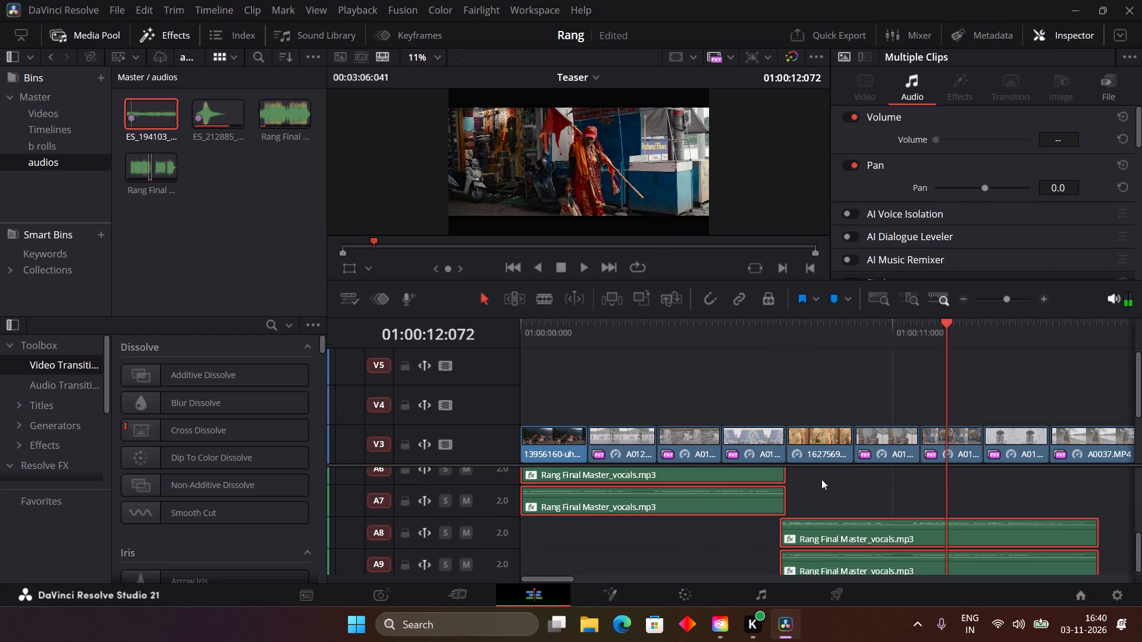
{"action": "left_click_drag", "start_coordinate": [967, 537], "coordinate": [965, 462], "text": "shift"}
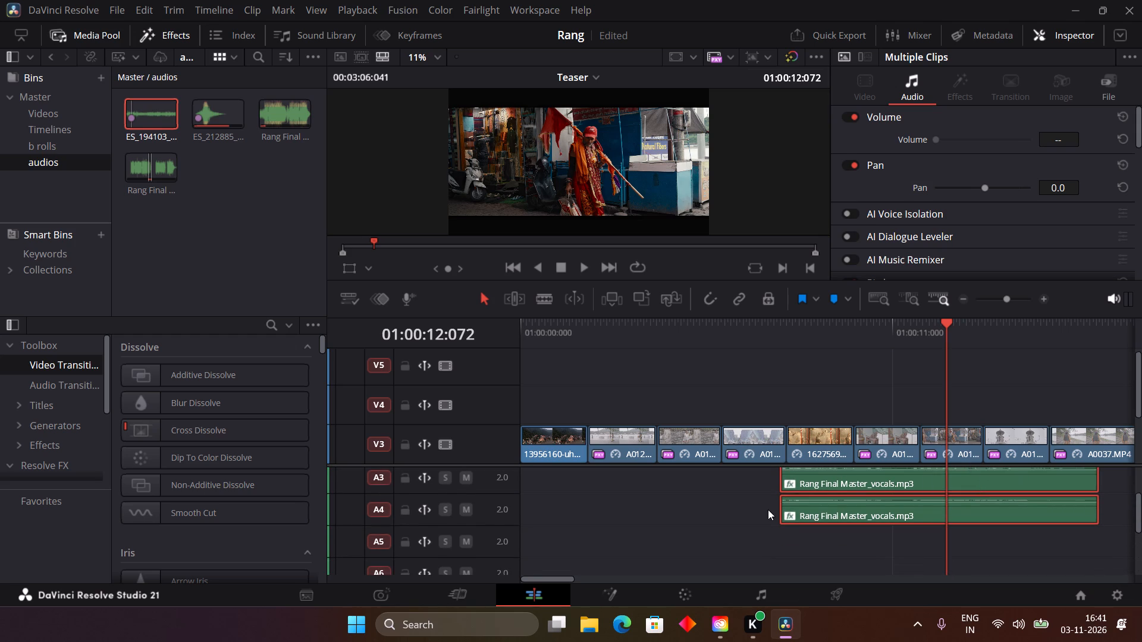
{"action": "scroll", "coordinate": [768, 509], "scroll_direction": "up", "scroll_amount": 1}
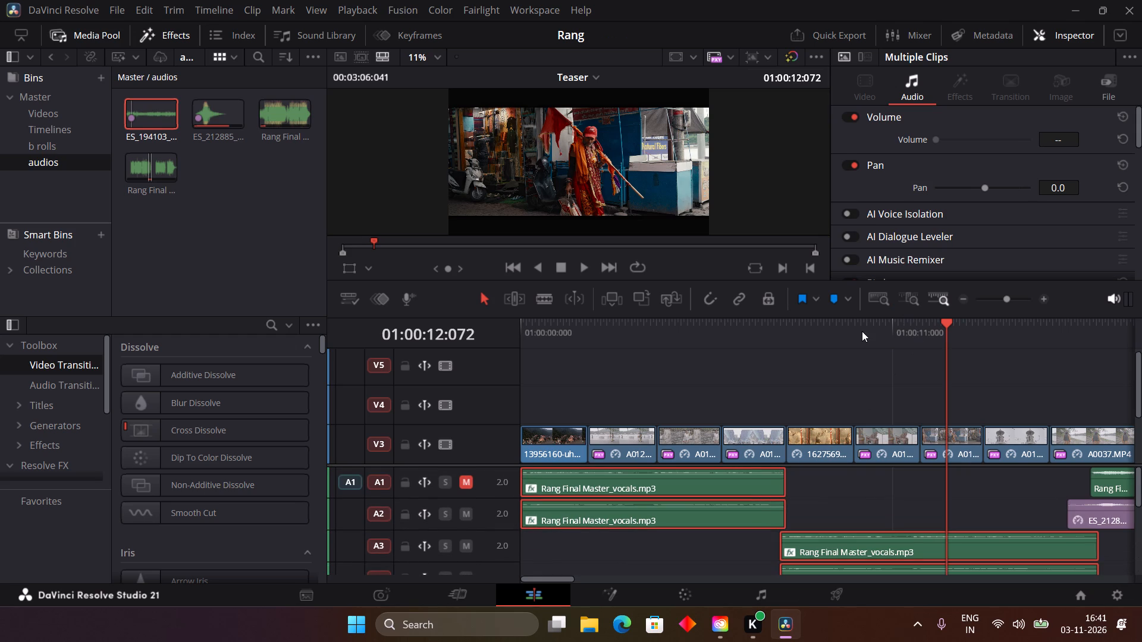
Play the Teaser from the fourth into the fifth video clip to check the moved vocals around their track change.
{"action": "left_click_drag", "start_coordinate": [862, 331], "coordinate": [764, 339]}
{"action": "key", "text": "space"}
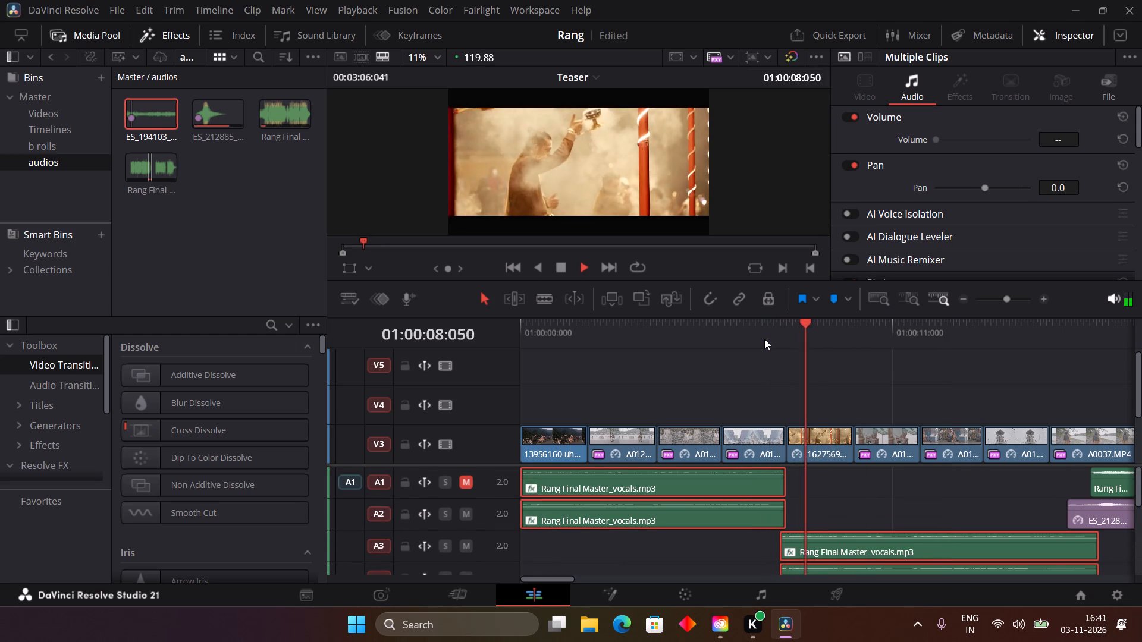
{"action": "key", "text": "space"}
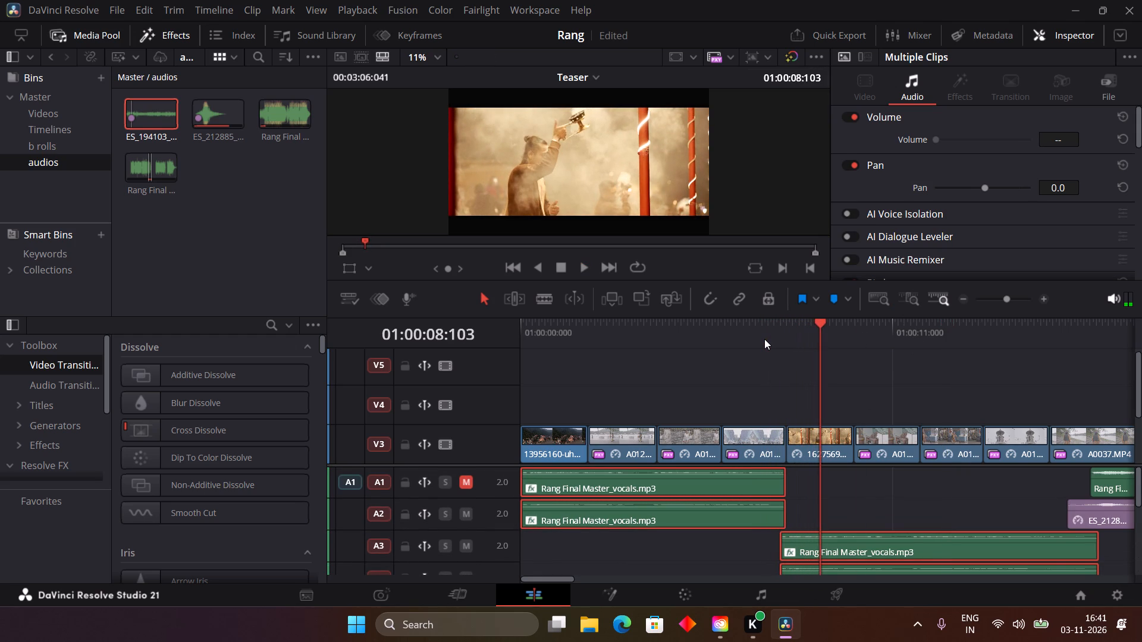
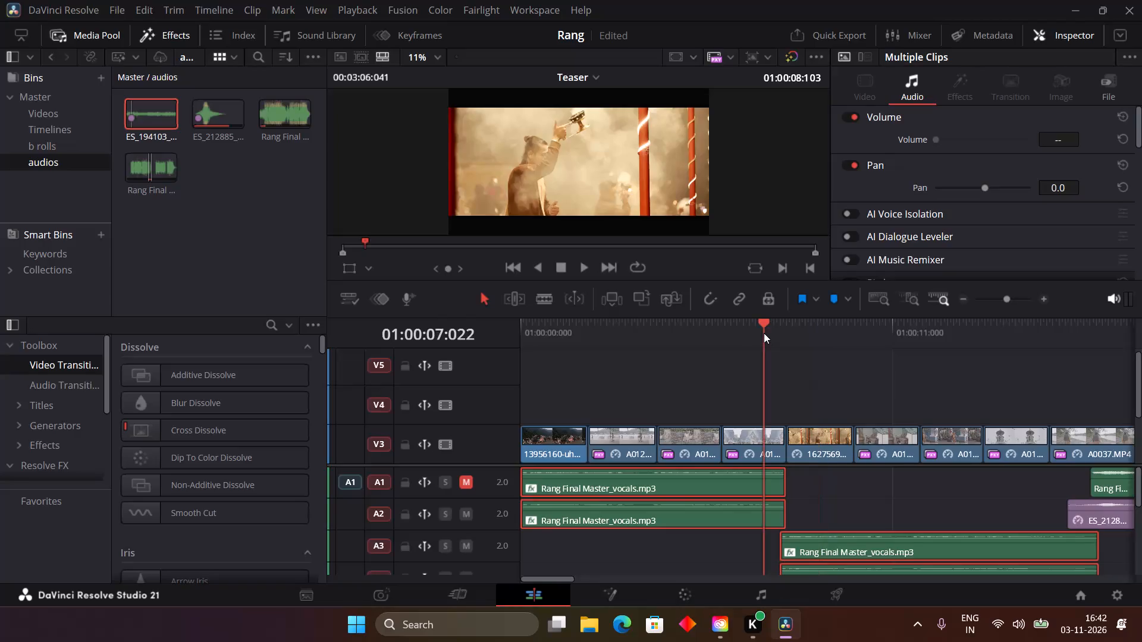
Play the Teaser's opening with audio track A1 muted and unmuted, leaving A1 unmuted.
{"action": "key", "text": "space"}
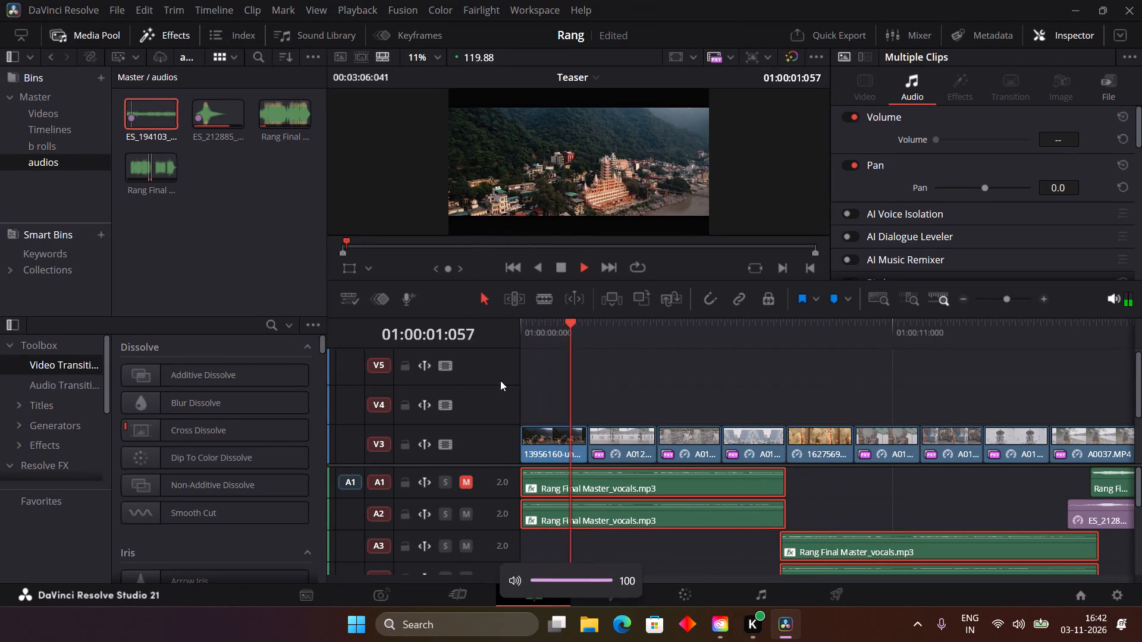
{"action": "left_click", "coordinate": [466, 477]}
{"action": "left_click_drag", "start_coordinate": [641, 328], "coordinate": [448, 380]}
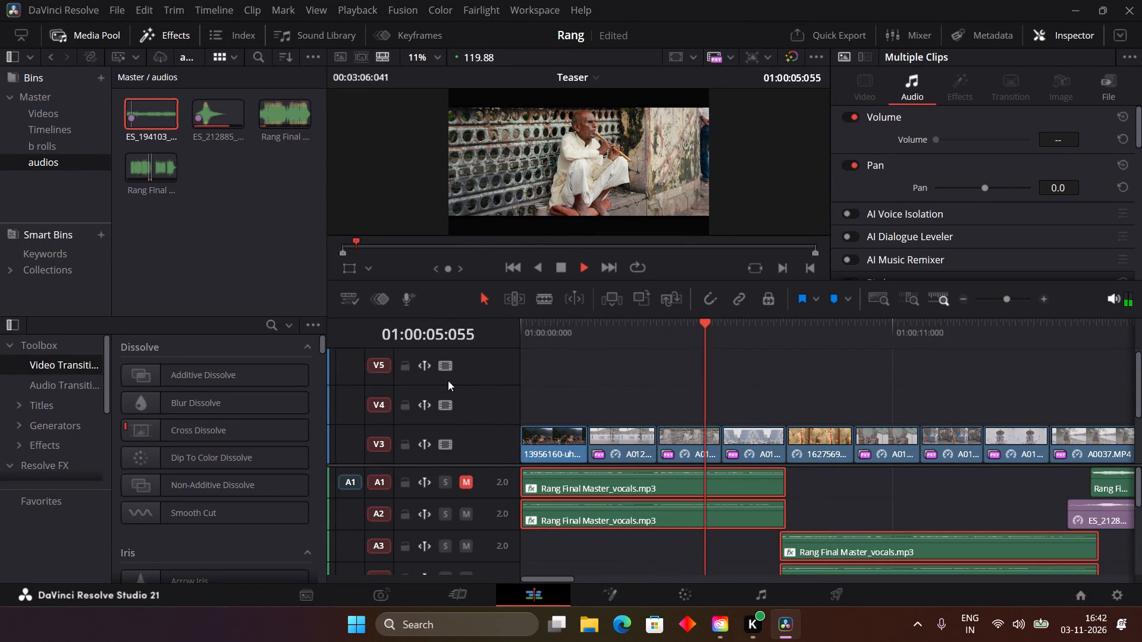
{"action": "left_click", "coordinate": [463, 482]}
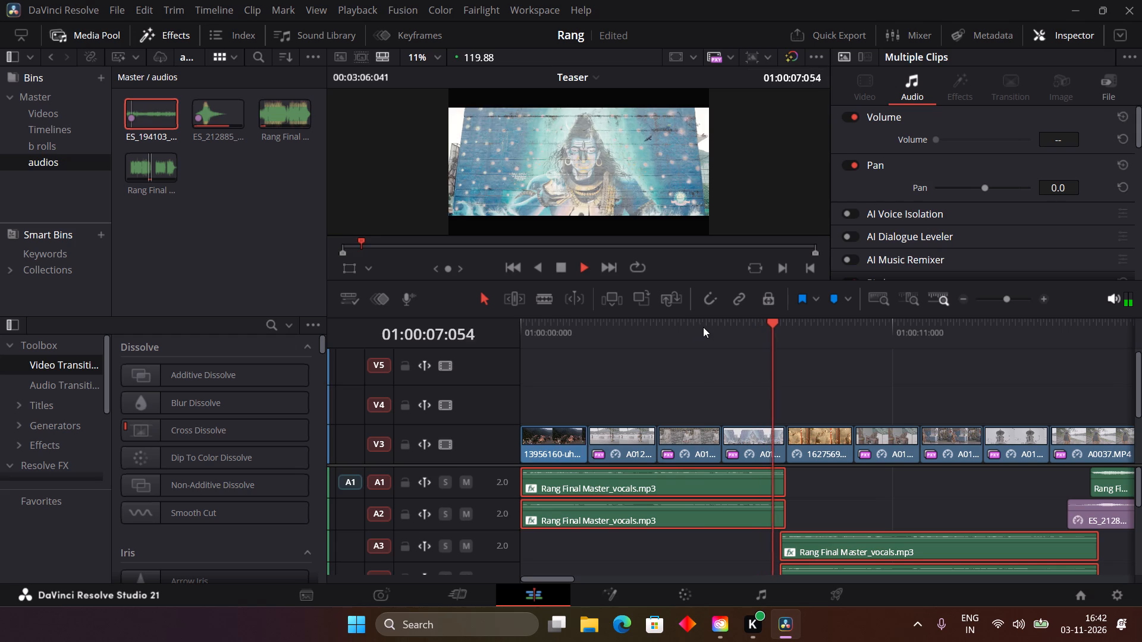
{"action": "left_click_drag", "start_coordinate": [703, 327], "coordinate": [340, 373]}
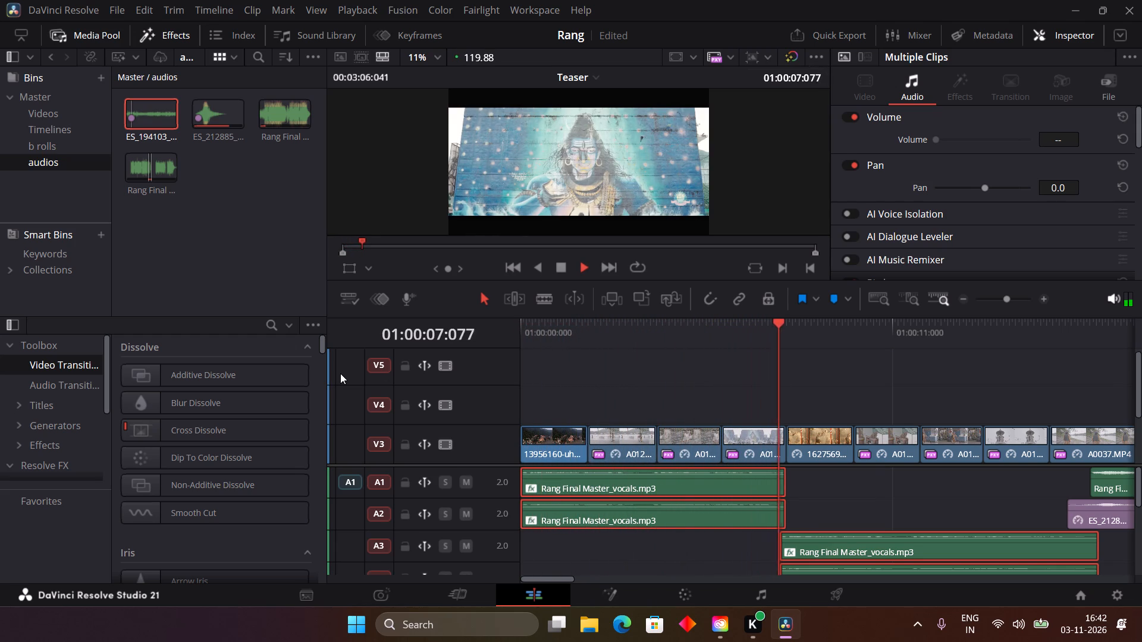
{"action": "key", "text": "space"}
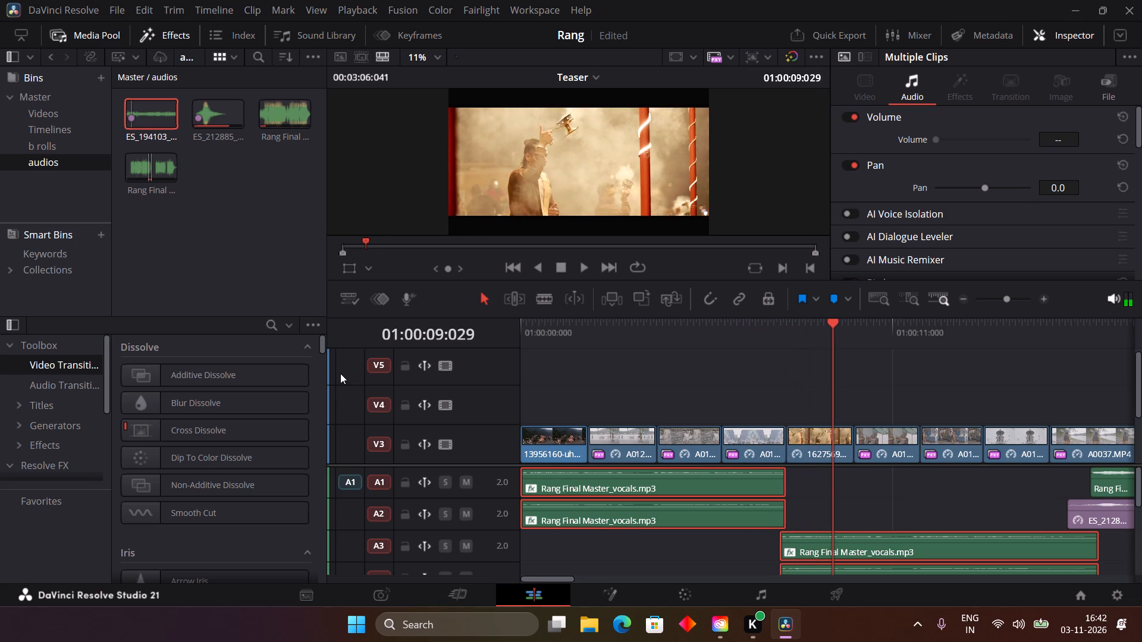
Delete the third video clip on track V3, around 01:00:04, leaving its gap open.
{"action": "left_click_drag", "start_coordinate": [578, 319], "coordinate": [619, 334]}
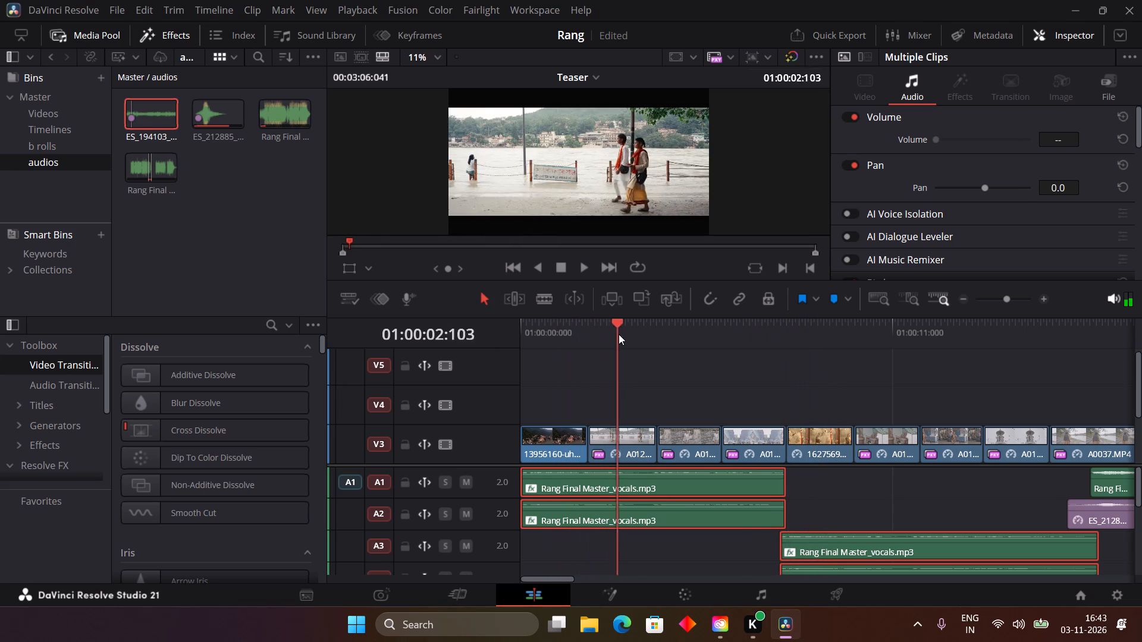
{"action": "left_click_drag", "start_coordinate": [619, 334], "coordinate": [687, 342]}
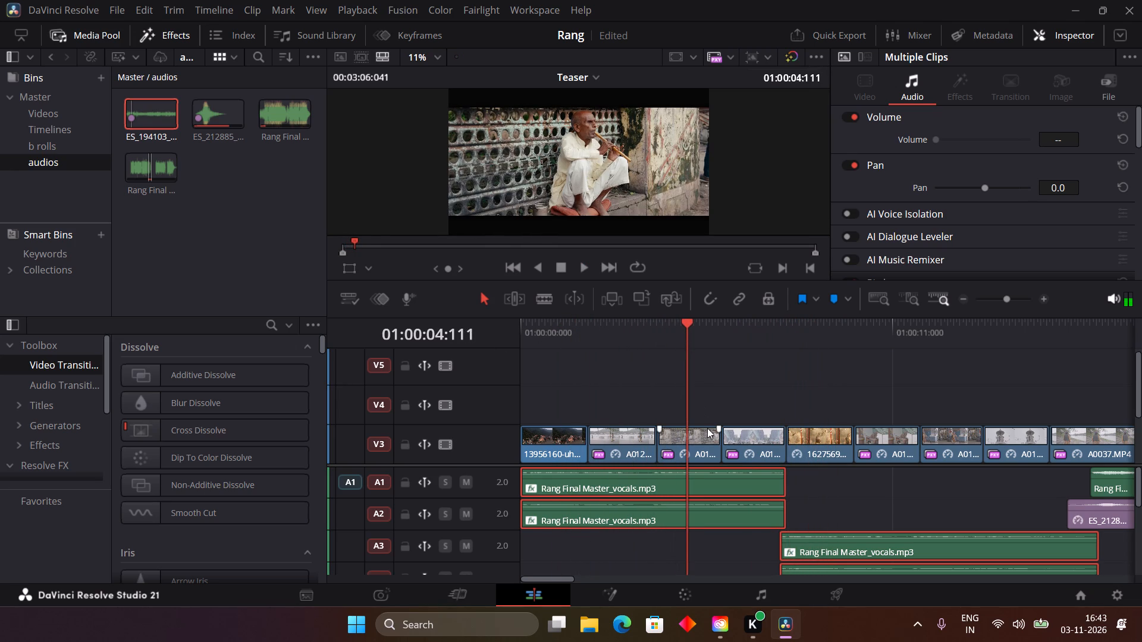
{"action": "left_click", "coordinate": [698, 446]}
{"action": "key", "text": "BackSpace"}
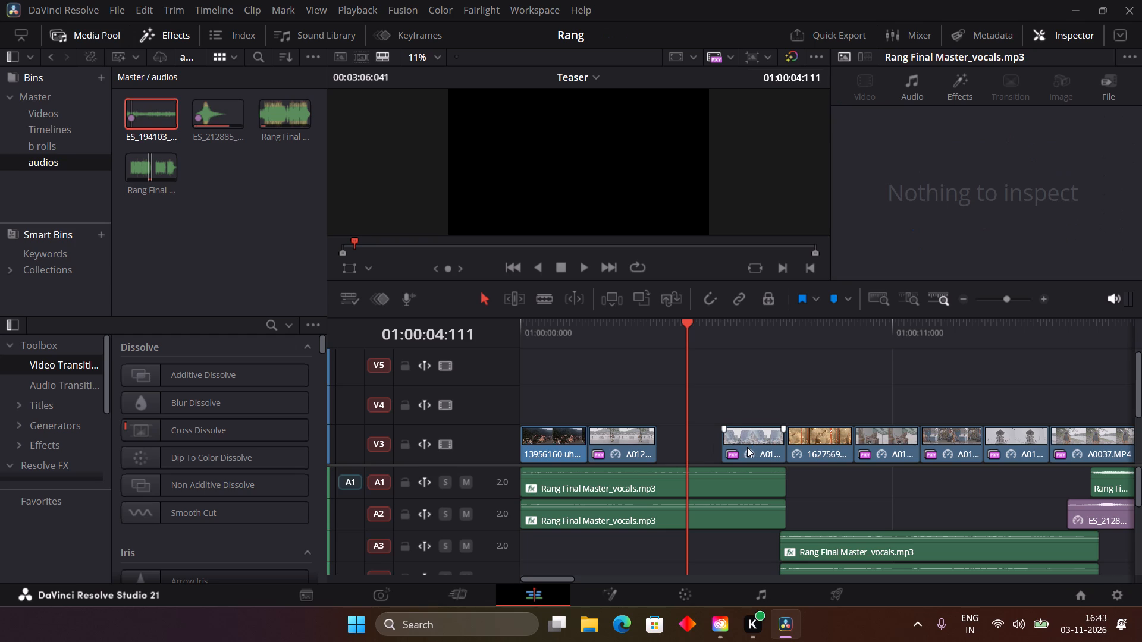
Play the Teaser's first clip briefly, and disable the Film Gate in its Film Look Creator on the Color page.
{"action": "left_click_drag", "start_coordinate": [737, 333], "coordinate": [478, 386]}
{"action": "key", "text": "space"}
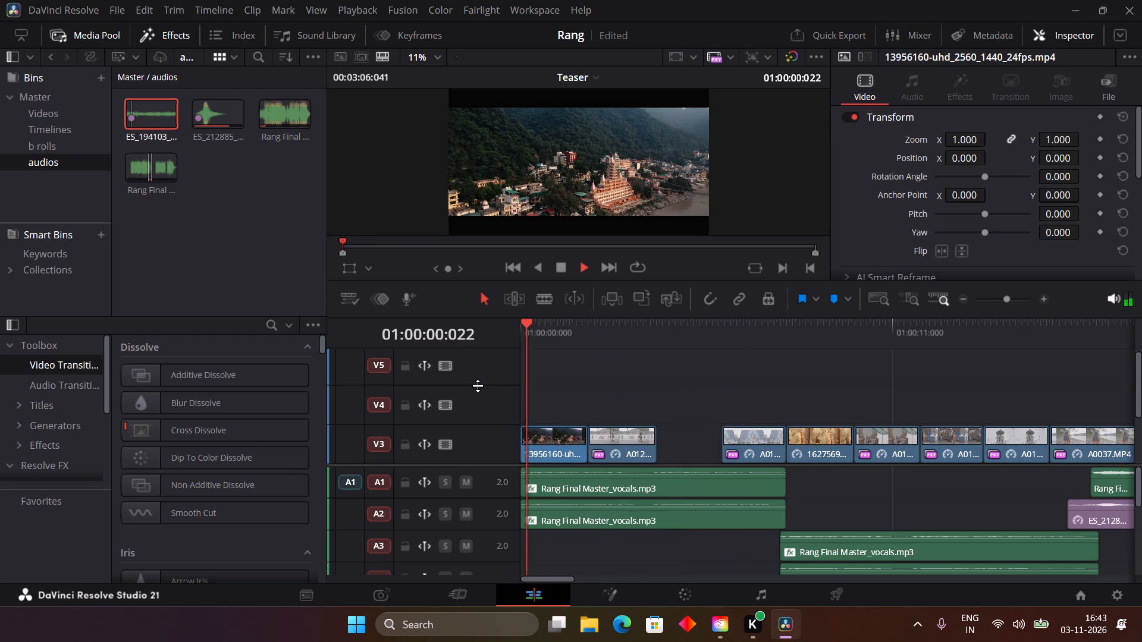
{"action": "key", "text": "space"}
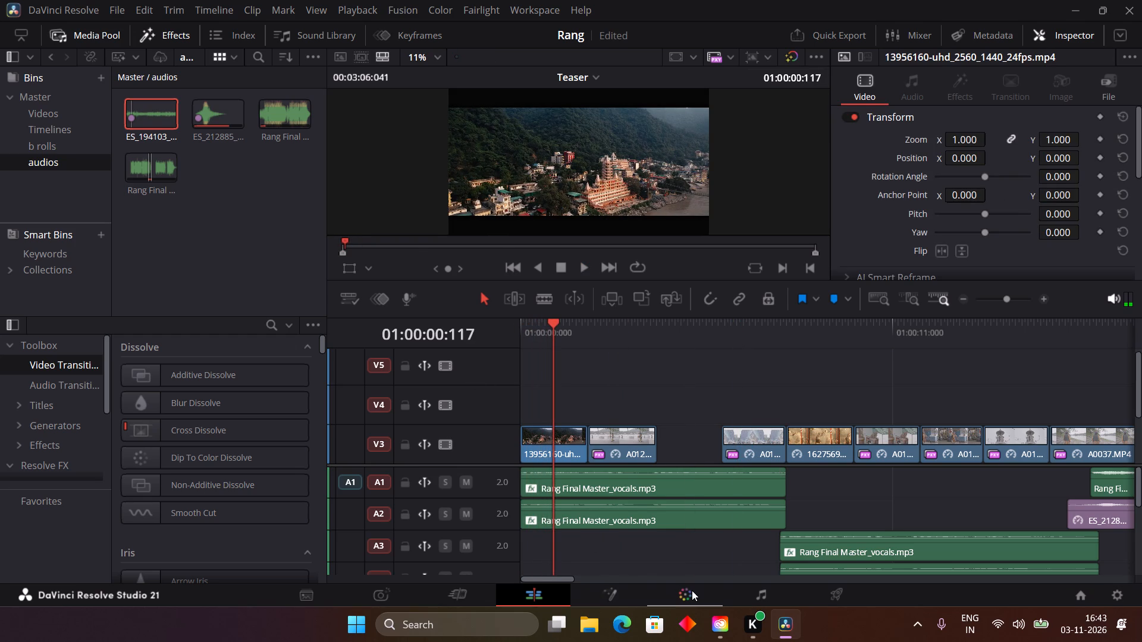
{"action": "left_click", "coordinate": [692, 590]}
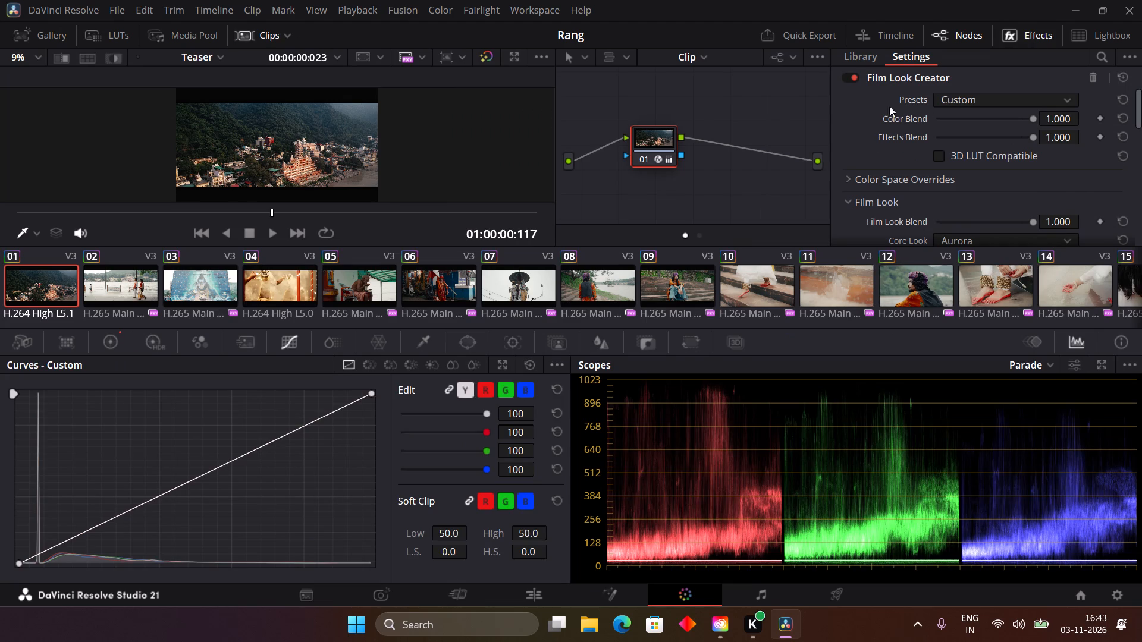
{"action": "scroll", "coordinate": [868, 127], "scroll_direction": "down", "scroll_amount": 4}
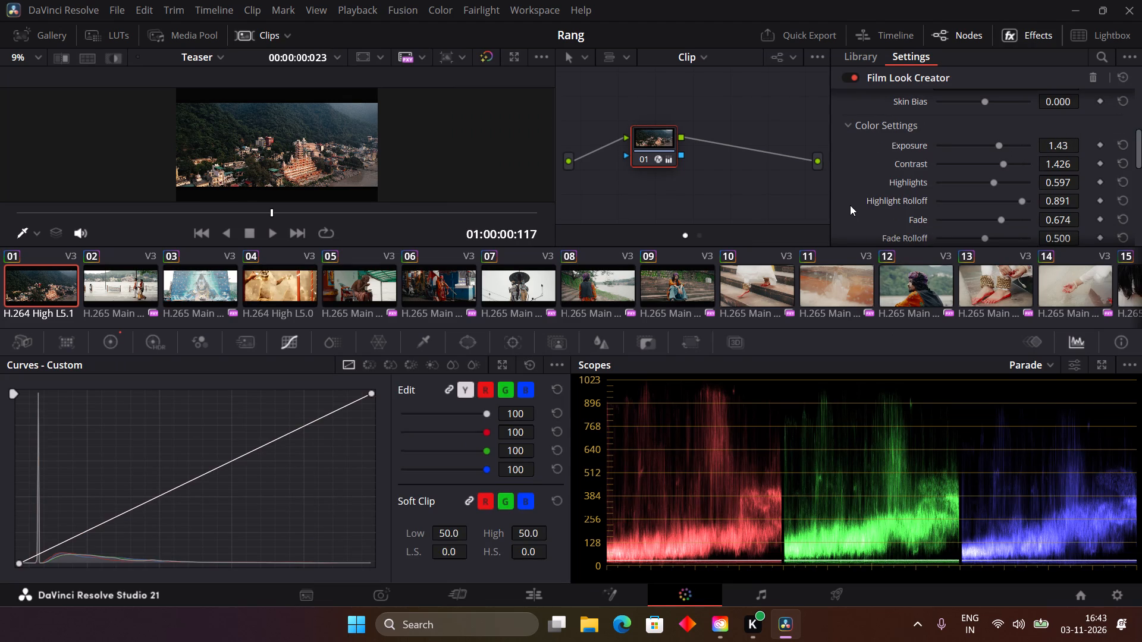
{"action": "left_click", "coordinate": [850, 205]}
{"action": "left_click", "coordinate": [936, 230]}
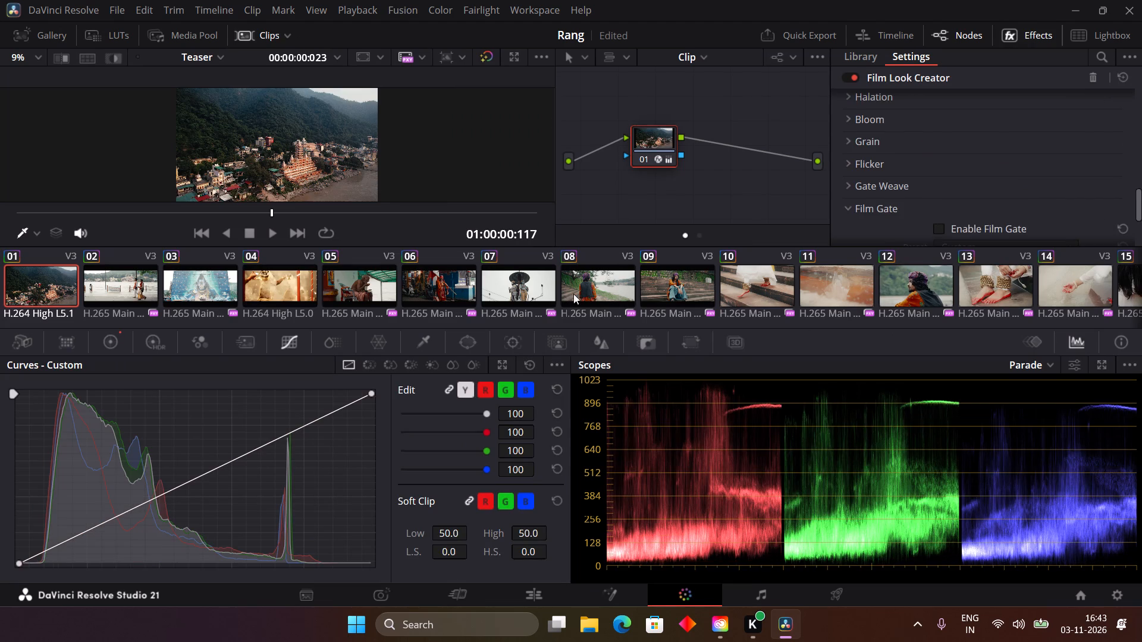
Disable the Film Look Creator's Film Gate on clips 02, 03, 04 and 05.
{"action": "left_click", "coordinate": [125, 289]}
{"action": "scroll", "coordinate": [854, 184], "scroll_direction": "down", "scroll_amount": 2}
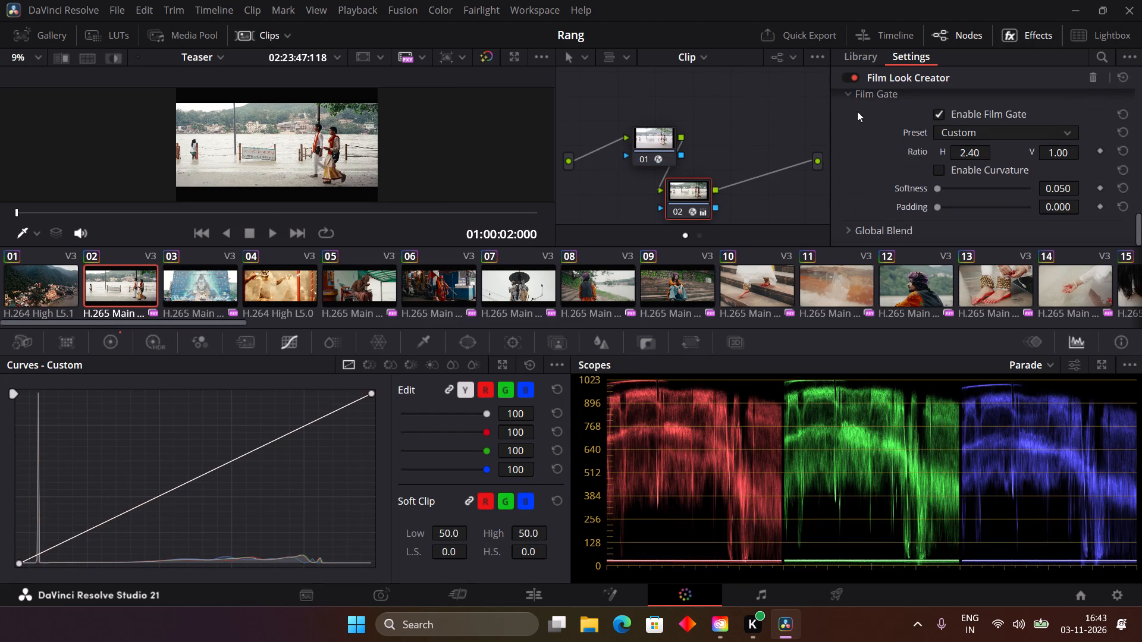
{"action": "left_click", "coordinate": [938, 114]}
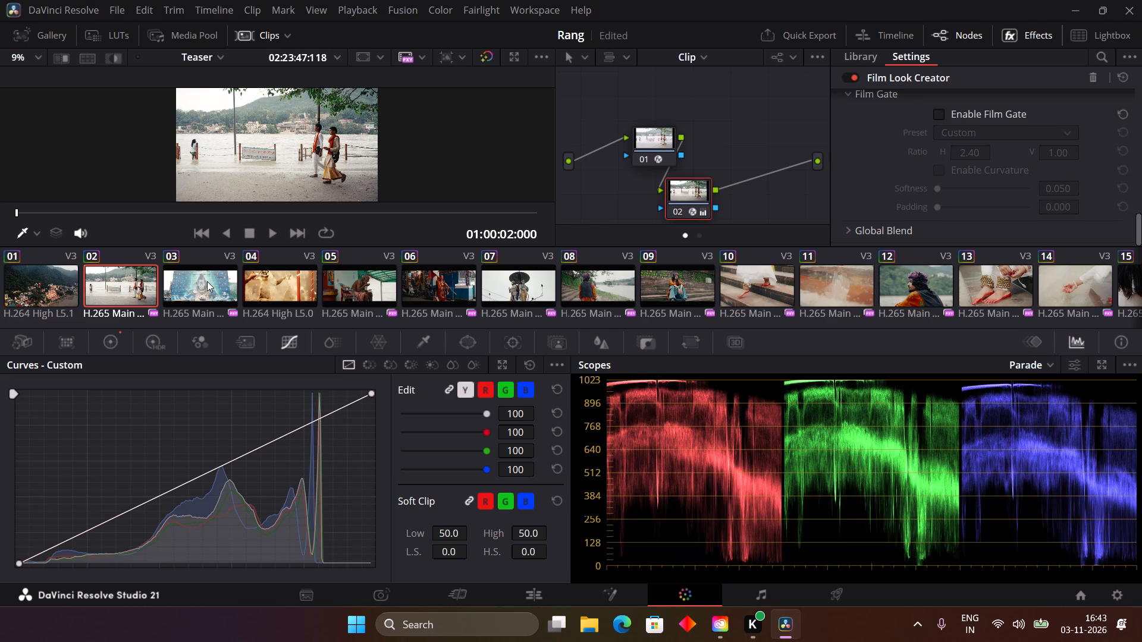
{"action": "left_click", "coordinate": [207, 281]}
{"action": "left_click", "coordinate": [937, 113]}
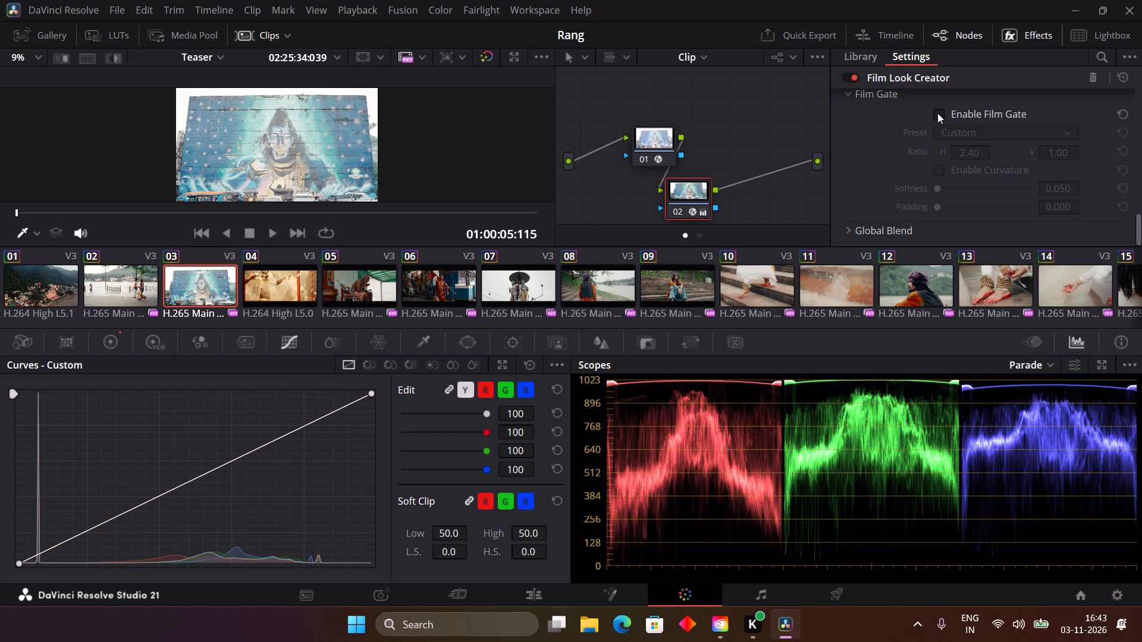
{"action": "left_click", "coordinate": [268, 281]}
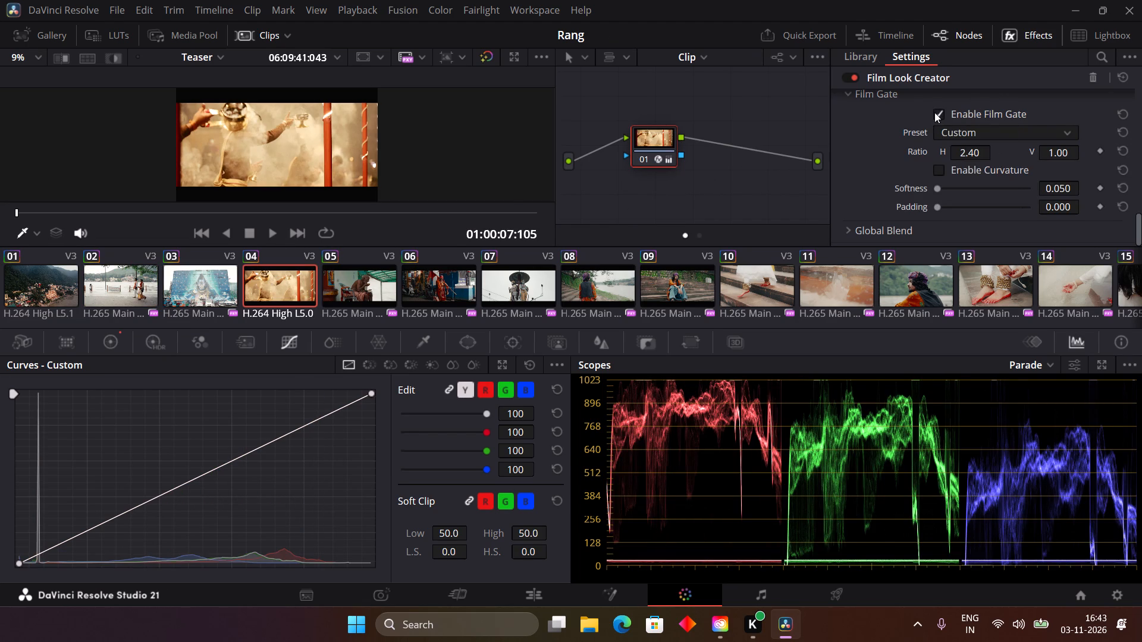
{"action": "left_click", "coordinate": [934, 112]}
{"action": "left_click", "coordinate": [361, 291]}
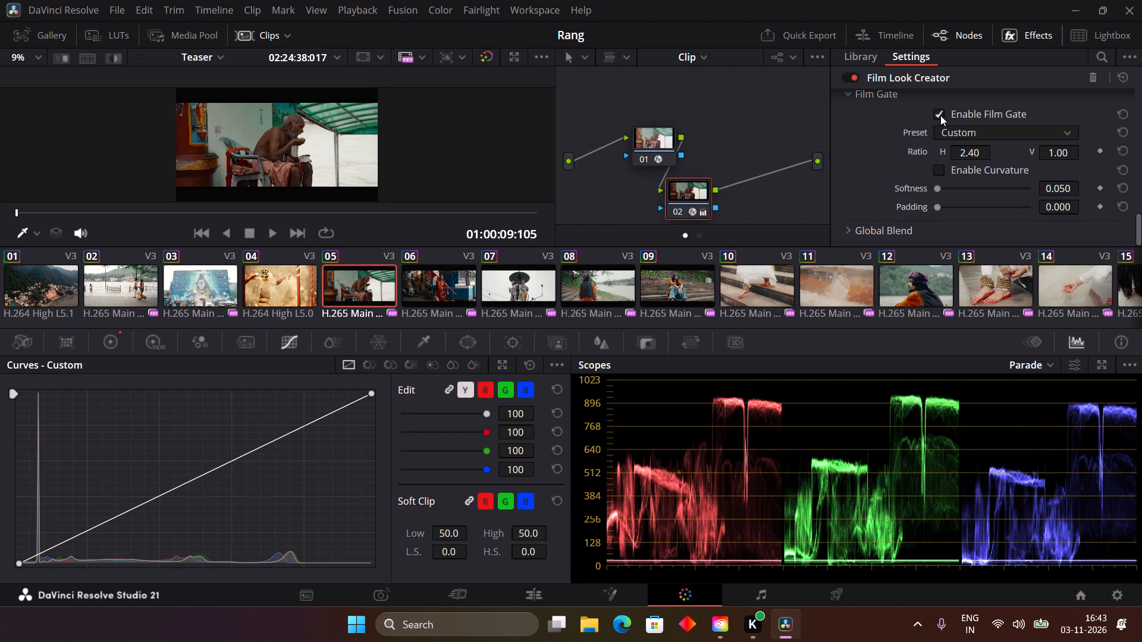
{"action": "left_click", "coordinate": [939, 116]}
Disable the Film Gate in the Film Look Creator on node 02 of clip 06.
{"action": "left_click", "coordinate": [432, 294]}
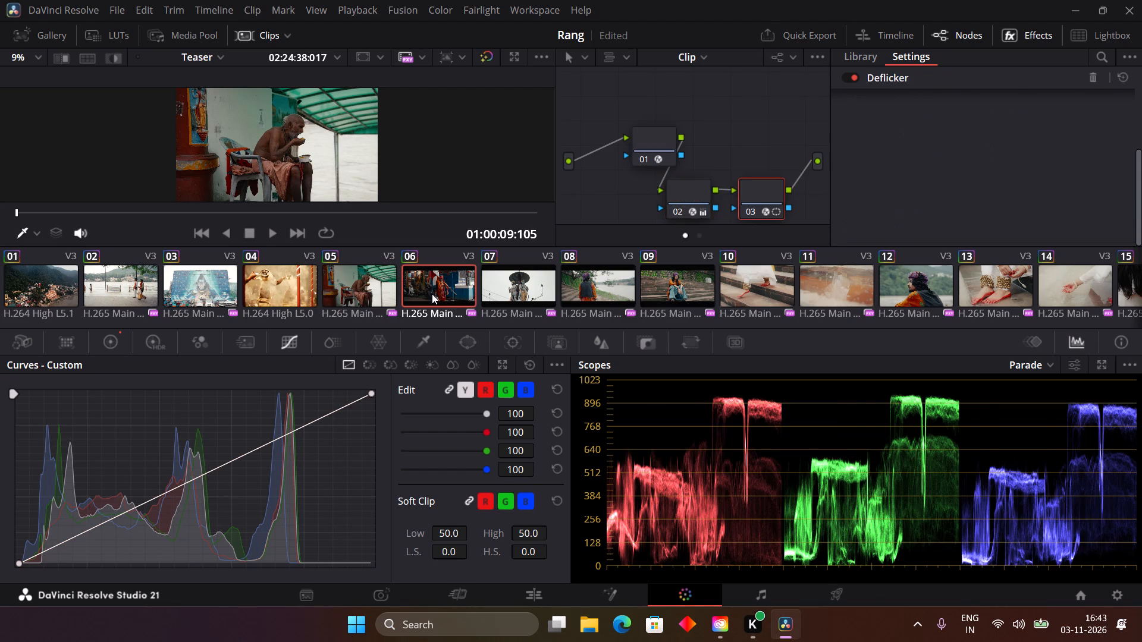
{"action": "scroll", "coordinate": [884, 177], "scroll_direction": "down", "scroll_amount": 2}
{"action": "scroll", "coordinate": [884, 181], "scroll_direction": "up", "scroll_amount": 1}
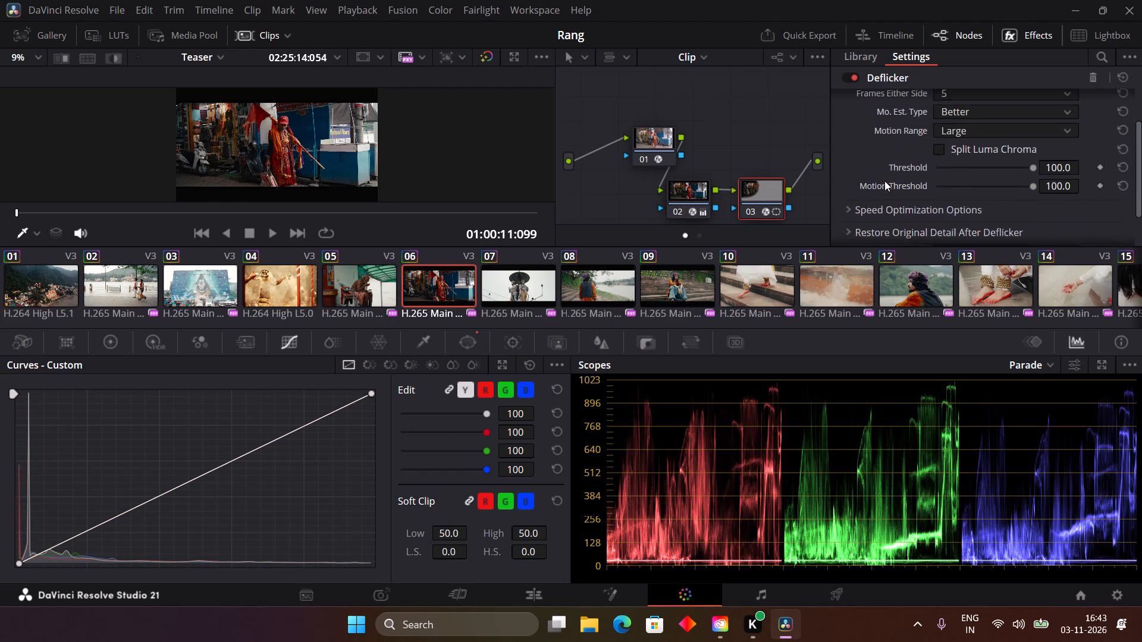
{"action": "scroll", "coordinate": [884, 181], "scroll_direction": "up", "scroll_amount": 1}
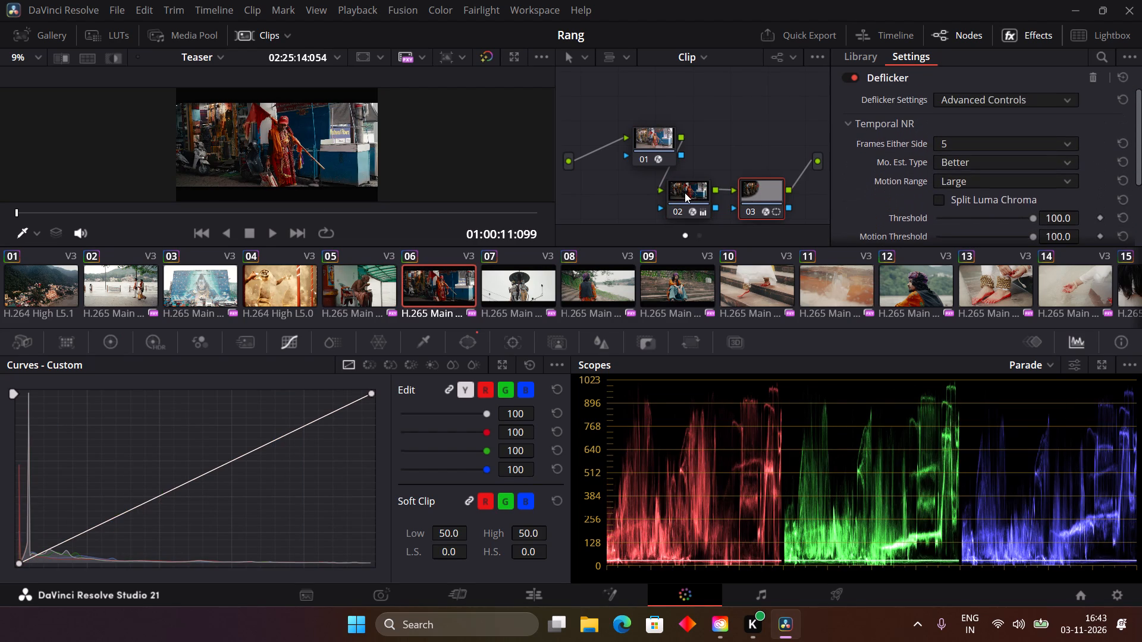
{"action": "left_click", "coordinate": [685, 193]}
{"action": "scroll", "coordinate": [861, 174], "scroll_direction": "down", "scroll_amount": 4}
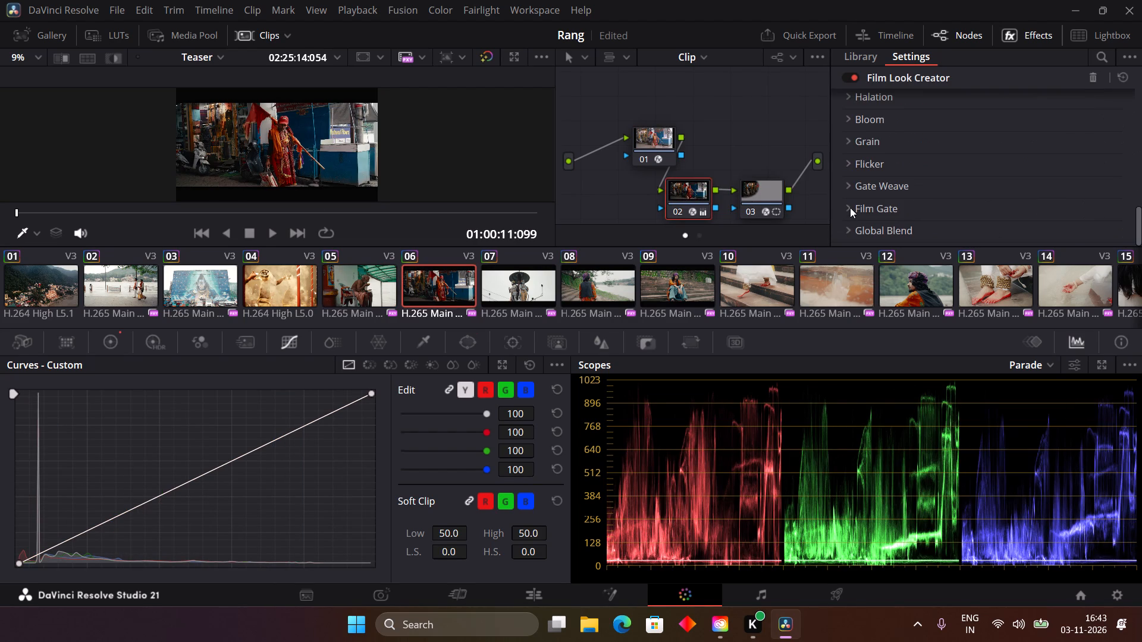
{"action": "left_click", "coordinate": [850, 207]}
{"action": "left_click", "coordinate": [940, 228]}
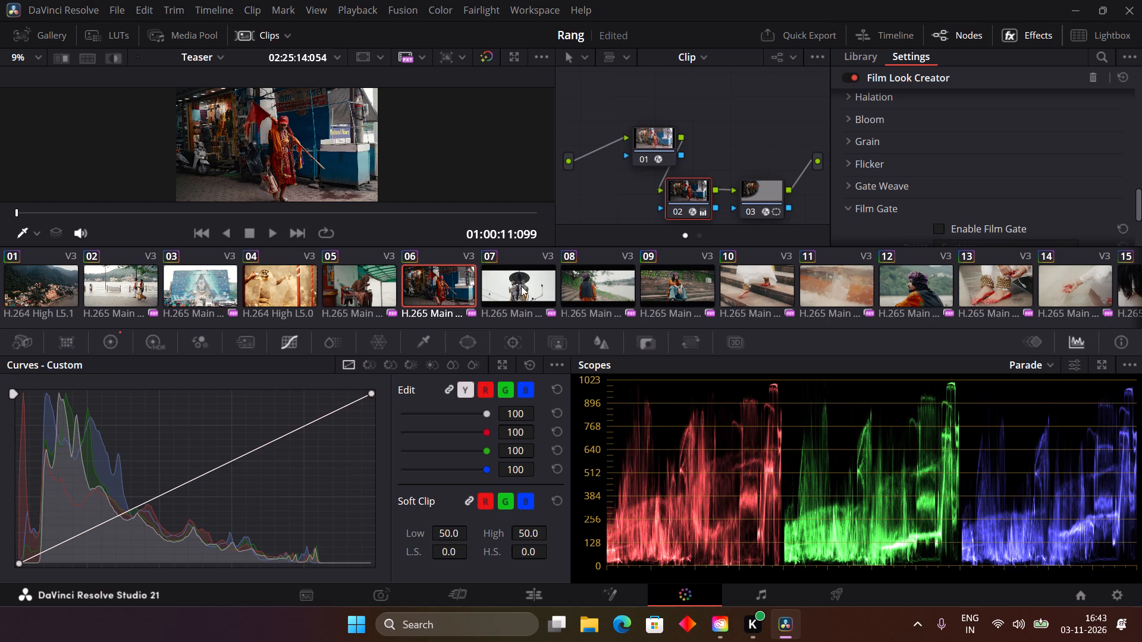
Disable the Film Look Creator's Film Gate on clips 07, 08 and 09, and check clip 10.
{"action": "left_click", "coordinate": [518, 284]}
{"action": "scroll", "coordinate": [875, 189], "scroll_direction": "down", "scroll_amount": 2}
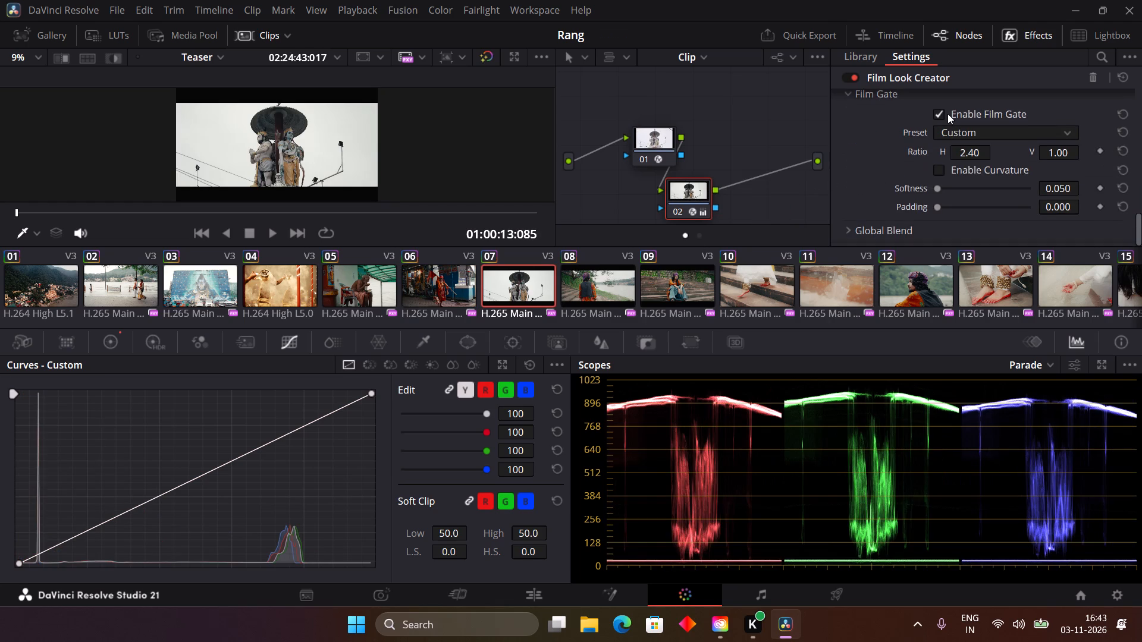
{"action": "left_click", "coordinate": [940, 112]}
{"action": "left_click", "coordinate": [603, 279]}
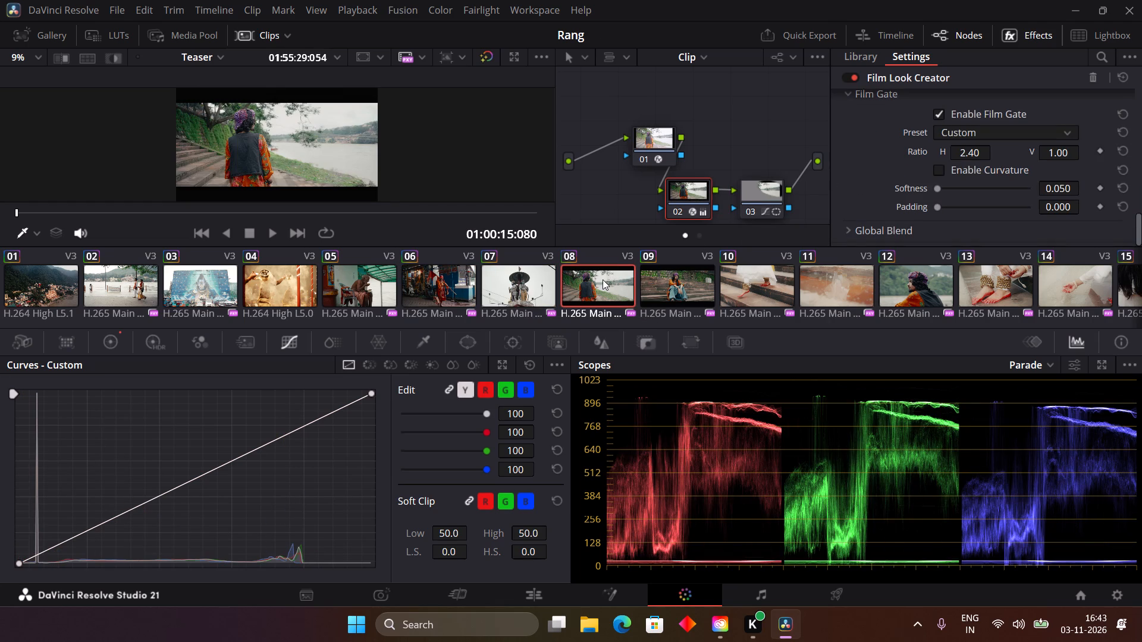
{"action": "left_click", "coordinate": [940, 112]}
{"action": "left_click", "coordinate": [697, 284]}
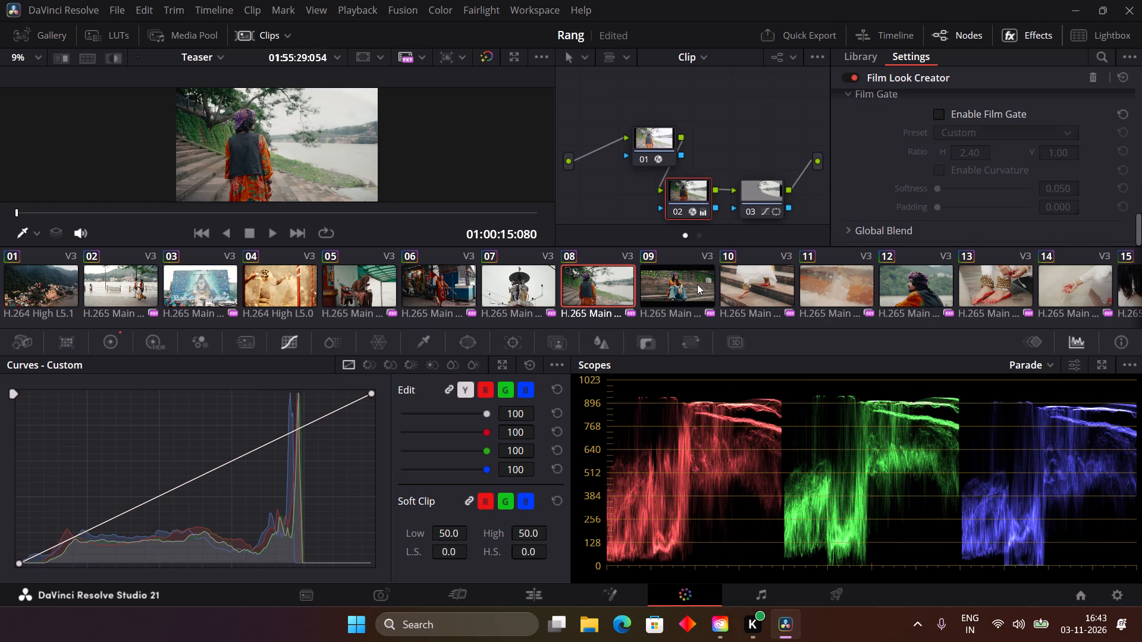
{"action": "left_click", "coordinate": [939, 119]}
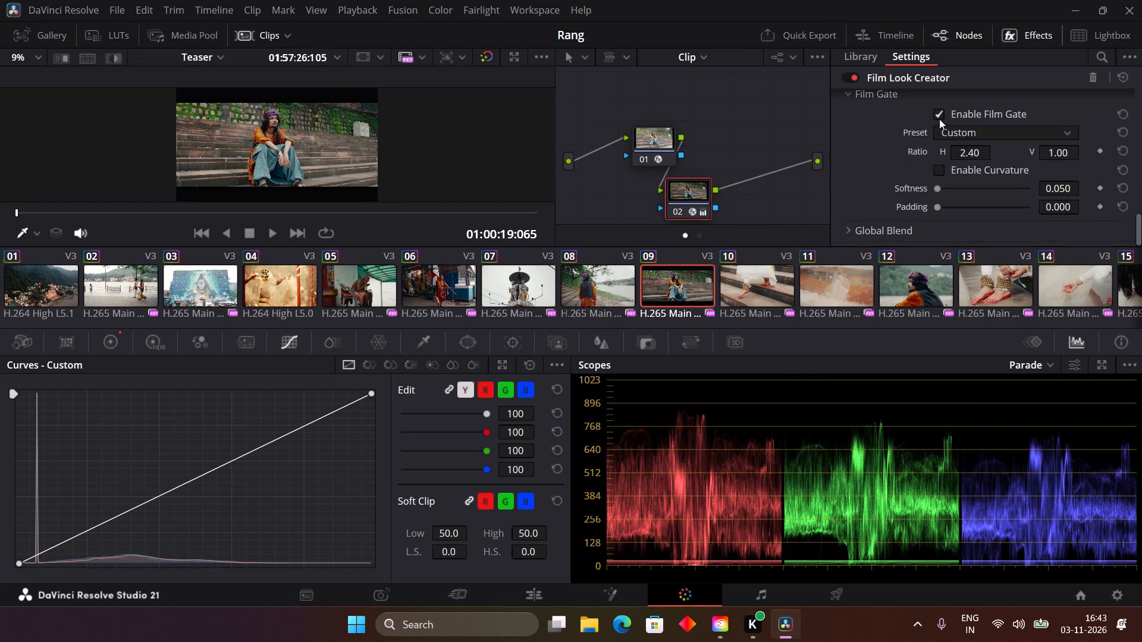
{"action": "left_click", "coordinate": [758, 281]}
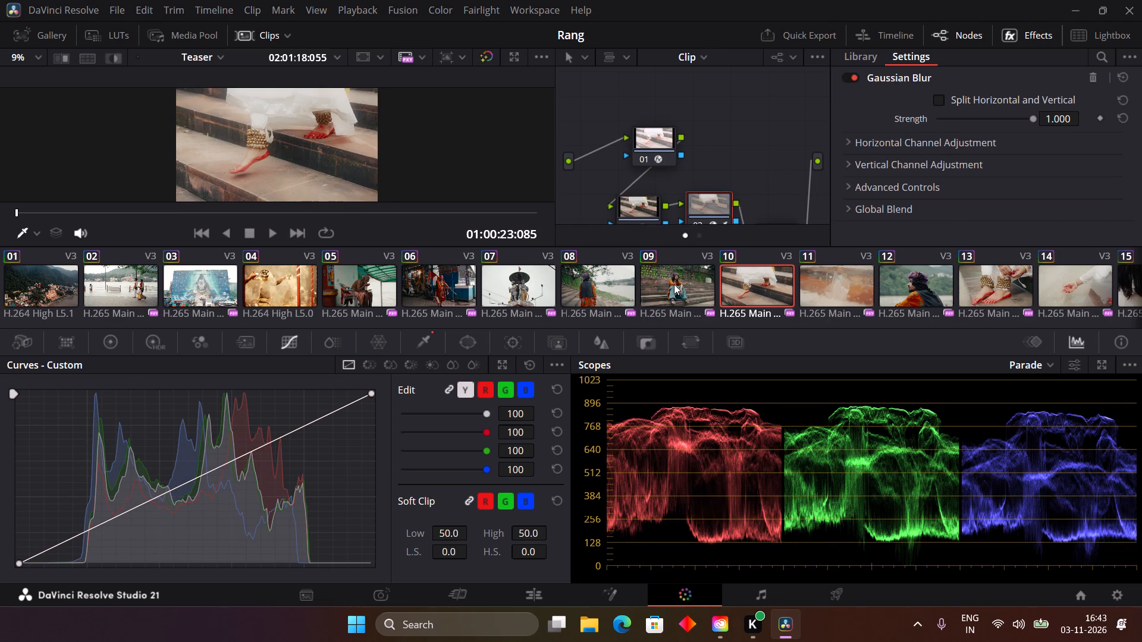
Return to the Edit page and replay the Teaser from its start into the gap after the second clip.
{"action": "left_click", "coordinate": [544, 599]}
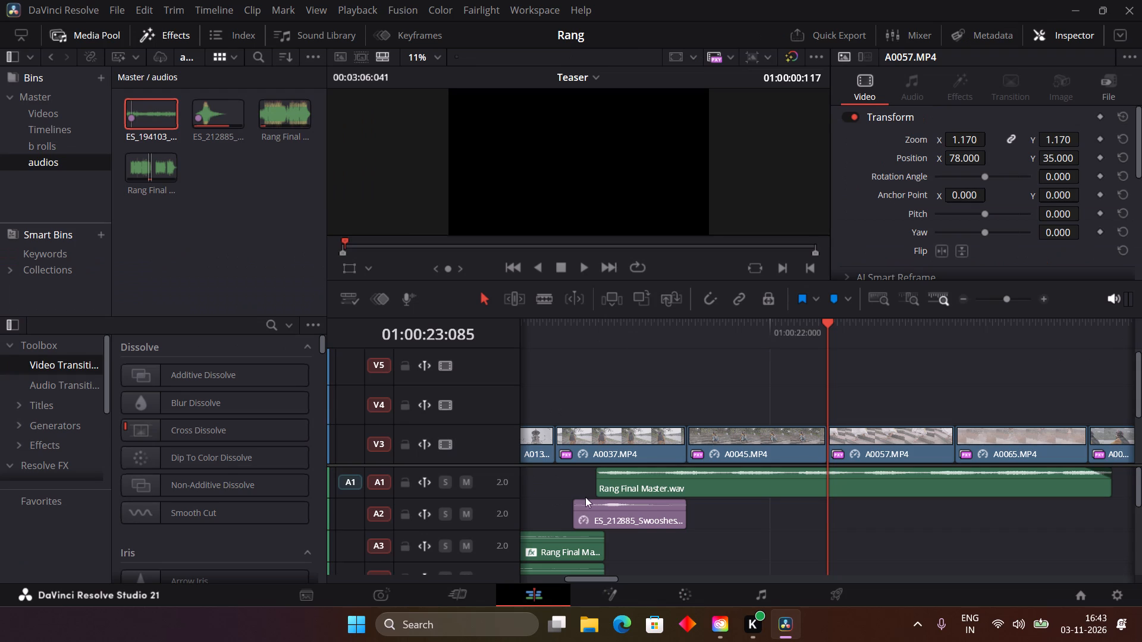
{"action": "left_click_drag", "start_coordinate": [598, 336], "coordinate": [370, 348]}
{"action": "key", "text": "space"}
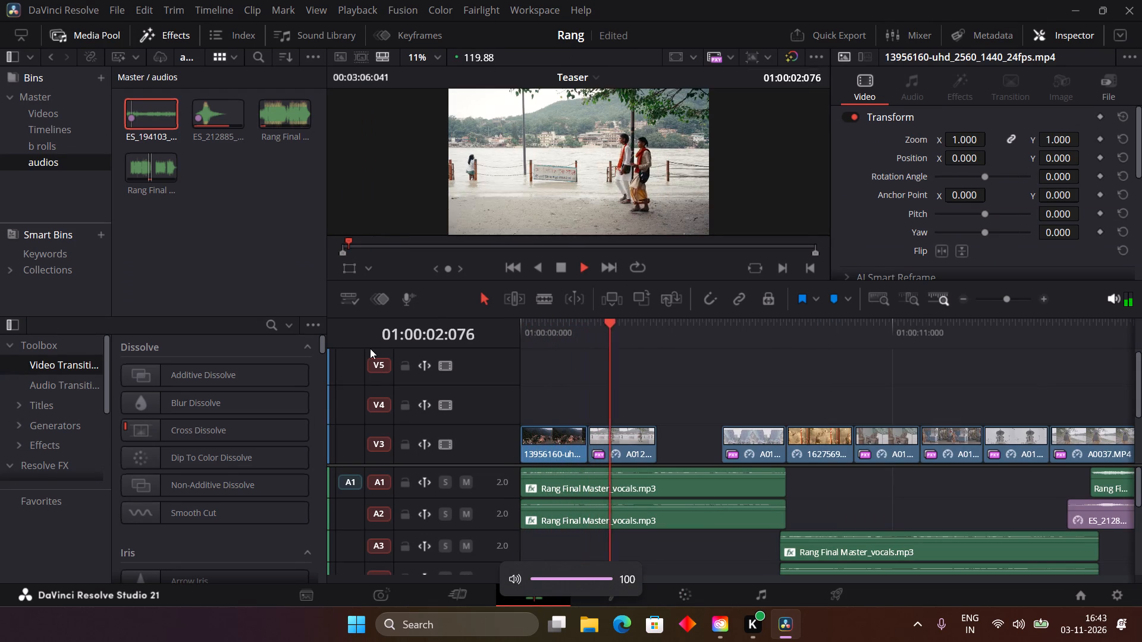
{"action": "key", "text": "space"}
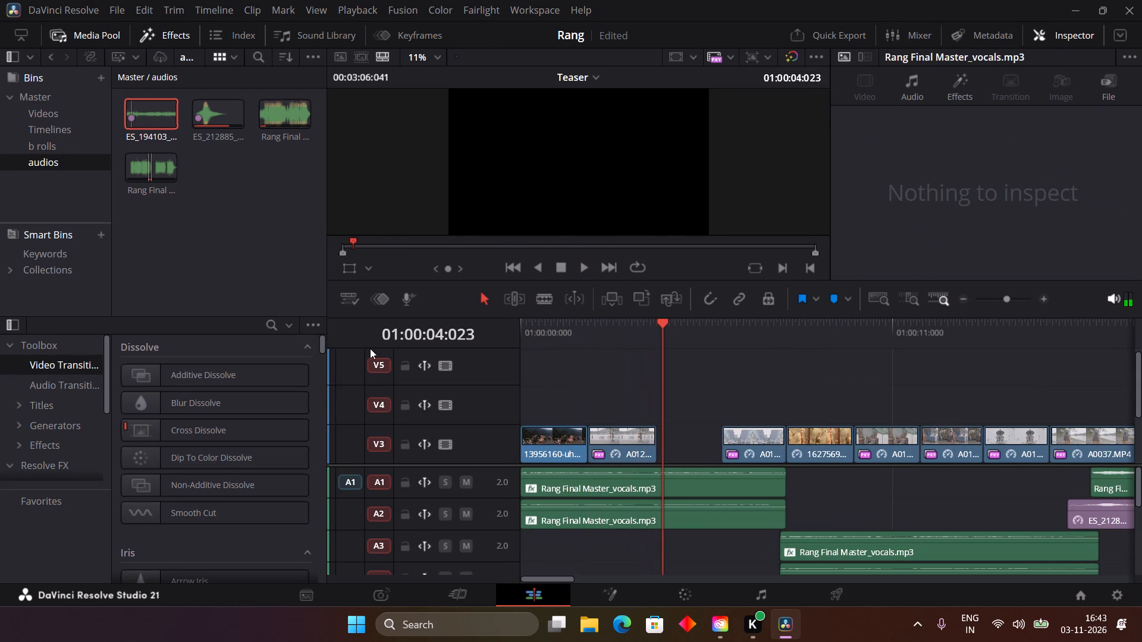
{"action": "left_click_drag", "start_coordinate": [586, 330], "coordinate": [448, 325]}
{"action": "key", "text": "space"}
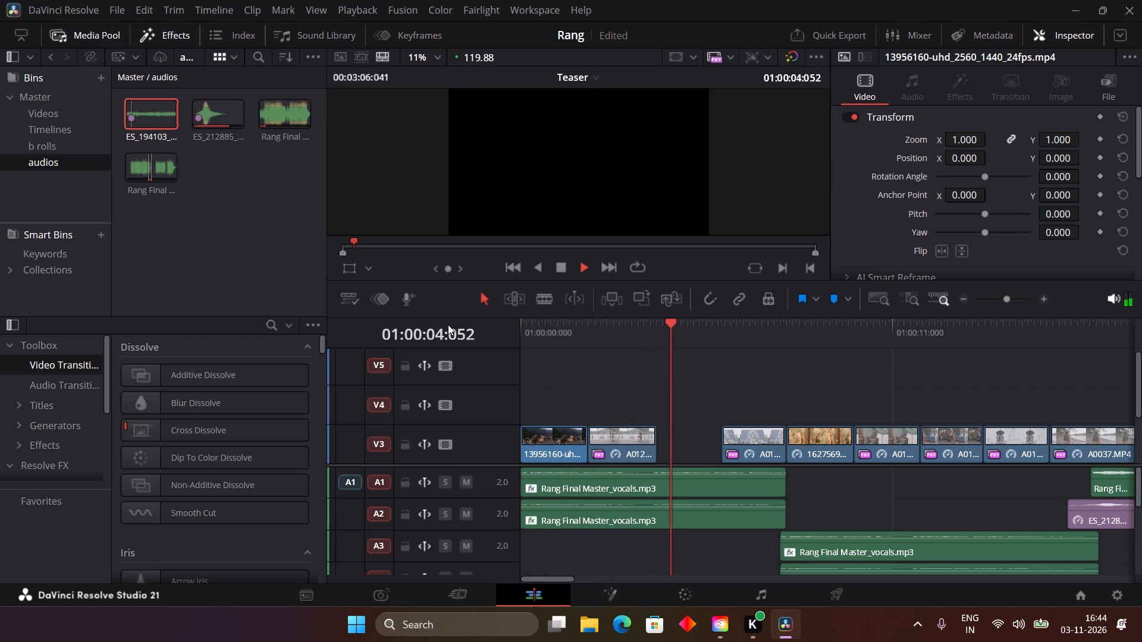
{"action": "key", "text": "space"}
Move A0037.MP4 from V3 to V4, starting where the second video clip ends.
{"action": "scroll", "coordinate": [730, 411], "scroll_direction": "left", "scroll_amount": 1}
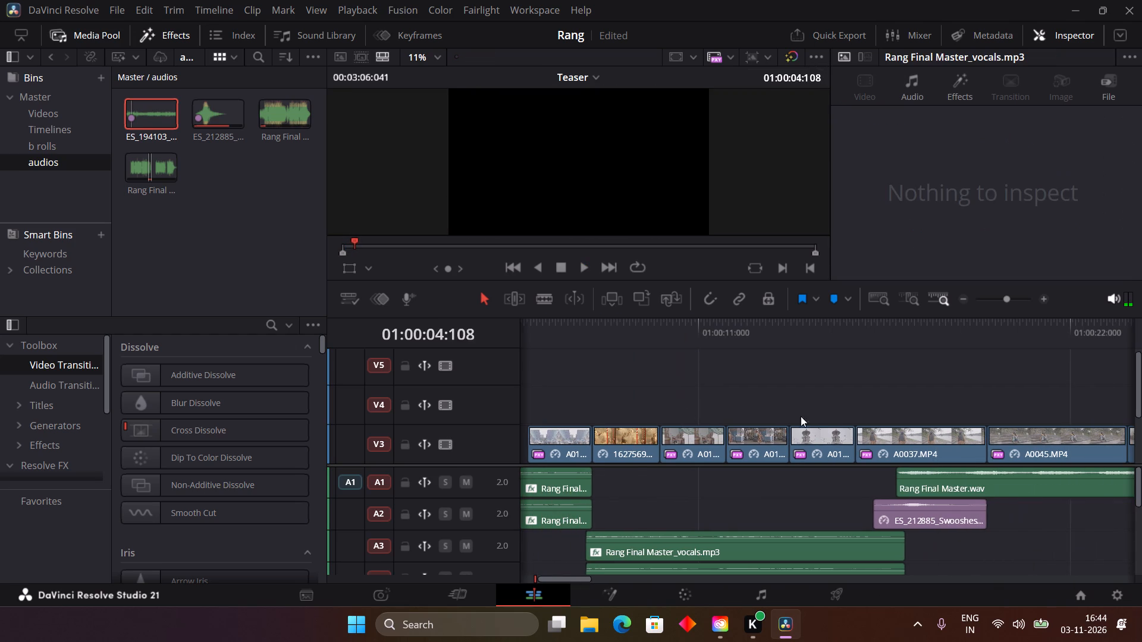
{"action": "left_click_drag", "start_coordinate": [900, 430], "coordinate": [660, 409]}
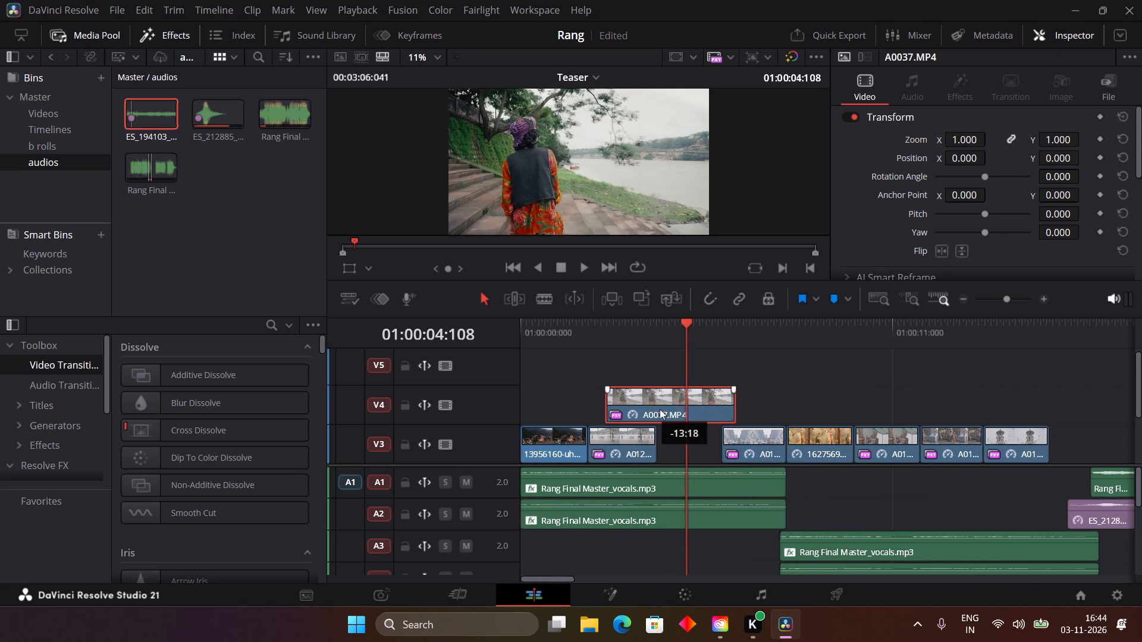
{"action": "left_click_drag", "start_coordinate": [660, 409], "coordinate": [699, 407]}
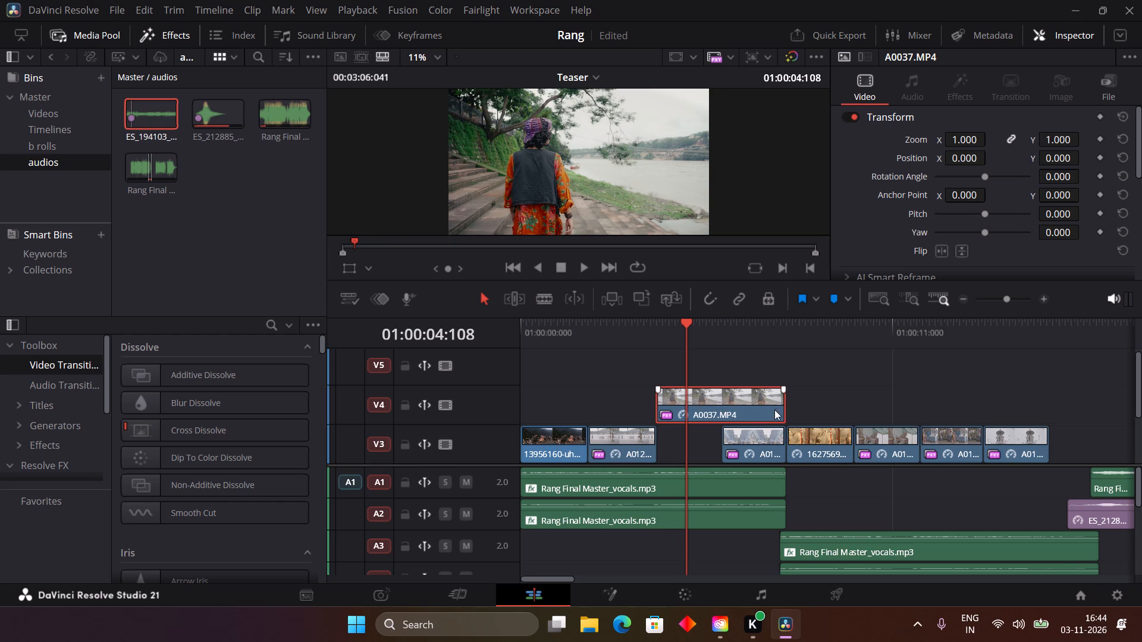
Trim the end of A0037.MP4 on V4 back to the start of the next V3 clip and replay that section.
{"action": "left_click_drag", "start_coordinate": [776, 407], "coordinate": [713, 416]}
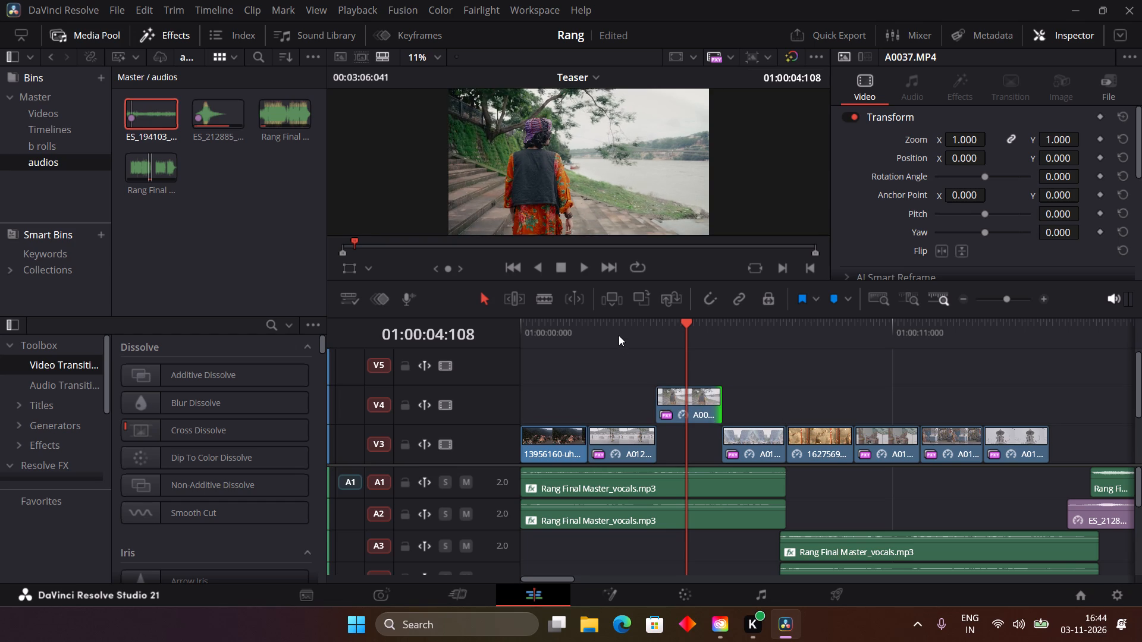
{"action": "left_click", "coordinate": [619, 331]}
{"action": "key", "text": "space"}
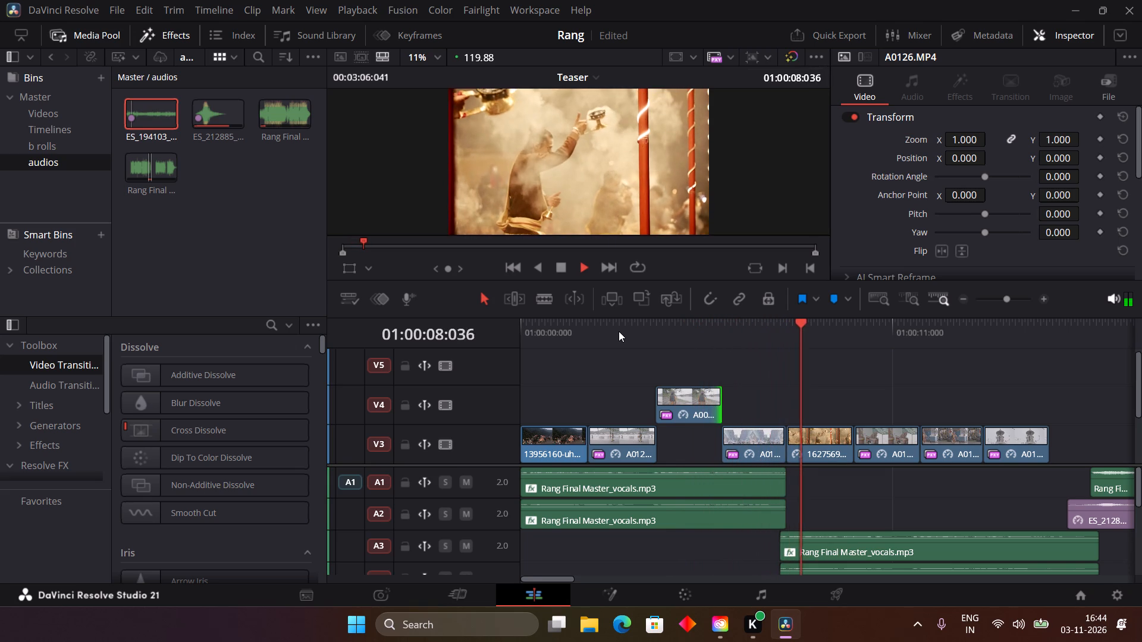
{"action": "key", "text": "space"}
Move 16275697_1920_1080_50fps.mp4 from V3 up to V4, directly above the last clip of the opening group.
{"action": "scroll", "coordinate": [619, 331], "scroll_direction": "left", "scroll_amount": 1}
{"action": "left_click_drag", "start_coordinate": [689, 447], "coordinate": [886, 396]}
{"action": "left_click", "coordinate": [886, 396]}
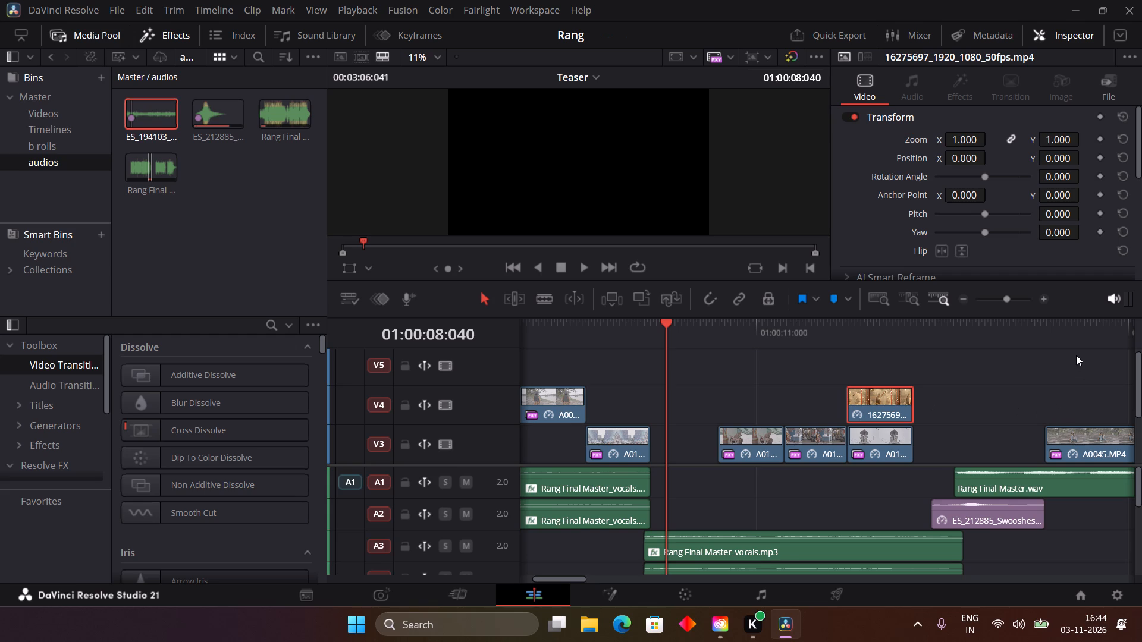
Move A0057.MP4 to V4 right after the mural clip and trim its end to the start of the next V3 clip.
{"action": "scroll", "coordinate": [1076, 355], "scroll_direction": "left", "scroll_amount": 1}
{"action": "left_click", "coordinate": [874, 330]}
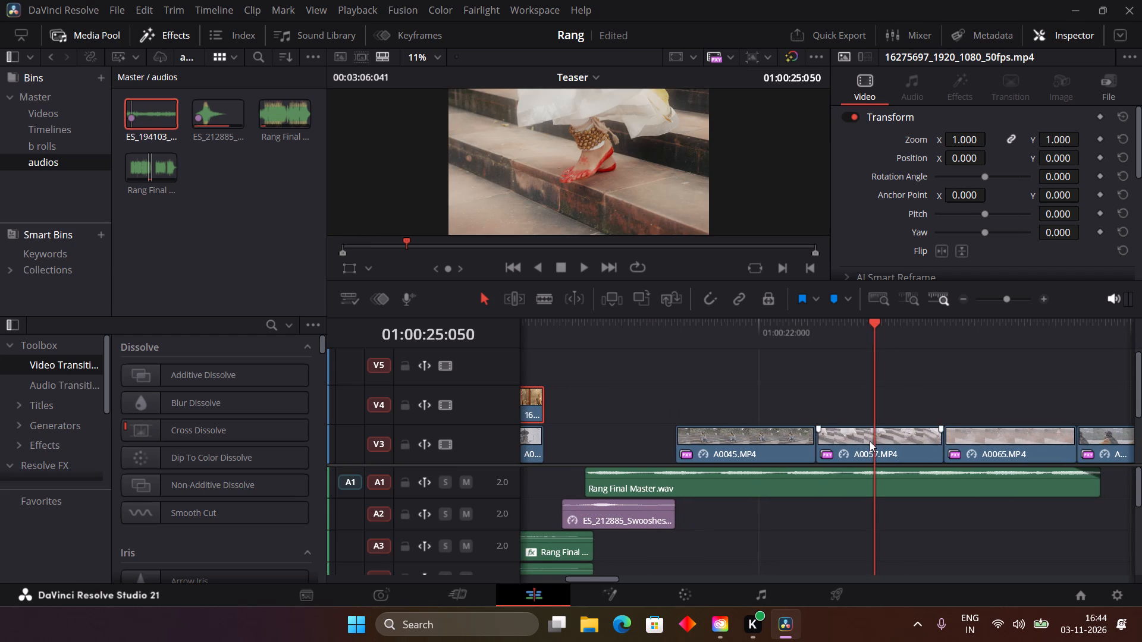
{"action": "left_click_drag", "start_coordinate": [870, 445], "coordinate": [786, 394]}
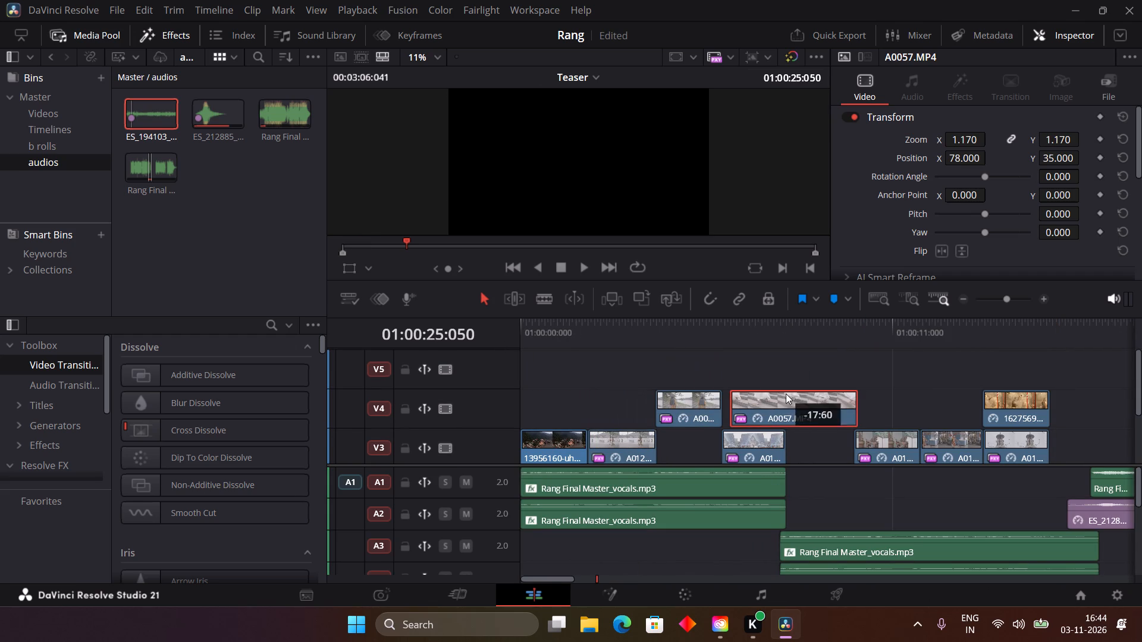
{"action": "left_click_drag", "start_coordinate": [786, 394], "coordinate": [837, 407]}
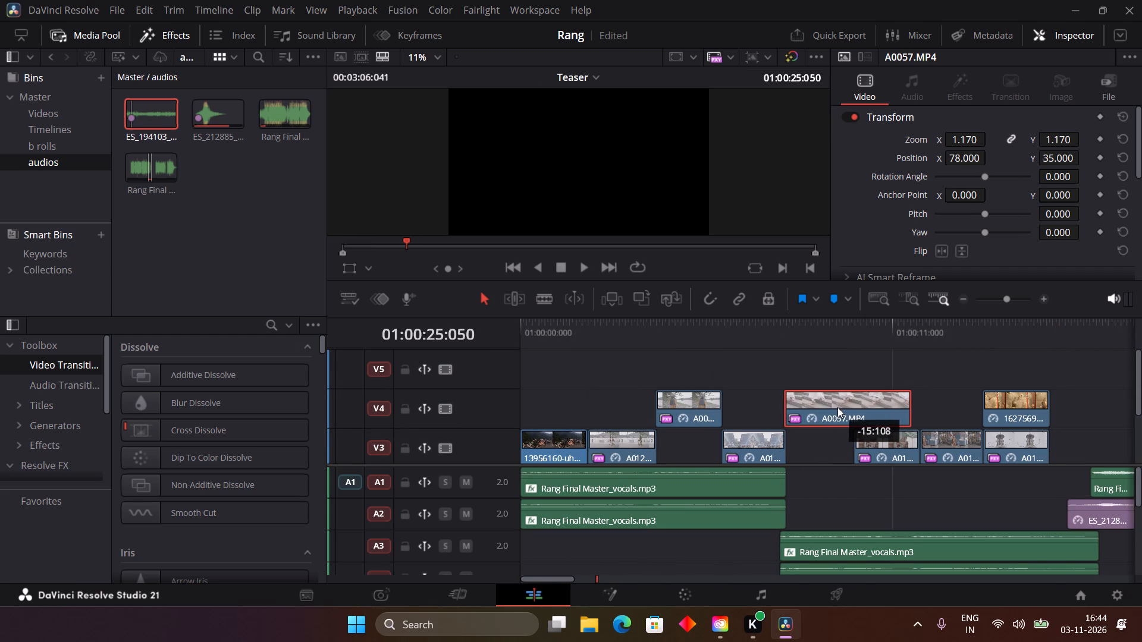
{"action": "left_click_drag", "start_coordinate": [837, 407], "coordinate": [838, 407]}
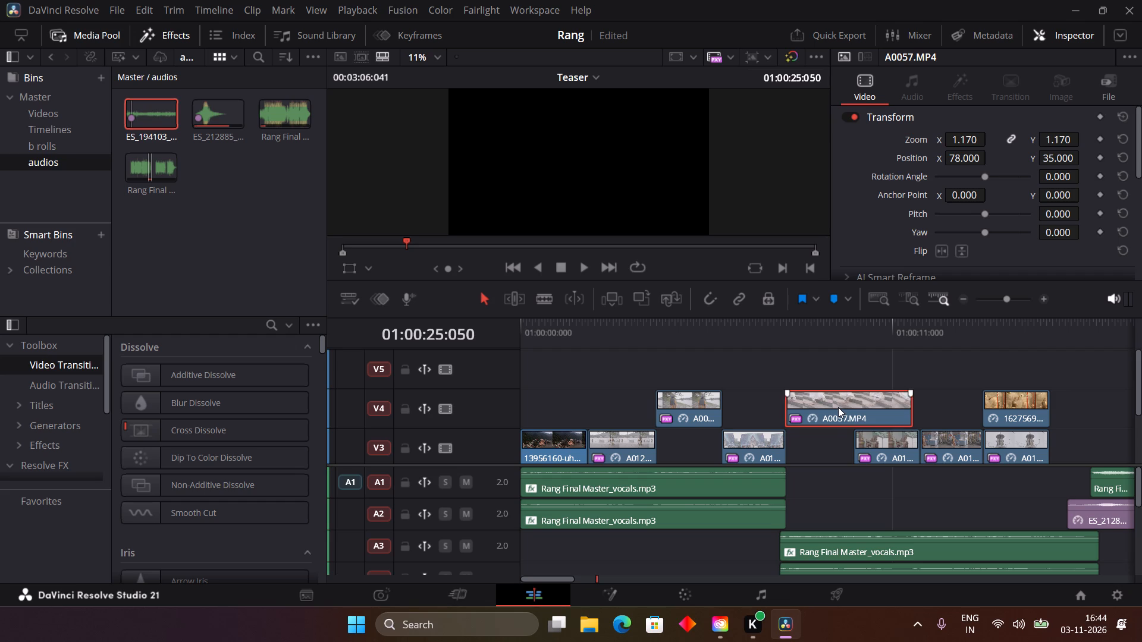
{"action": "left_click_drag", "start_coordinate": [910, 410], "coordinate": [864, 413]}
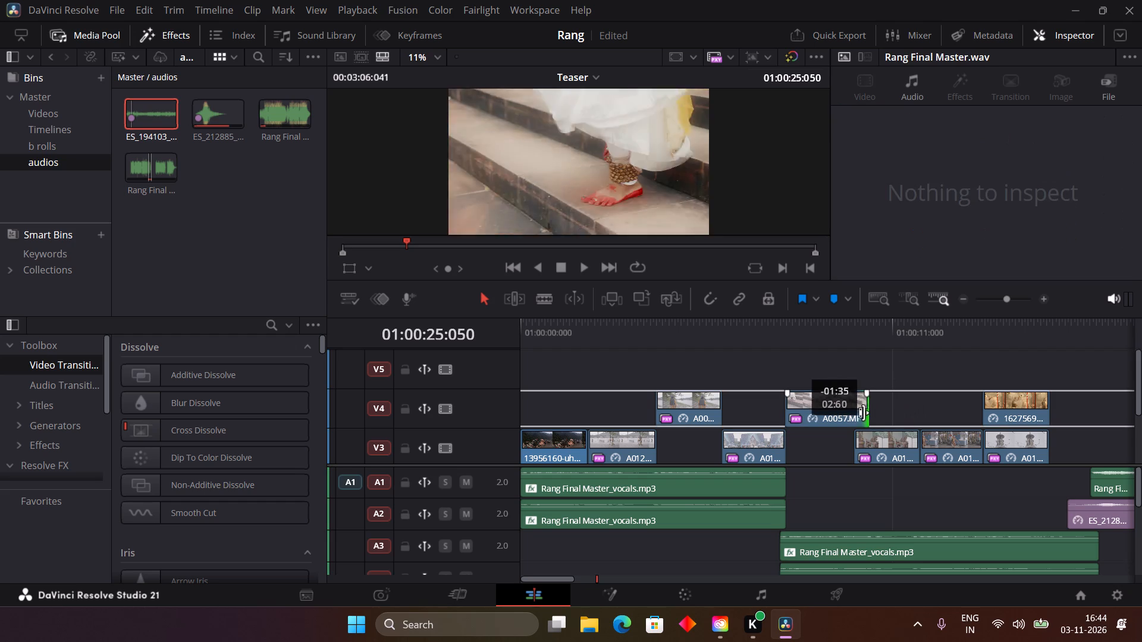
{"action": "left_click_drag", "start_coordinate": [864, 413], "coordinate": [854, 413]}
Replay the opening from A0037.MP4 and repeatedly check the cut from the mural clip through A0057.MP4 against the vocals.
{"action": "left_click", "coordinate": [663, 333]}
{"action": "key", "text": "space"}
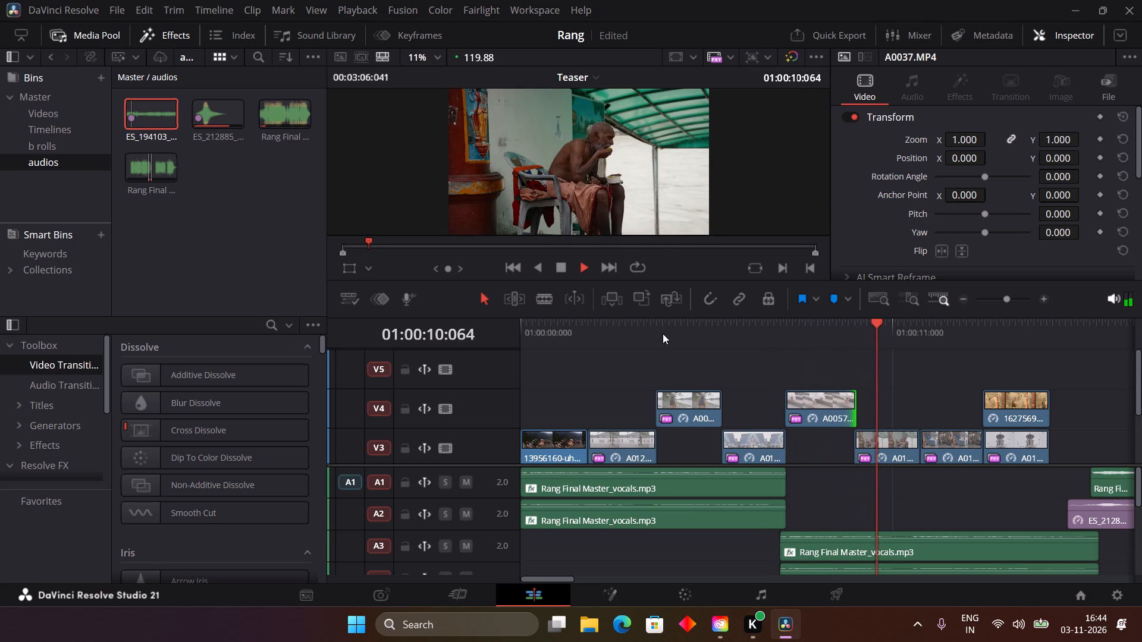
{"action": "key", "text": "space"}
{"action": "left_click", "coordinate": [782, 329]}
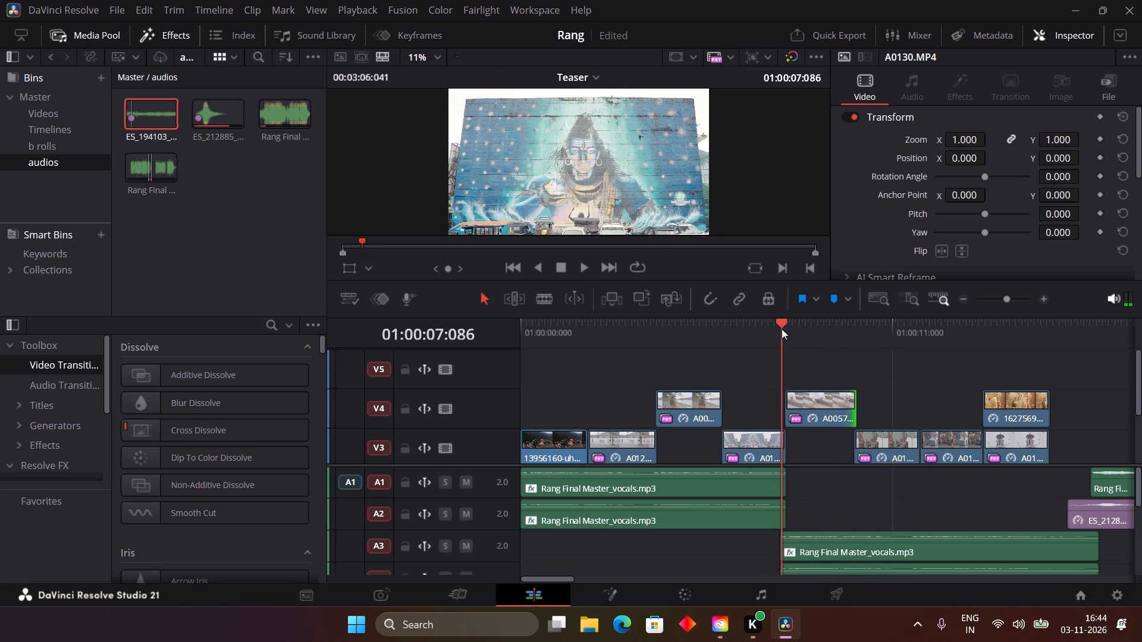
{"action": "key", "text": "space"}
{"action": "key", "text": "space"}
{"action": "double_click", "coordinate": [782, 329]}
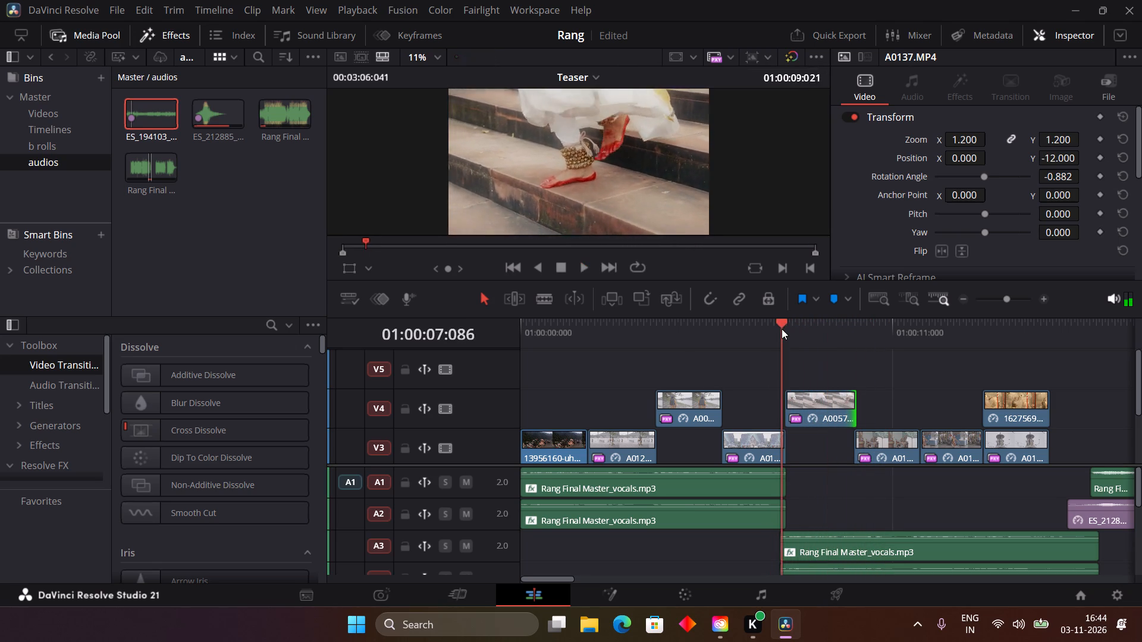
{"action": "key", "text": "space"}
{"action": "key", "text": "space"}
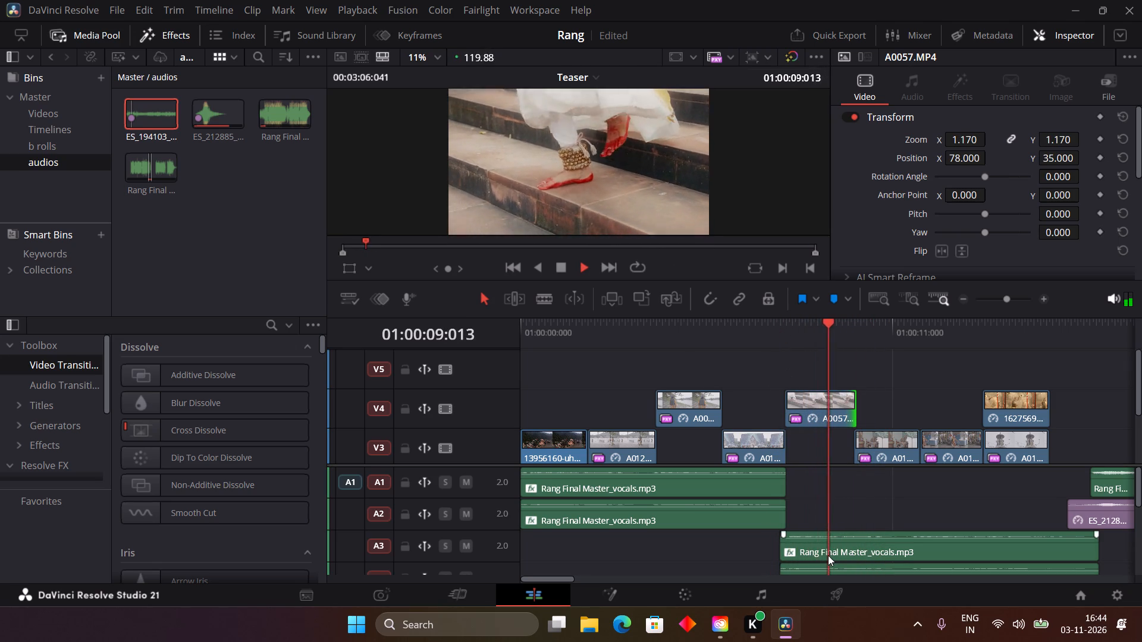
{"action": "scroll", "coordinate": [845, 508], "scroll_direction": "down", "scroll_amount": 1}
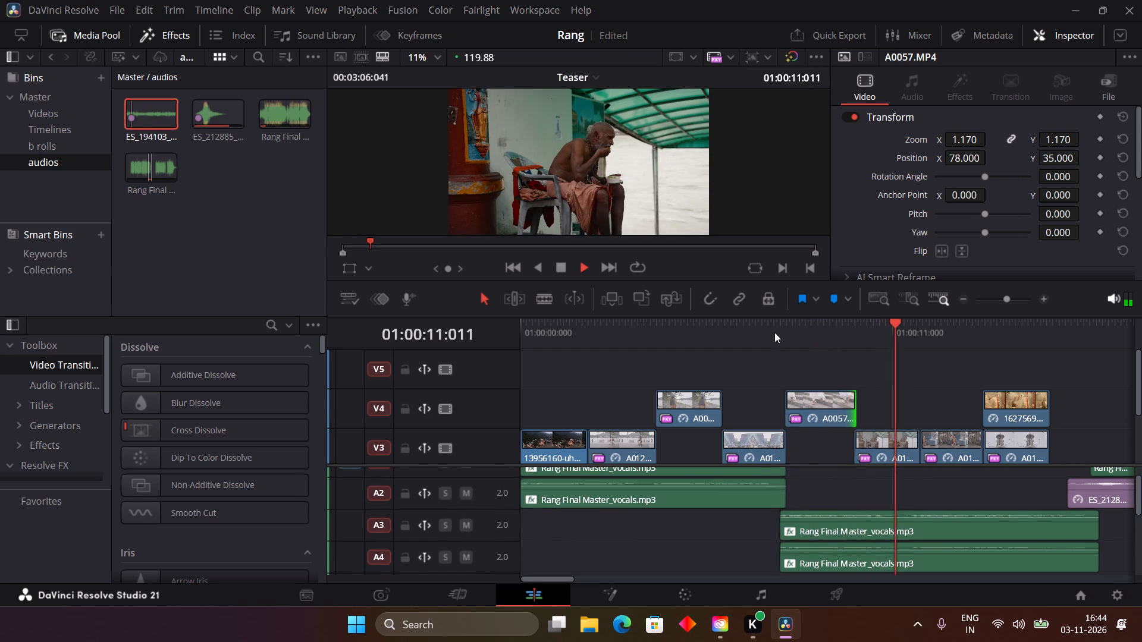
{"action": "left_click", "coordinate": [774, 332]}
{"action": "key", "text": "space"}
{"action": "key", "text": "space"}
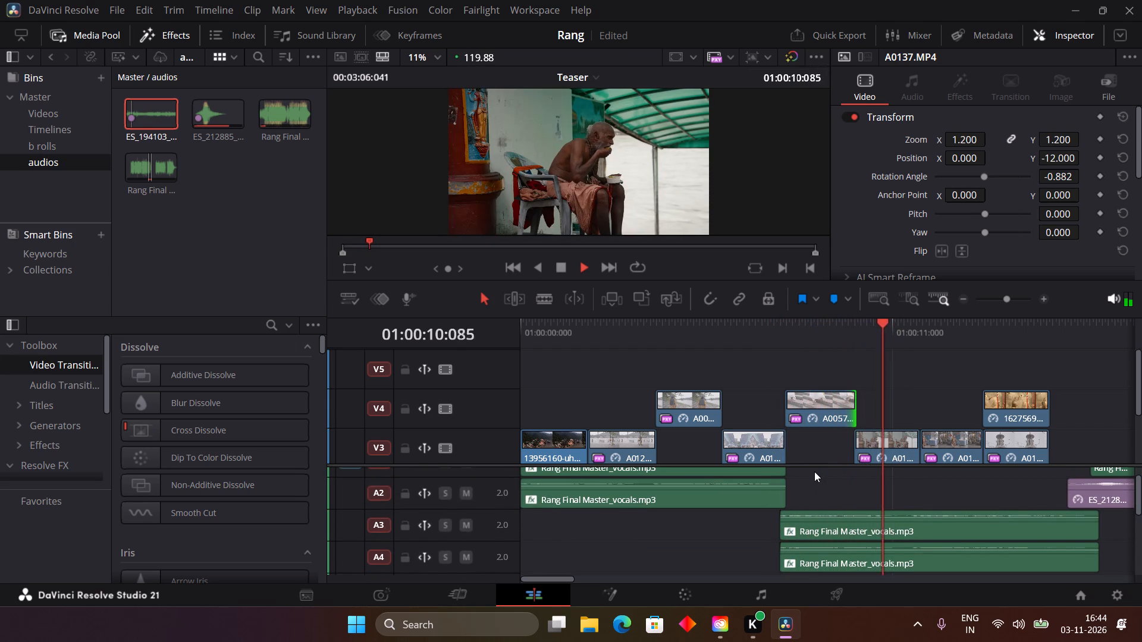
{"action": "key", "text": "space"}
Delete A0130.MP4, the seated man clip following A0057.MP4, from V3.
{"action": "scroll", "coordinate": [814, 471], "scroll_direction": "left", "scroll_amount": 1}
{"action": "left_click", "coordinate": [765, 440]}
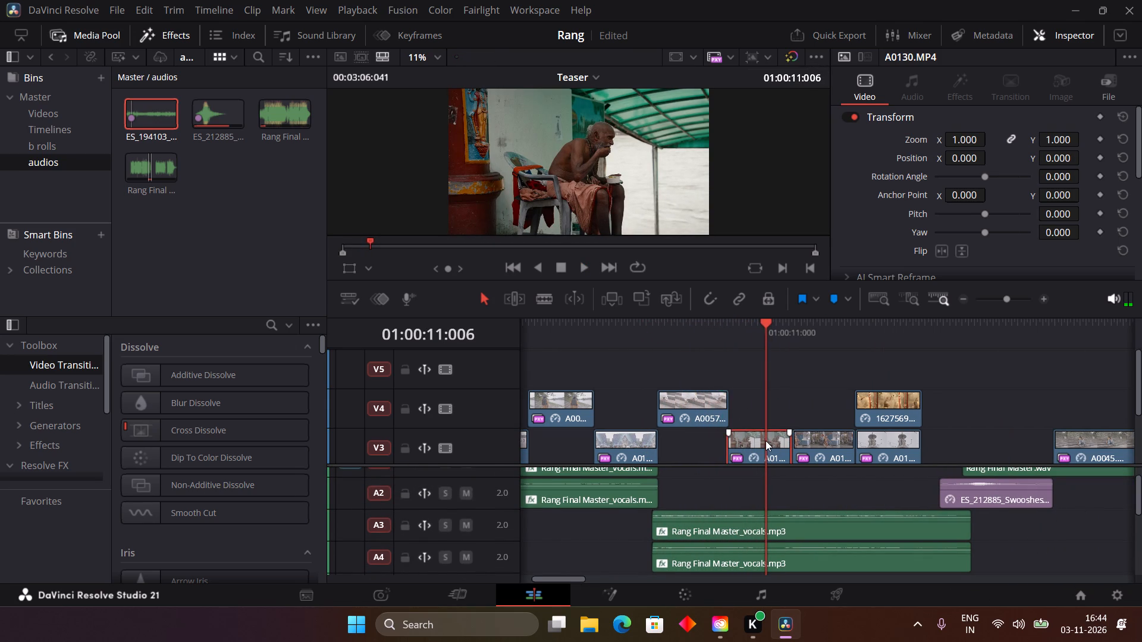
{"action": "key", "text": "BackSpace"}
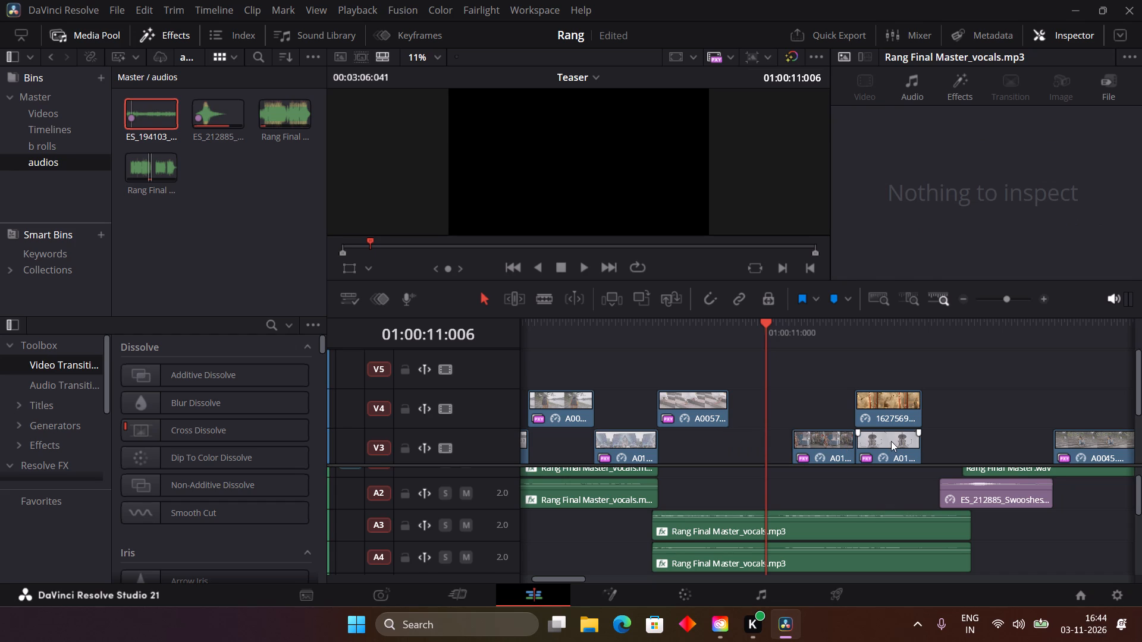
Move A0131.MP4 on V3 to start where A0057.MP4 ends, shift the neighbouring clip later, and replay from the start.
{"action": "left_click_drag", "start_coordinate": [891, 441], "coordinate": [758, 441]}
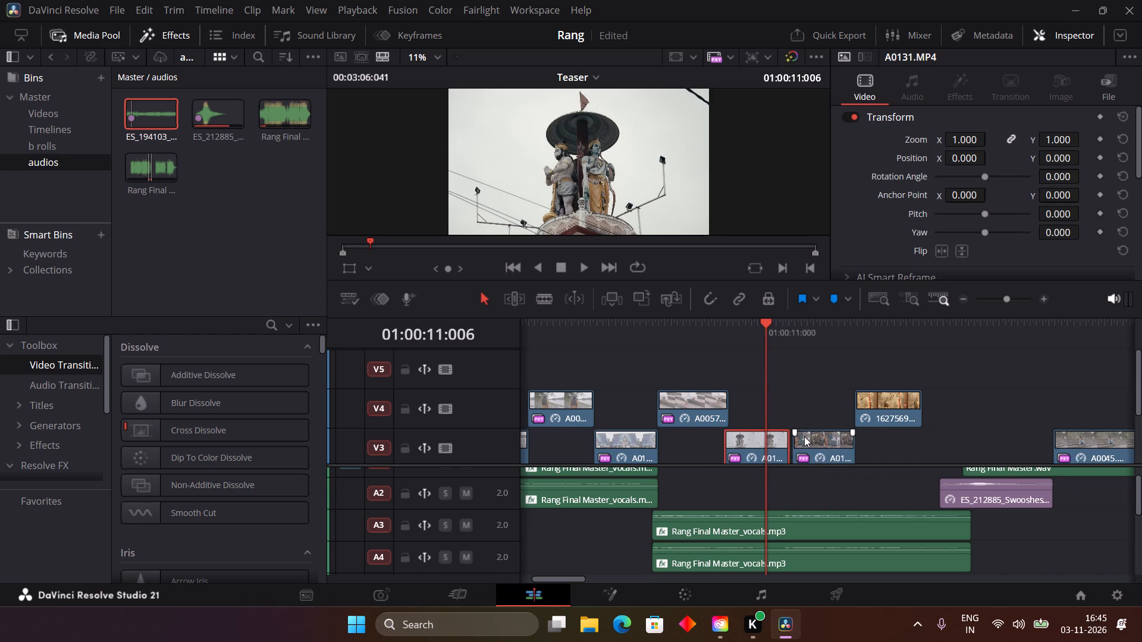
{"action": "left_click_drag", "start_coordinate": [808, 435], "coordinate": [837, 439]}
{"action": "left_click", "coordinate": [763, 448]}
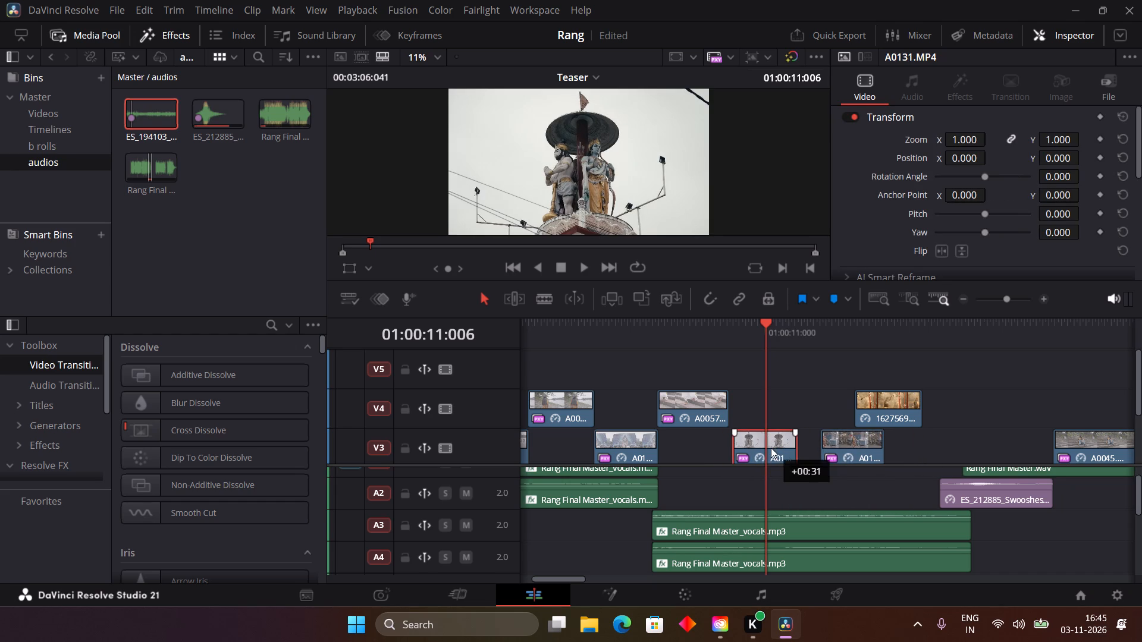
{"action": "left_click_drag", "start_coordinate": [650, 325], "coordinate": [393, 358]}
{"action": "key", "text": "space"}
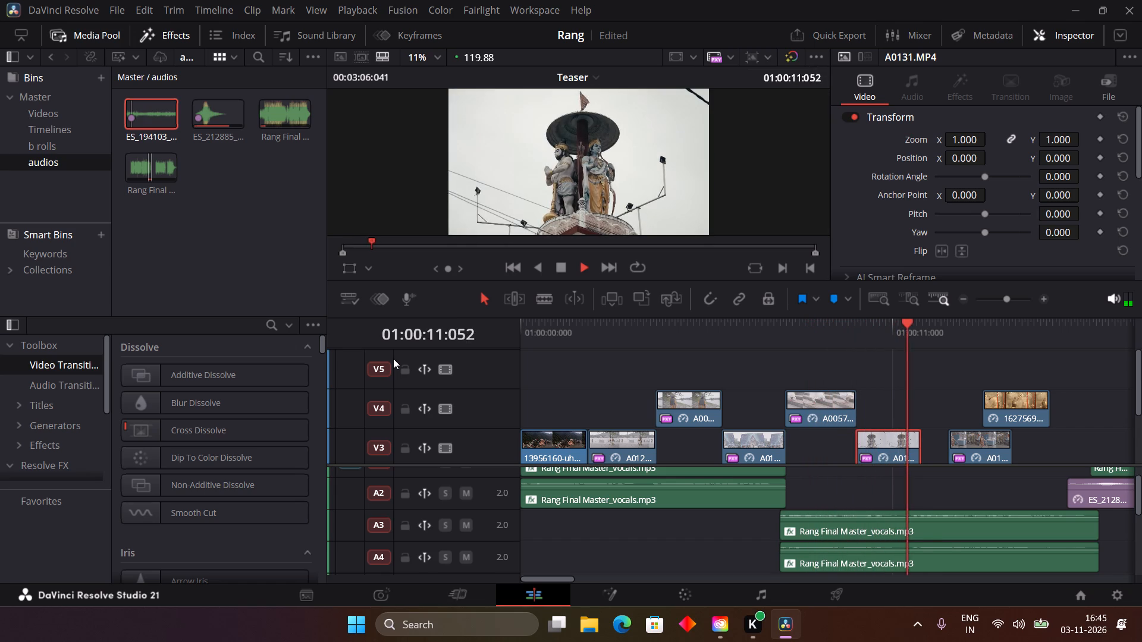
{"action": "key", "text": "space"}
Move A0211.MP4, its adjoining transition and clip, and the short underwater clip from before 01:01:39:000 to V5 and V6 above A0057.MP4.
{"action": "scroll", "coordinate": [393, 358], "scroll_direction": "left", "scroll_amount": 1}
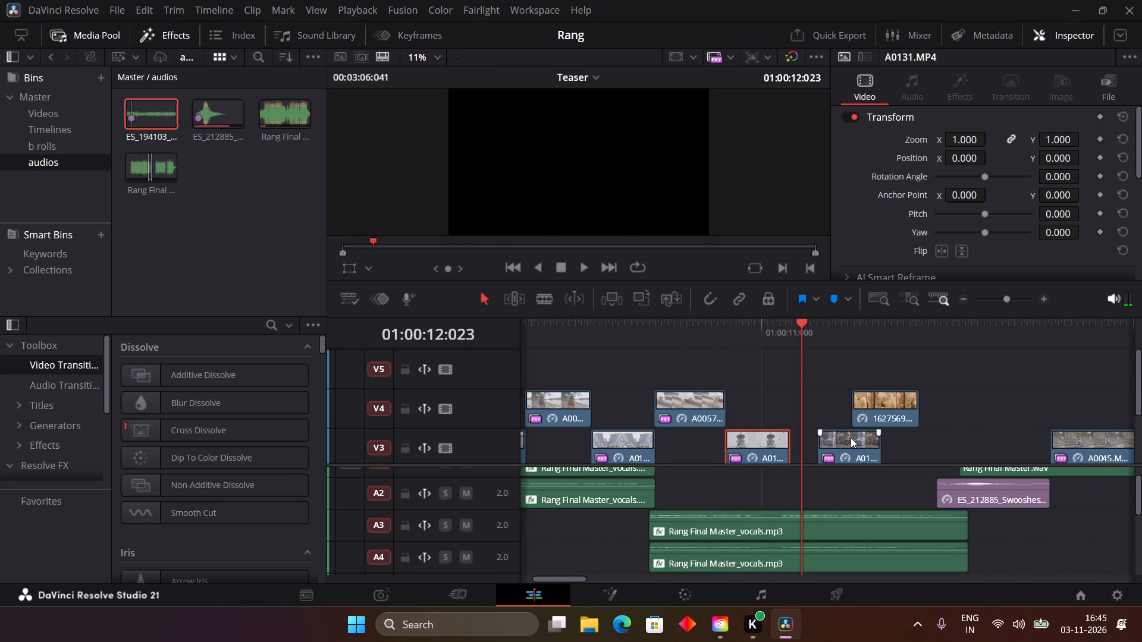
{"action": "scroll", "coordinate": [851, 438], "scroll_direction": "left", "scroll_amount": 3}
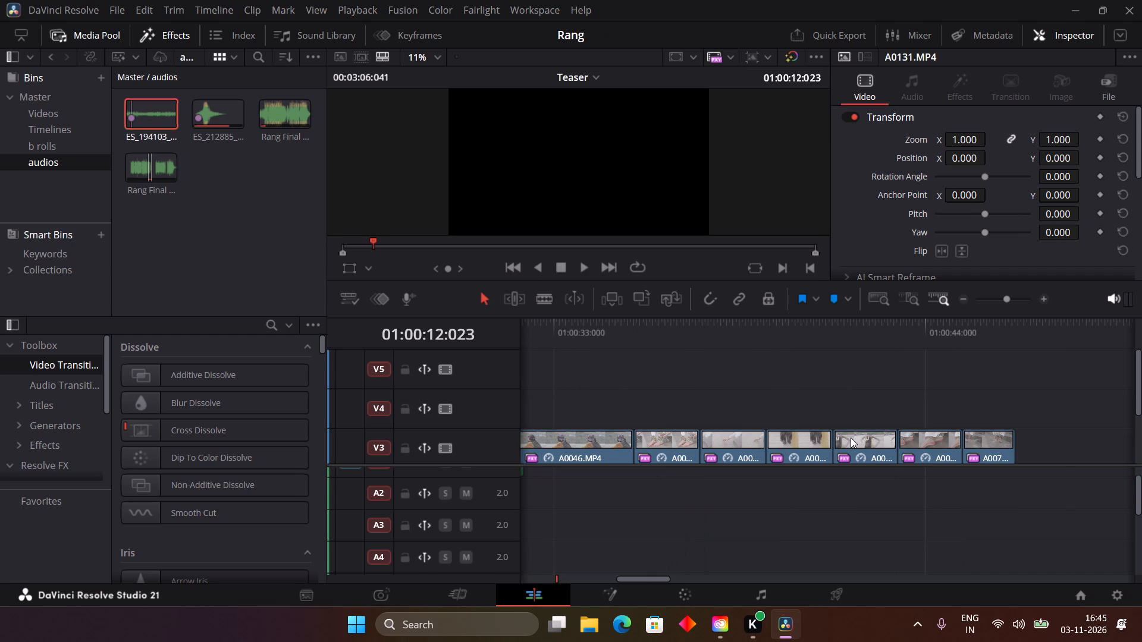
{"action": "scroll", "coordinate": [851, 438], "scroll_direction": "left", "scroll_amount": 5}
{"action": "scroll", "coordinate": [851, 438], "scroll_direction": "right", "scroll_amount": 1}
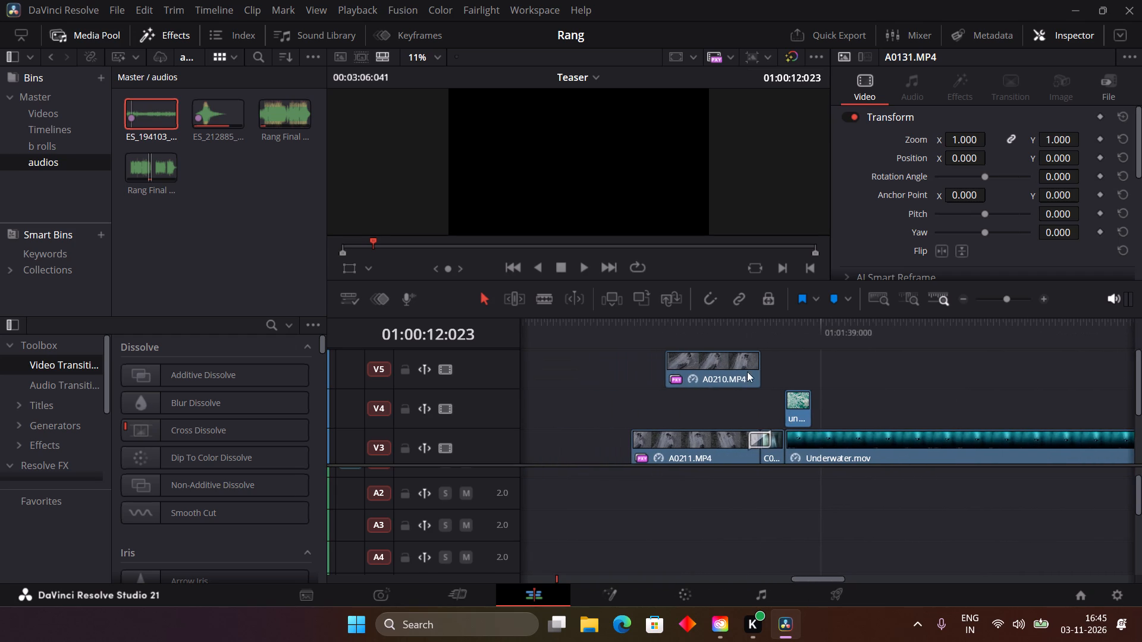
{"action": "left_click_drag", "start_coordinate": [703, 327], "coordinate": [788, 339]}
{"action": "left_click_drag", "start_coordinate": [716, 409], "coordinate": [770, 435]}
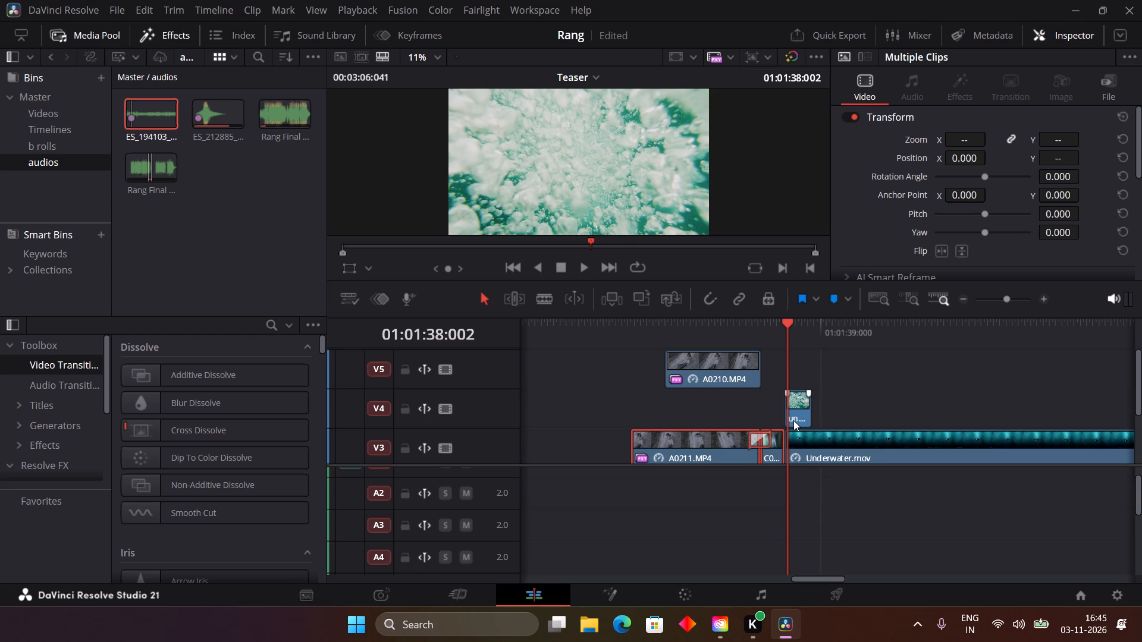
{"action": "left_click", "coordinate": [793, 420], "text": "shift"}
{"action": "left_click_drag", "start_coordinate": [706, 445], "coordinate": [701, 383]}
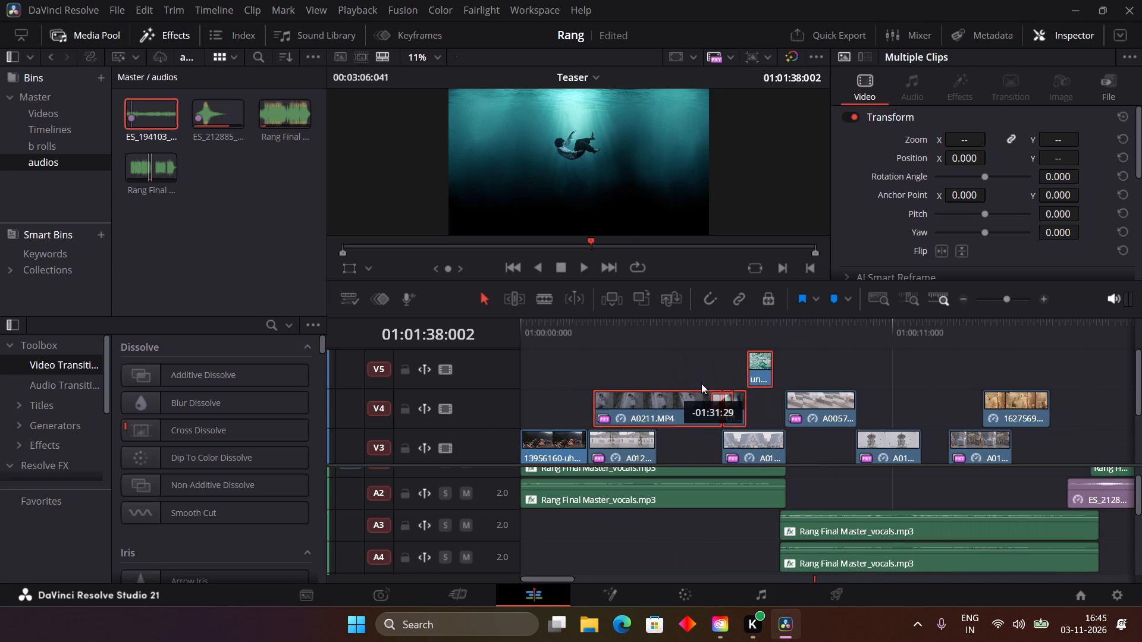
{"action": "left_click_drag", "start_coordinate": [701, 383], "coordinate": [847, 389]}
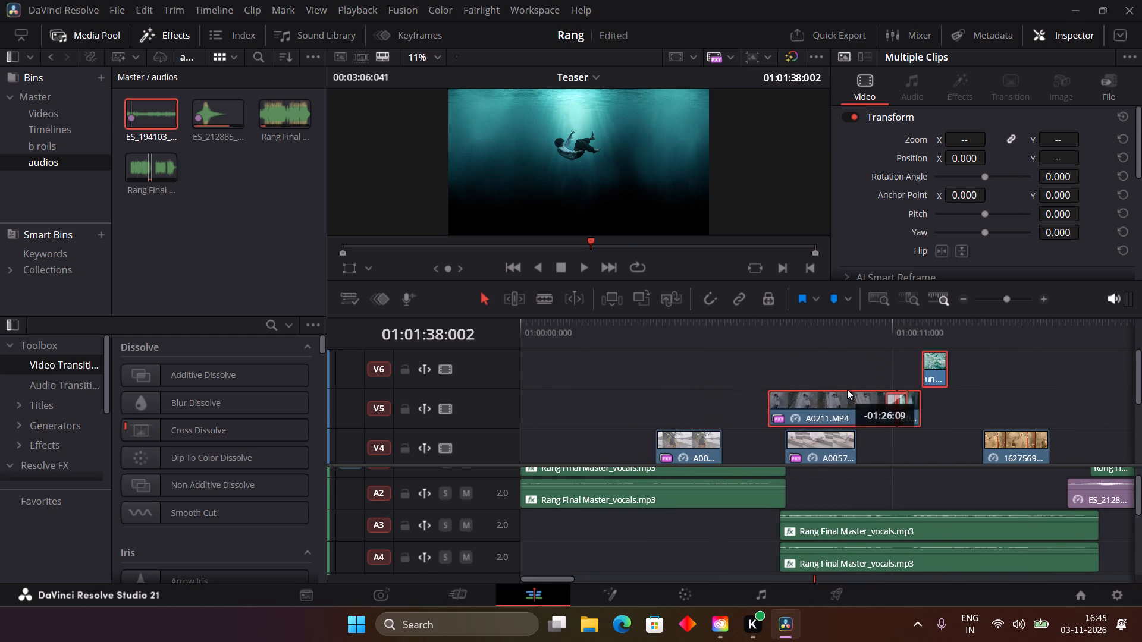
{"action": "left_click_drag", "start_coordinate": [847, 389], "coordinate": [827, 388]}
Move all the opening clips on V3 and V4 down together to V1 and V2, keeping their timing.
{"action": "scroll", "coordinate": [827, 388], "scroll_direction": "down", "scroll_amount": 1}
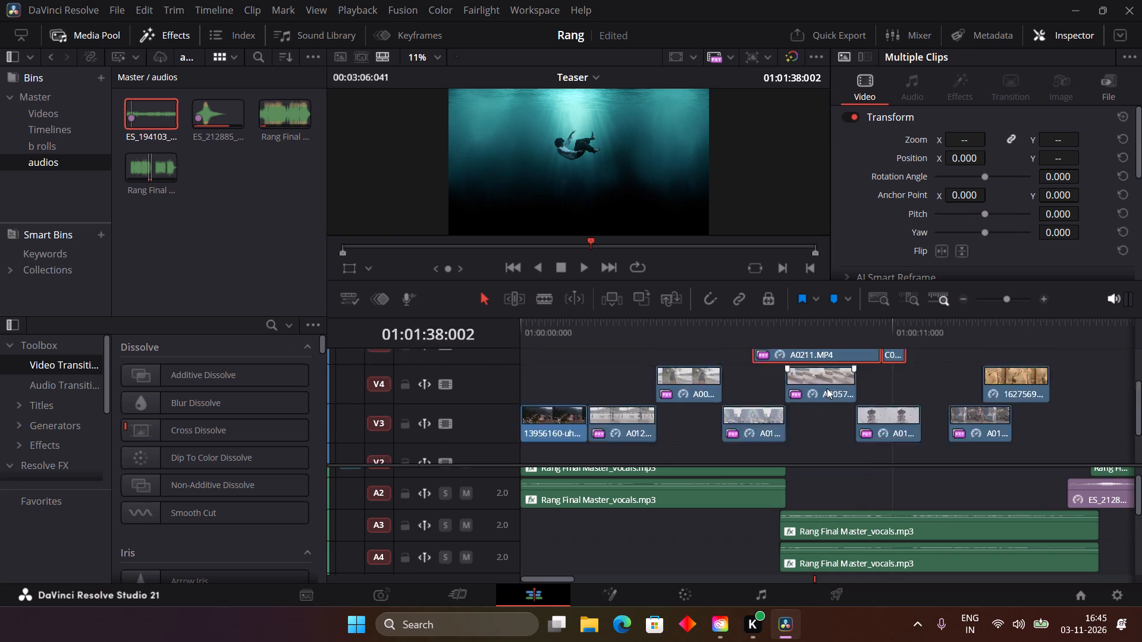
{"action": "scroll", "coordinate": [827, 388], "scroll_direction": "down", "scroll_amount": 1}
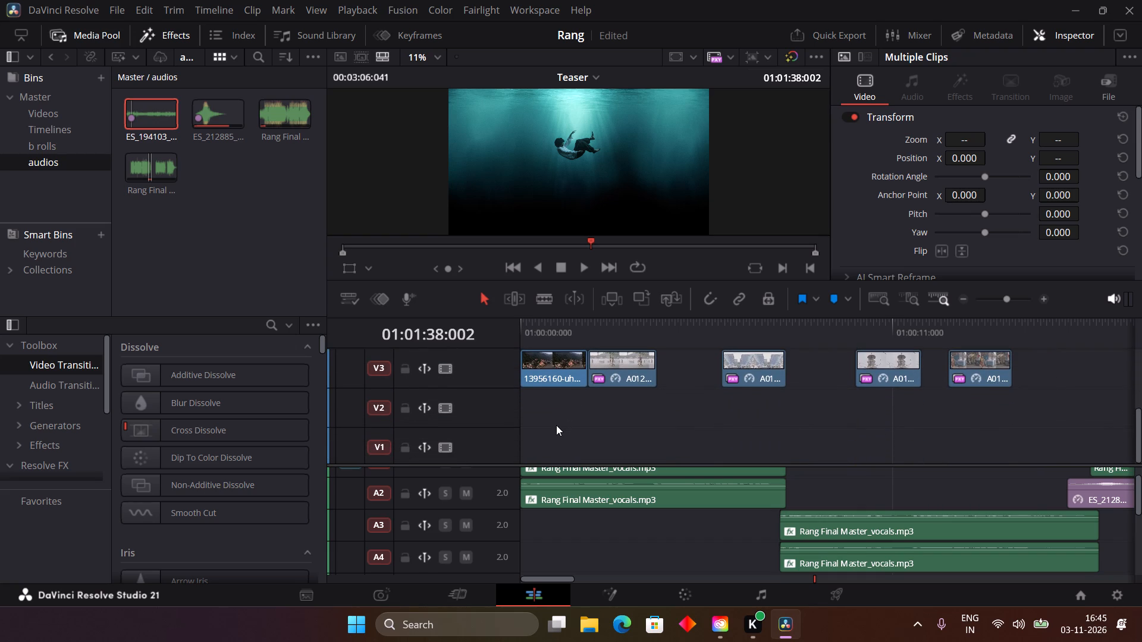
{"action": "left_click_drag", "start_coordinate": [556, 425], "coordinate": [992, 432]}
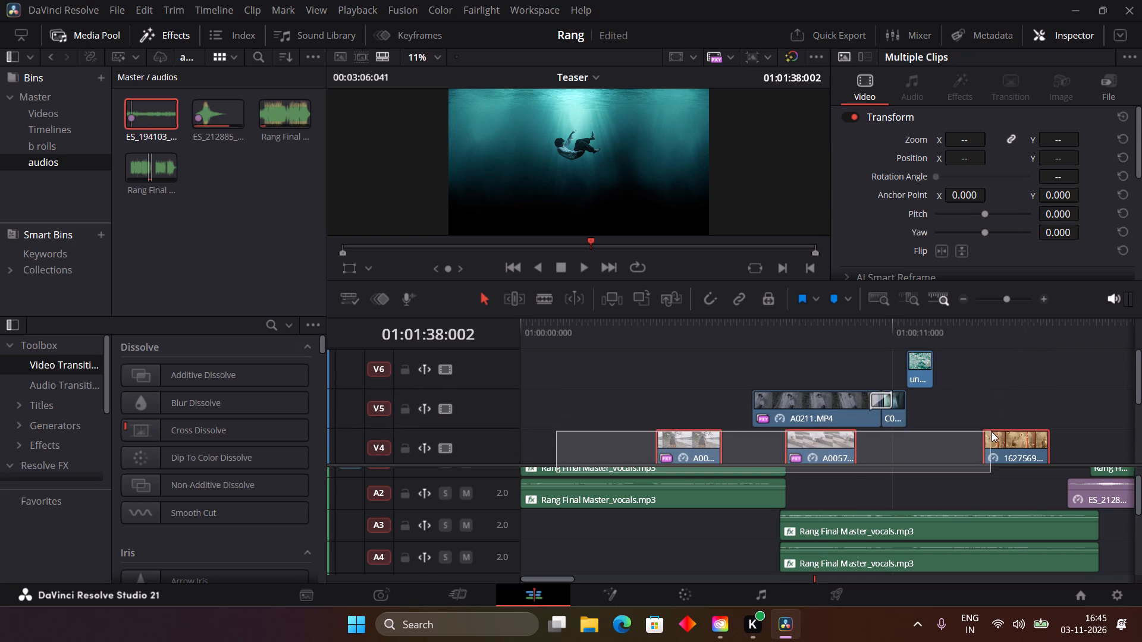
{"action": "left_click_drag", "start_coordinate": [992, 432], "coordinate": [996, 435]}
{"action": "scroll", "coordinate": [937, 405], "scroll_direction": "down", "scroll_amount": 4}
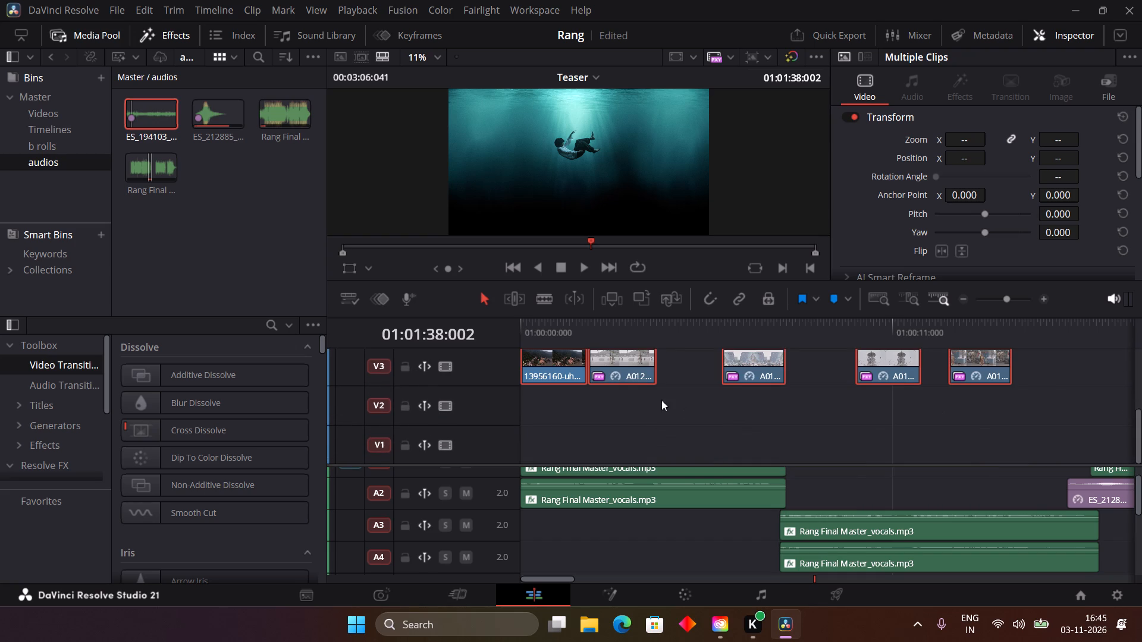
{"action": "left_click_drag", "start_coordinate": [561, 364], "coordinate": [556, 437], "text": "shift"}
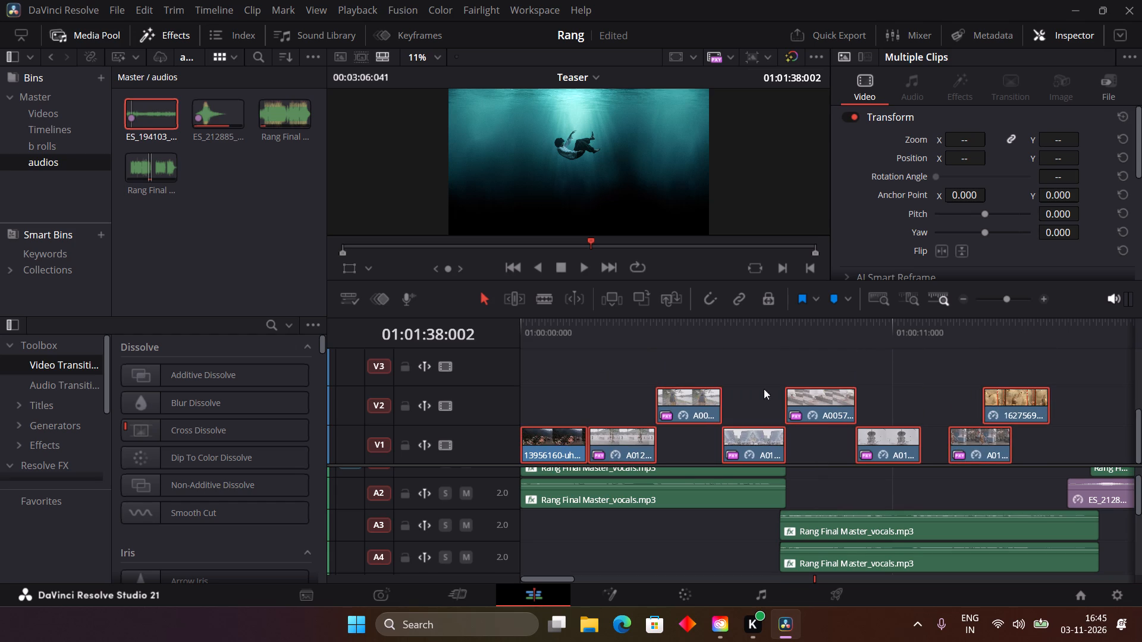
{"action": "left_click", "coordinate": [770, 362]}
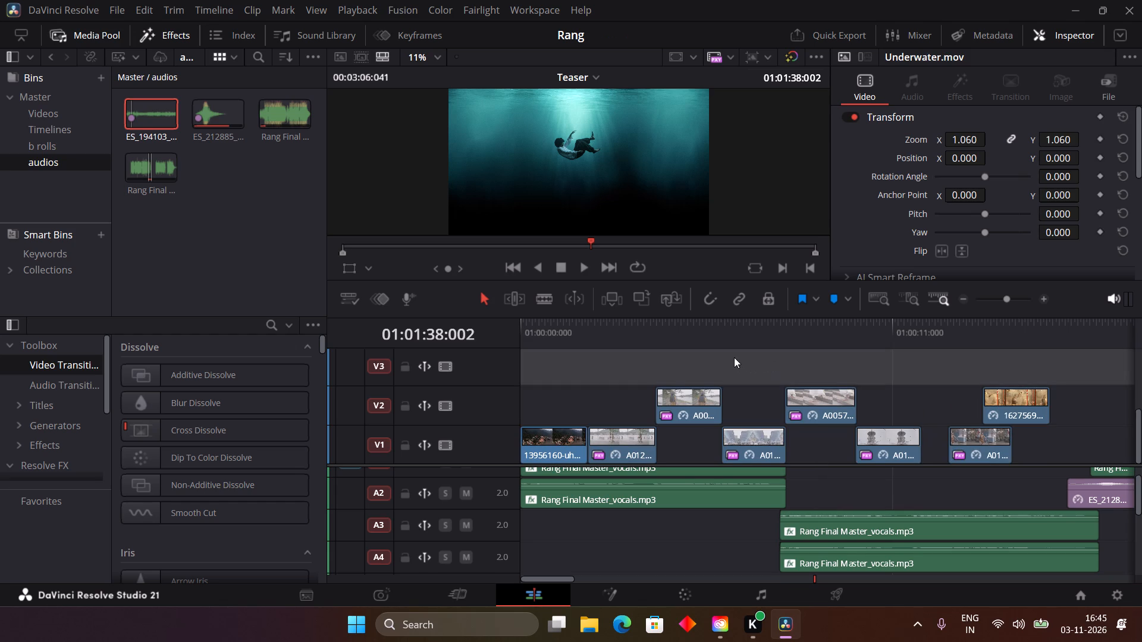
Move A0211.MP4, its transition and adjoining clip, and the short underwater clip down to V3 and V4, keeping their timing.
{"action": "scroll", "coordinate": [734, 357], "scroll_direction": "up", "scroll_amount": 1}
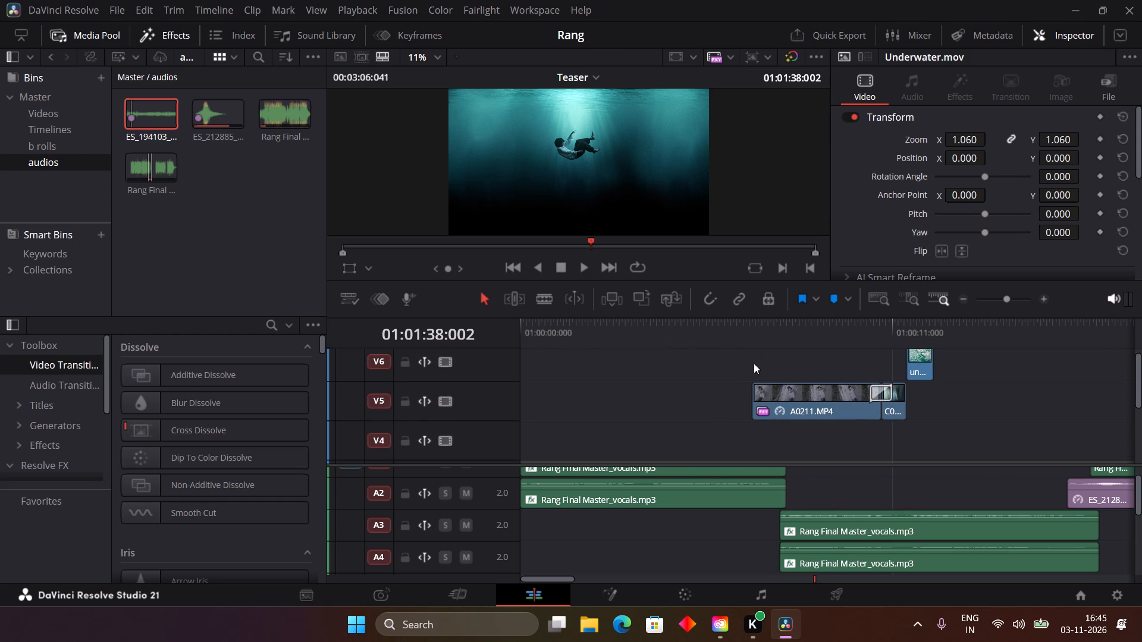
{"action": "left_click_drag", "start_coordinate": [799, 357], "coordinate": [928, 405]}
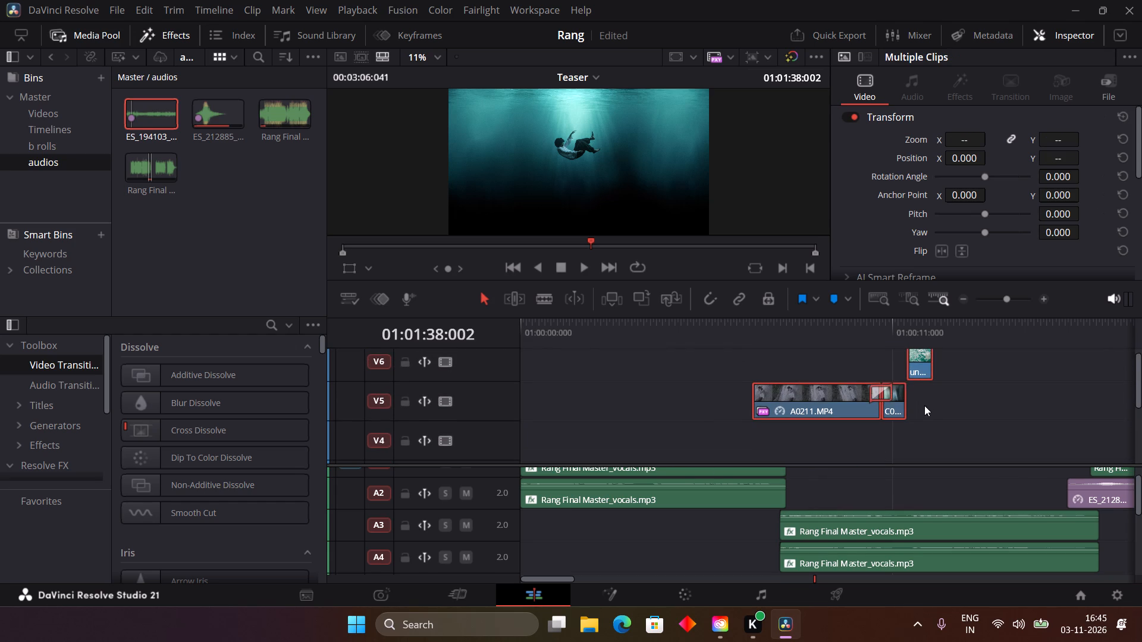
{"action": "left_click_drag", "start_coordinate": [822, 402], "coordinate": [819, 443], "text": "shift"}
{"action": "scroll", "coordinate": [819, 443], "scroll_direction": "down", "scroll_amount": 1}
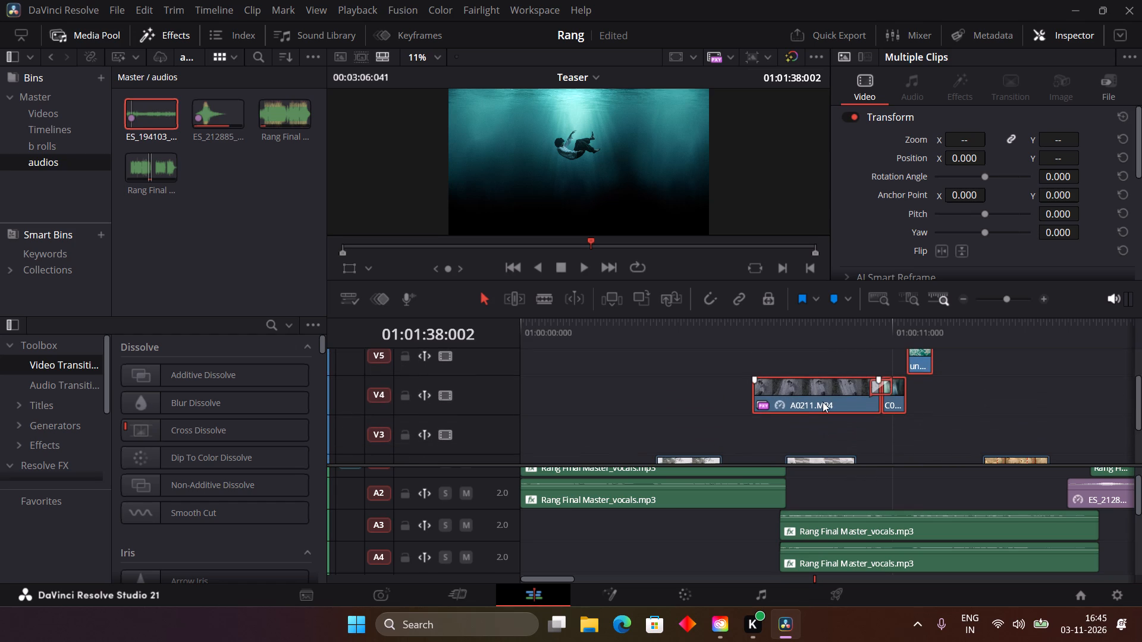
{"action": "left_click_drag", "start_coordinate": [823, 402], "coordinate": [817, 435], "text": "shift"}
{"action": "scroll", "coordinate": [817, 435], "scroll_direction": "down", "scroll_amount": 1}
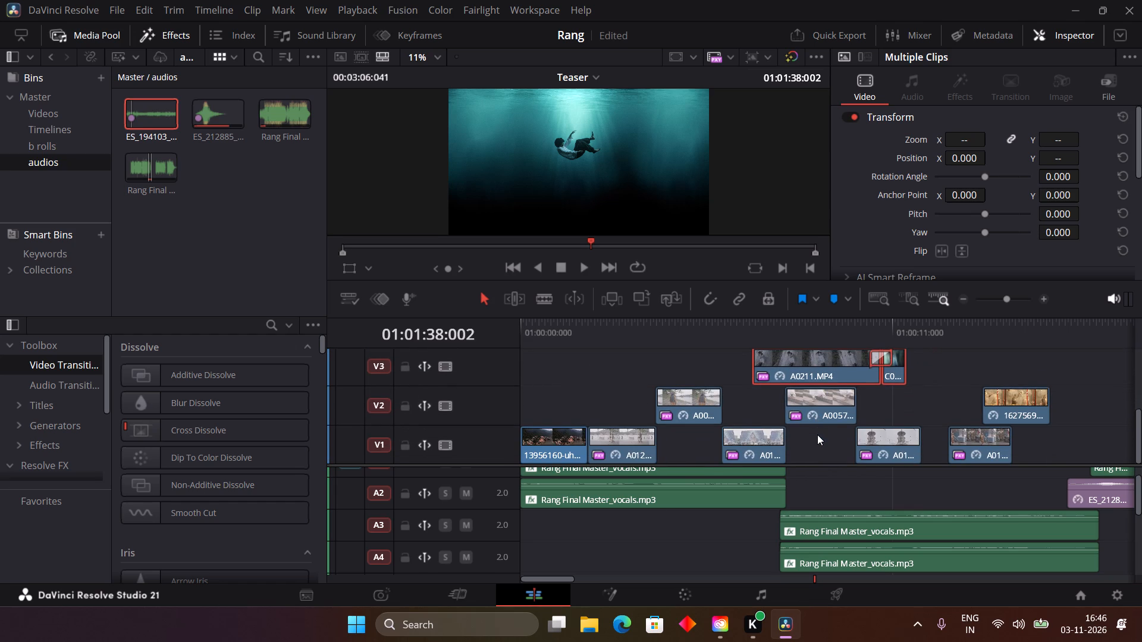
Trim the start of A0211.MP4 on V3 to about where A0057.MP4 ends, checking playback before and after.
{"action": "left_click_drag", "start_coordinate": [723, 329], "coordinate": [504, 348]}
{"action": "key", "text": "space"}
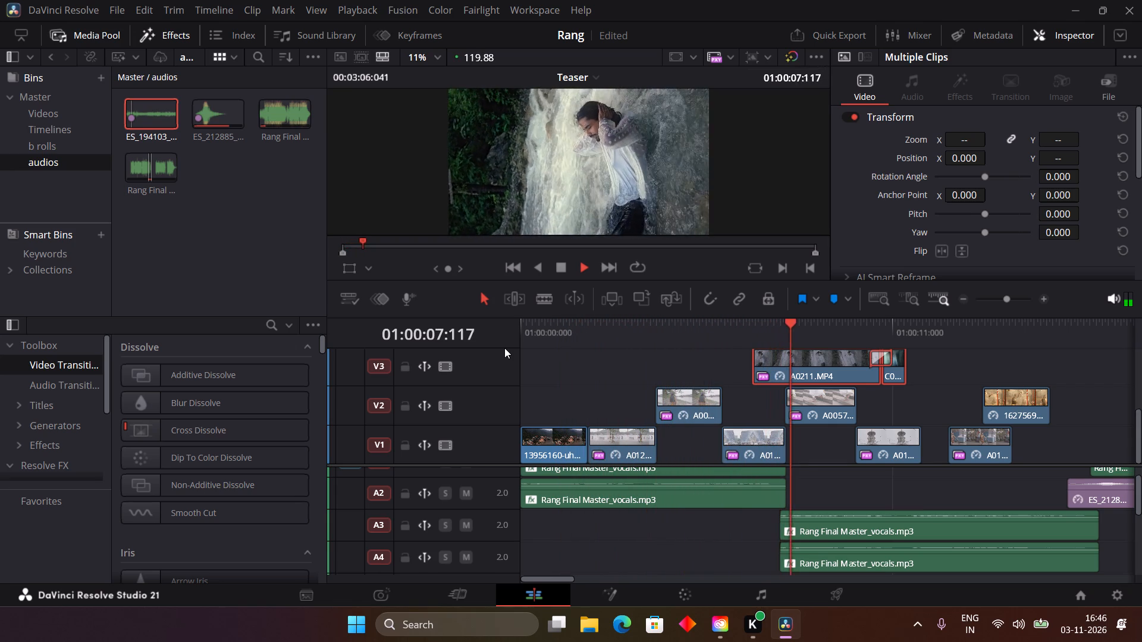
{"action": "key", "text": "space"}
{"action": "scroll", "coordinate": [504, 348], "scroll_direction": "up", "scroll_amount": 1}
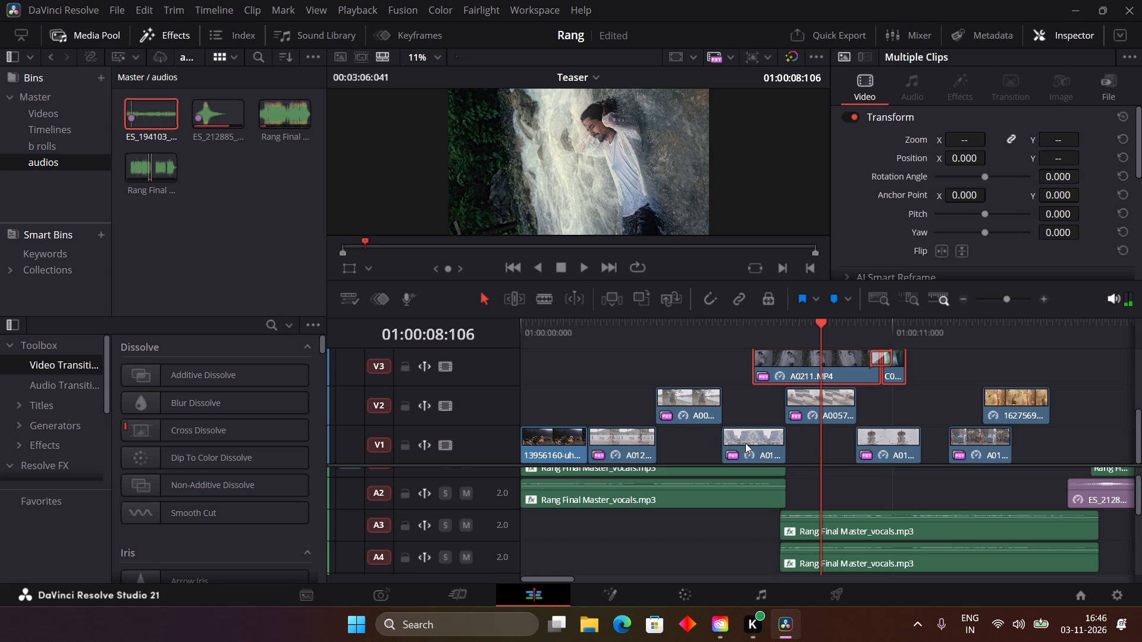
{"action": "scroll", "coordinate": [745, 443], "scroll_direction": "up", "scroll_amount": 1}
{"action": "scroll", "coordinate": [745, 443], "scroll_direction": "down", "scroll_amount": 1}
{"action": "left_click_drag", "start_coordinate": [757, 414], "coordinate": [854, 427]}
{"action": "key", "text": "space"}
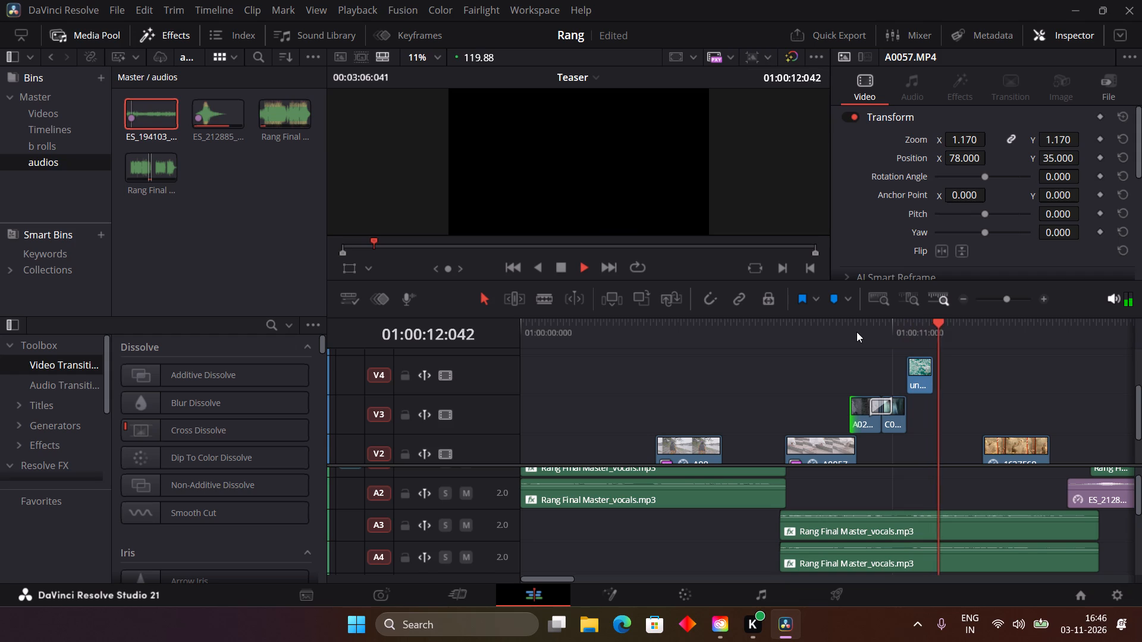
{"action": "key", "text": "space"}
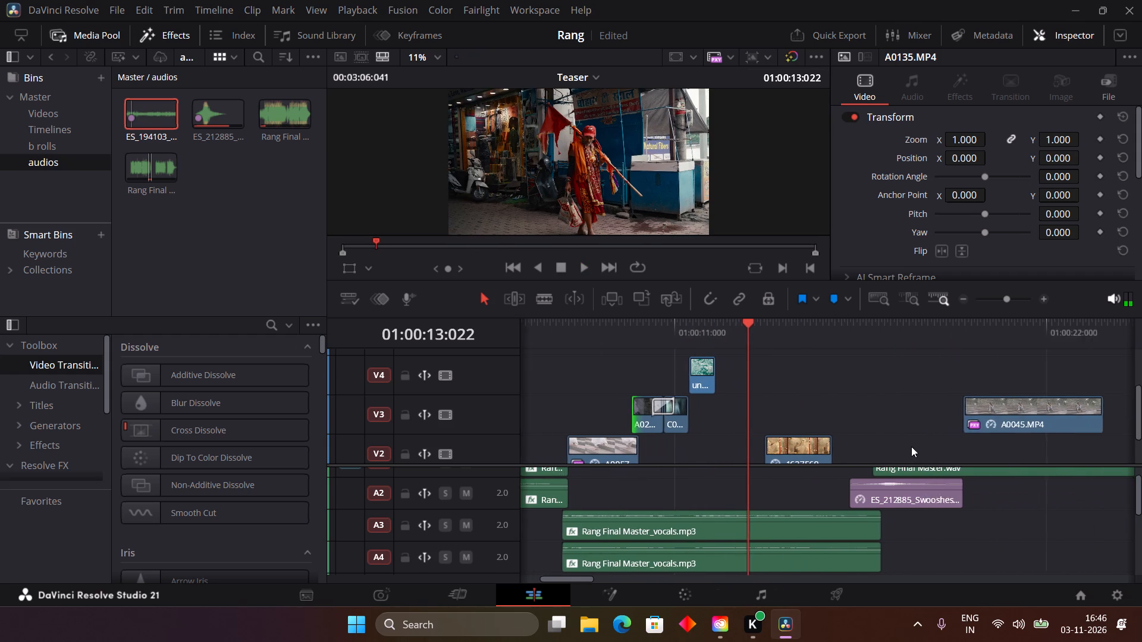
Shift A0135.MP4 on V1 and the 1627569 clip on V2 later together, aligning A0135.MP4 with the start of the ES_212885 swoosh sound.
{"action": "scroll", "coordinate": [854, 421], "scroll_direction": "down", "scroll_amount": 1}
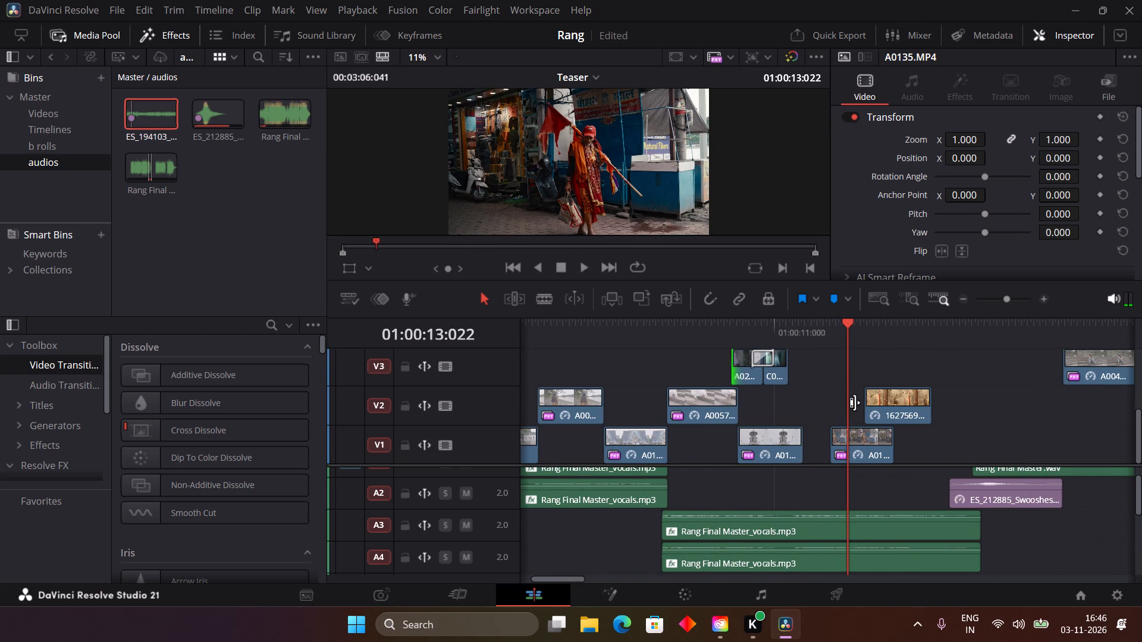
{"action": "left_click", "coordinate": [855, 402]}
{"action": "left_click_drag", "start_coordinate": [935, 435], "coordinate": [858, 401]}
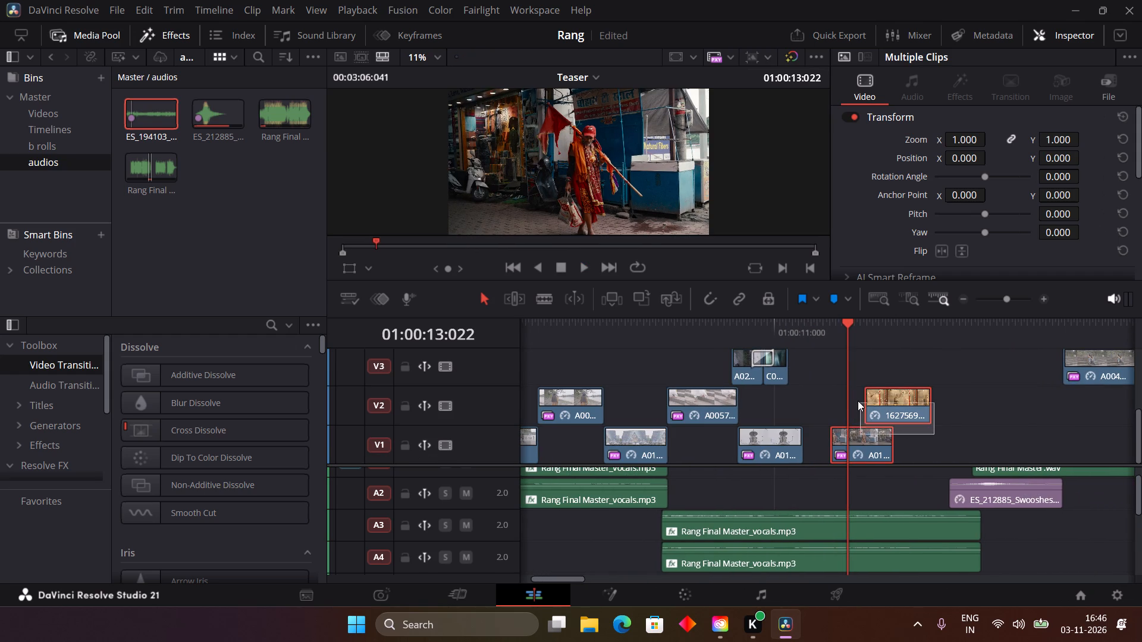
{"action": "left_click_drag", "start_coordinate": [858, 401], "coordinate": [856, 399]}
{"action": "left_click_drag", "start_coordinate": [858, 439], "coordinate": [974, 440]}
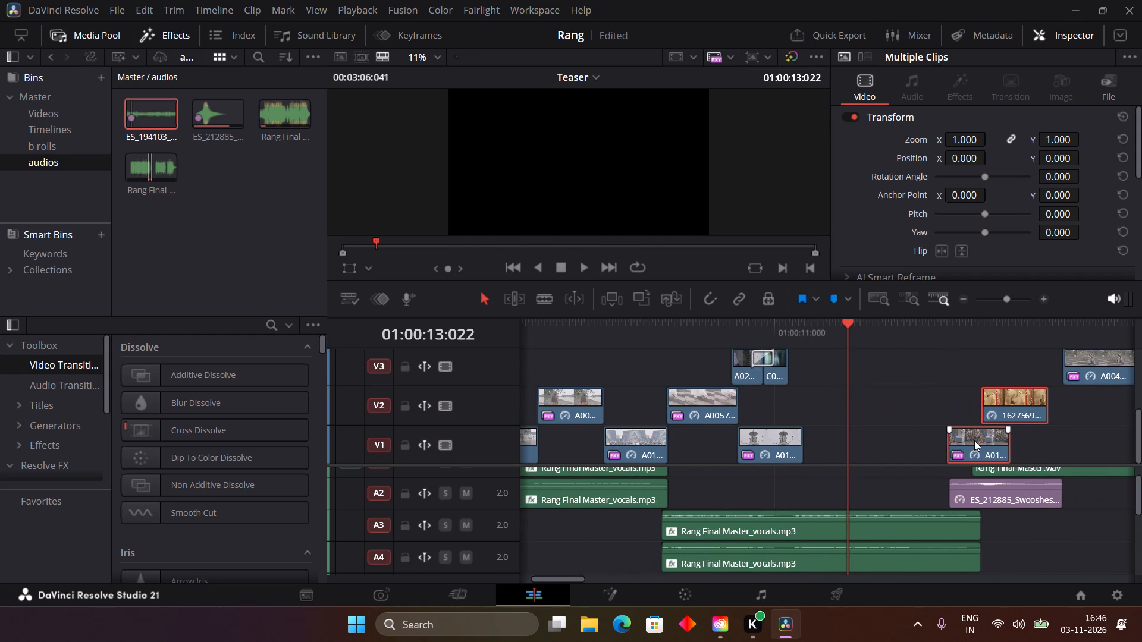
{"action": "scroll", "coordinate": [893, 438], "scroll_direction": "down", "scroll_amount": 1}
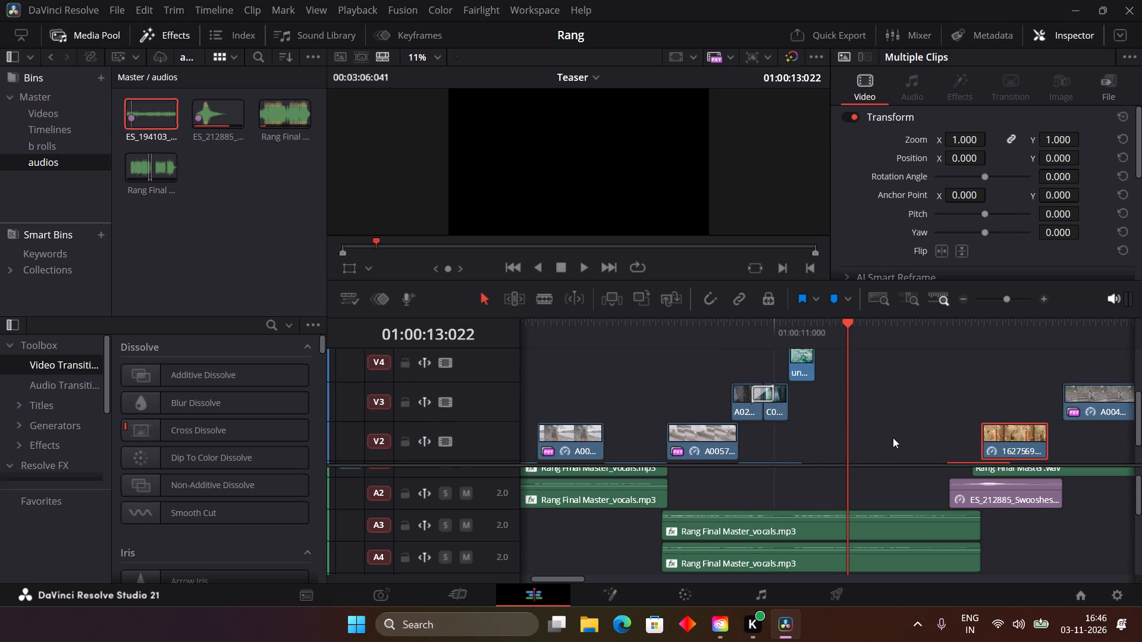
Play the opening, find the Brightness Flash transition by searching for flash, and apply it between the 13956160 clip and A0126.MP4 on V1.
{"action": "left_click_drag", "start_coordinate": [652, 336], "coordinate": [473, 332]}
{"action": "key", "text": "space"}
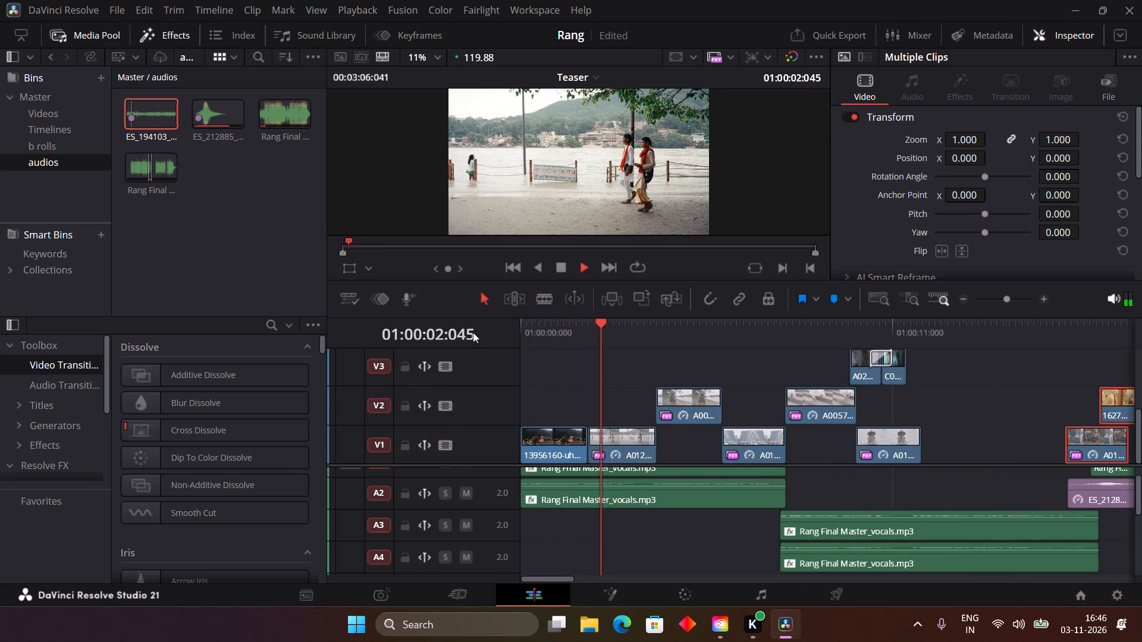
{"action": "key", "text": "space"}
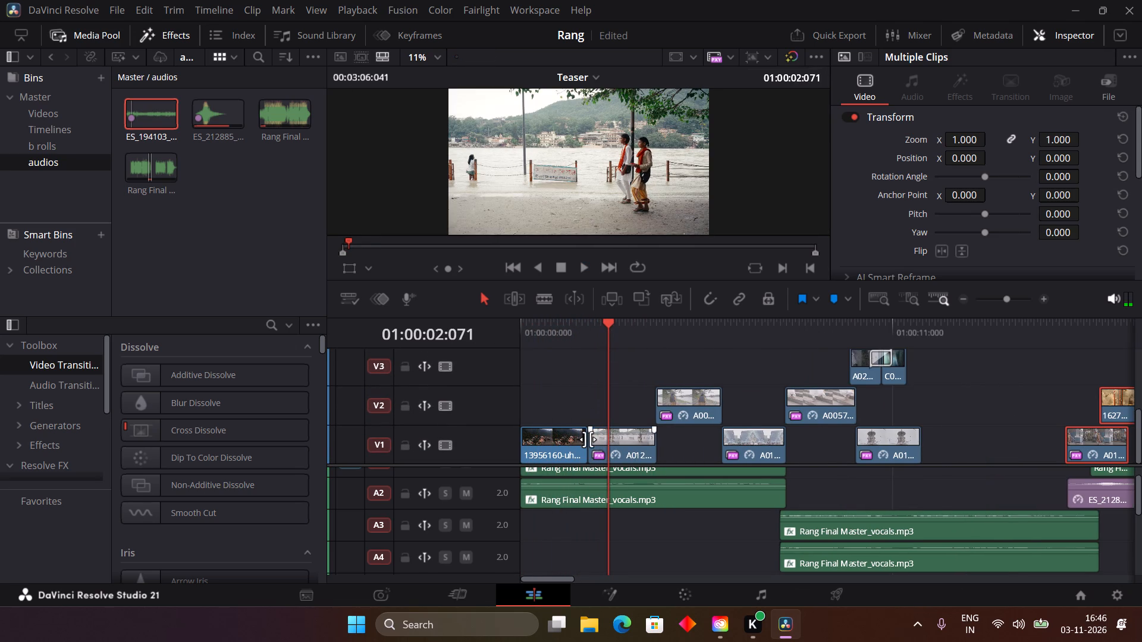
{"action": "right_click", "coordinate": [588, 439]}
{"action": "left_click", "coordinate": [586, 391]}
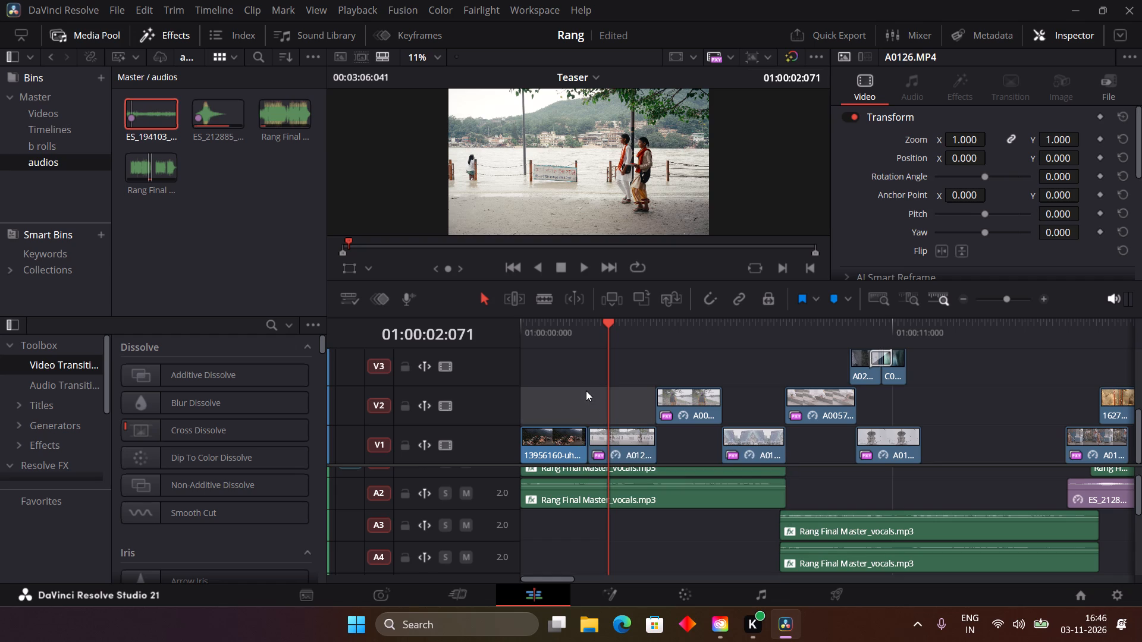
{"action": "left_click", "coordinate": [267, 324]}
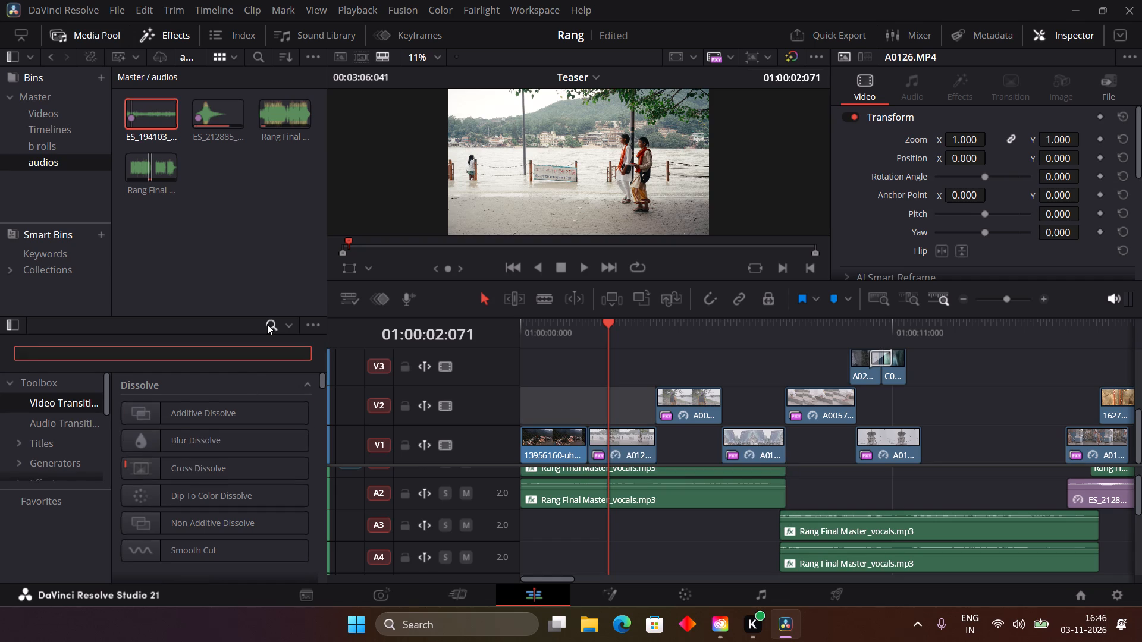
{"action": "type", "text": "flash"}
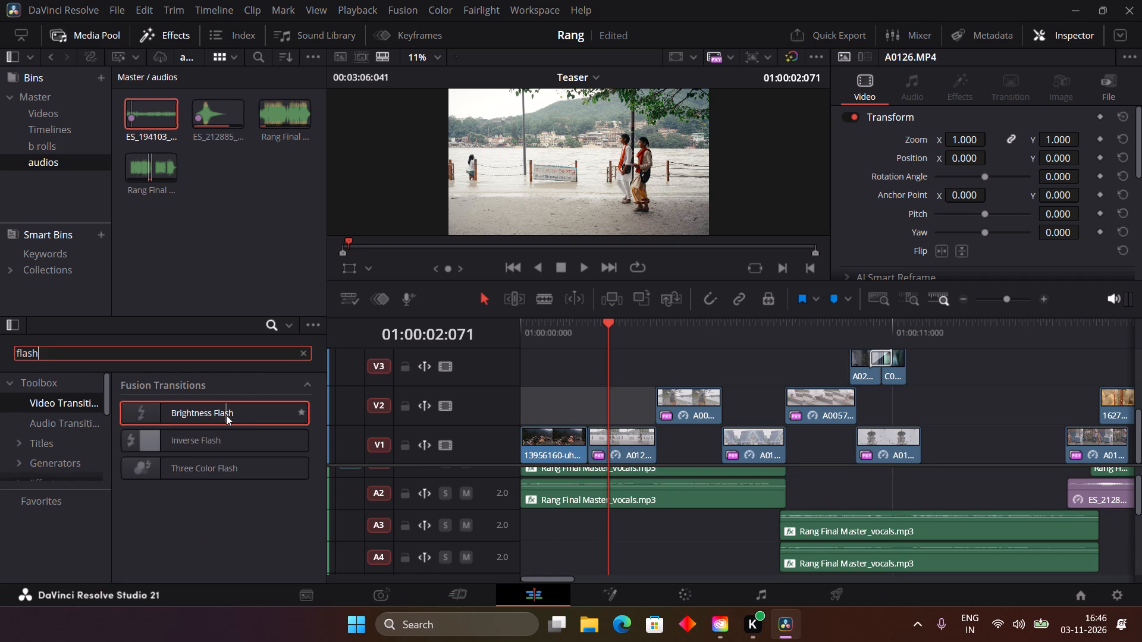
{"action": "left_click_drag", "start_coordinate": [226, 415], "coordinate": [583, 446]}
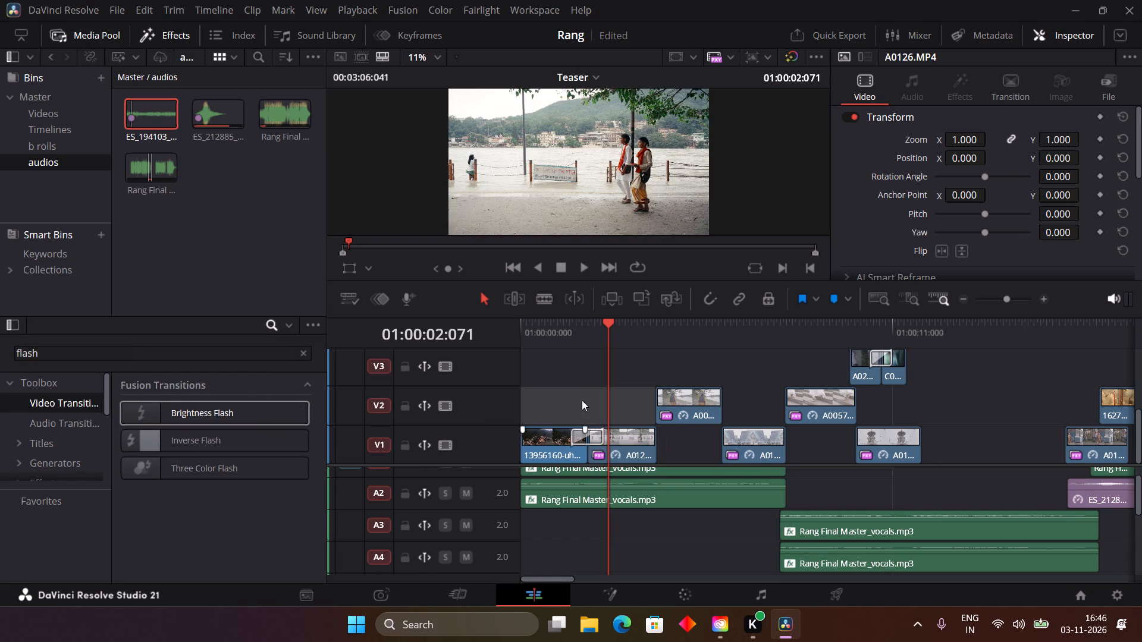
Shorten the Brightness Flash transition on V1 to 14 frames, replaying the cut between trims.
{"action": "left_click_drag", "start_coordinate": [575, 435], "coordinate": [583, 439]}
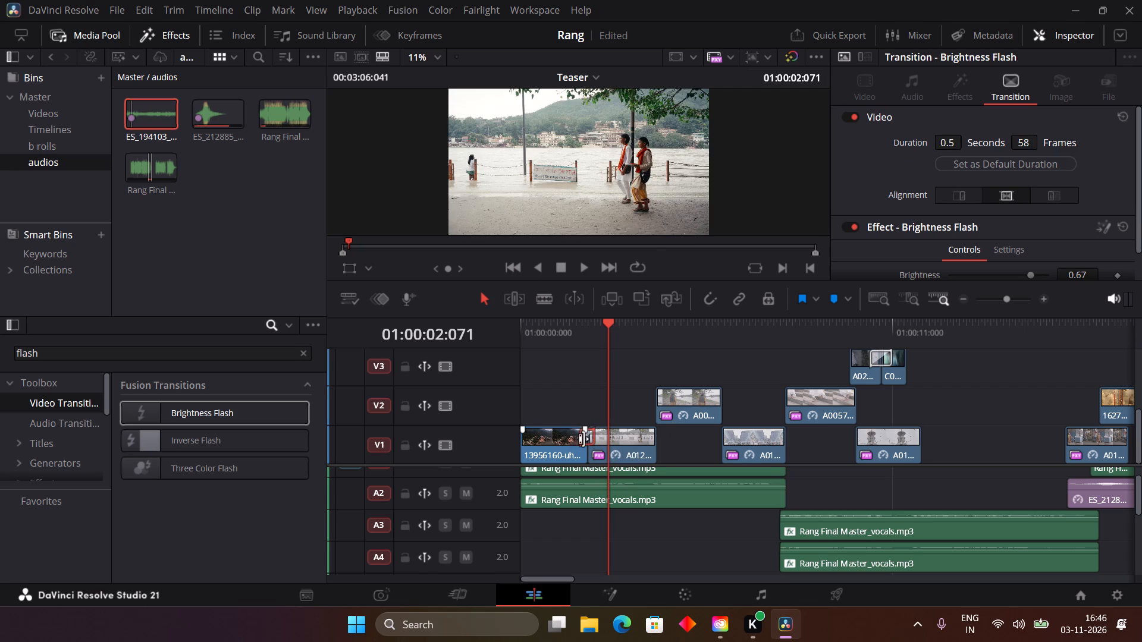
{"action": "left_click", "coordinate": [570, 328]}
{"action": "key", "text": "space"}
{"action": "key", "text": "space"}
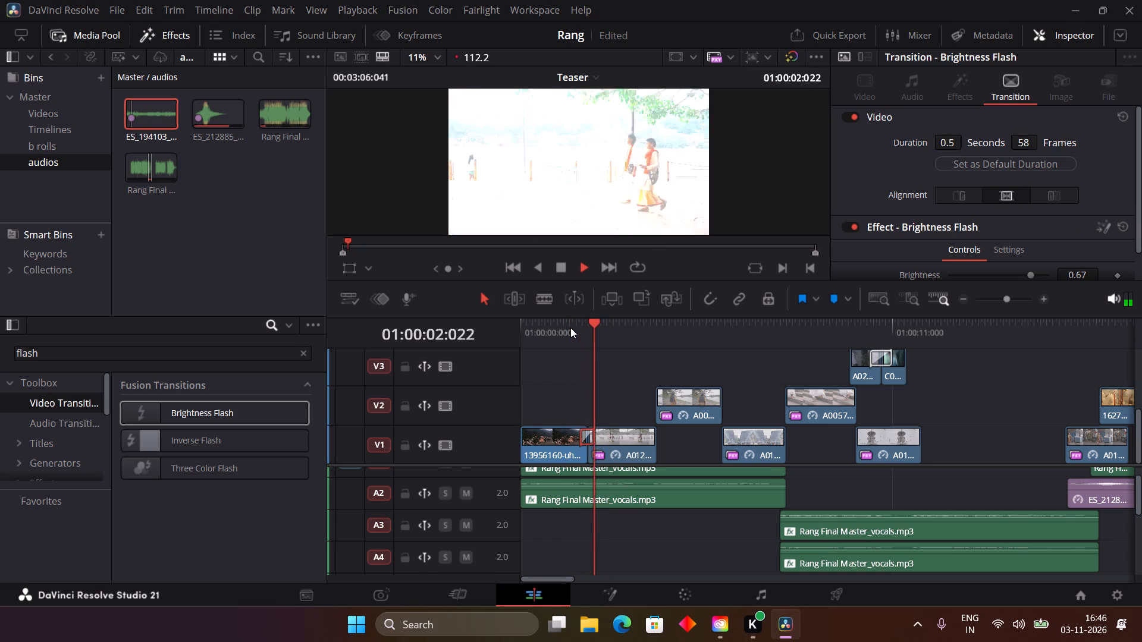
{"action": "key", "text": "space"}
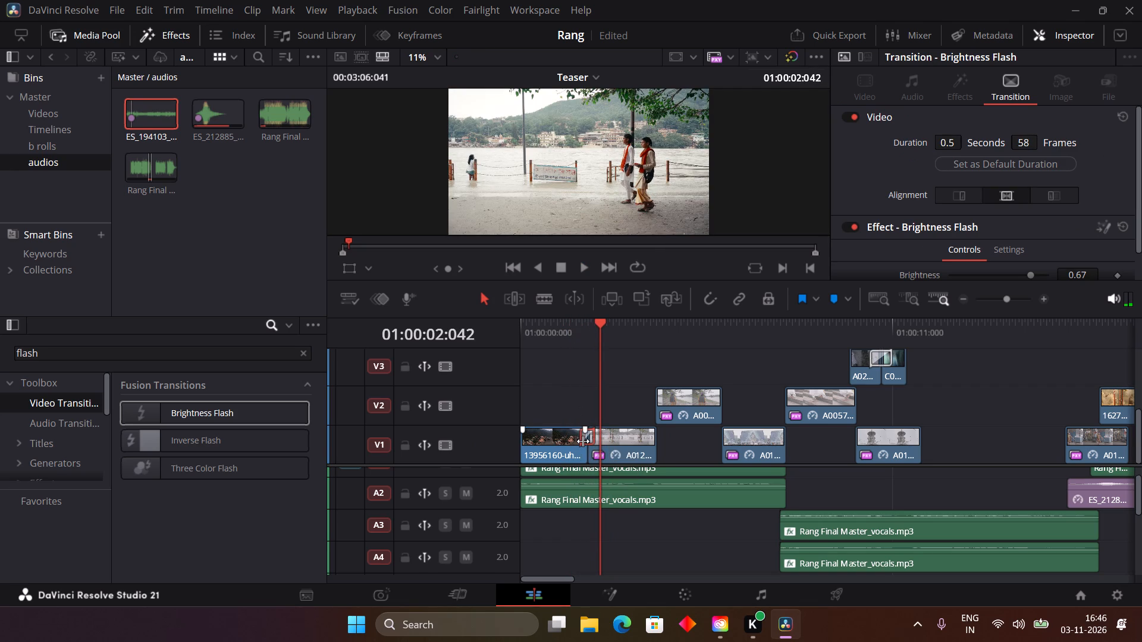
{"action": "left_click", "coordinate": [583, 441]}
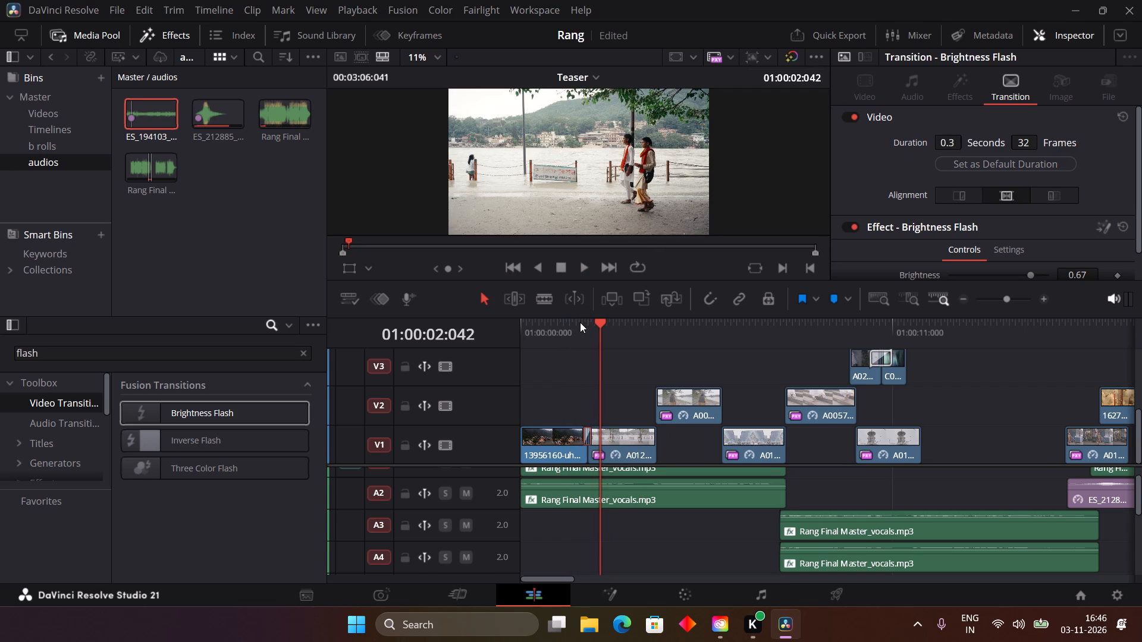
{"action": "left_click", "coordinate": [580, 322]}
{"action": "key", "text": "space"}
{"action": "key", "text": "space"}
{"action": "key", "text": "space"}
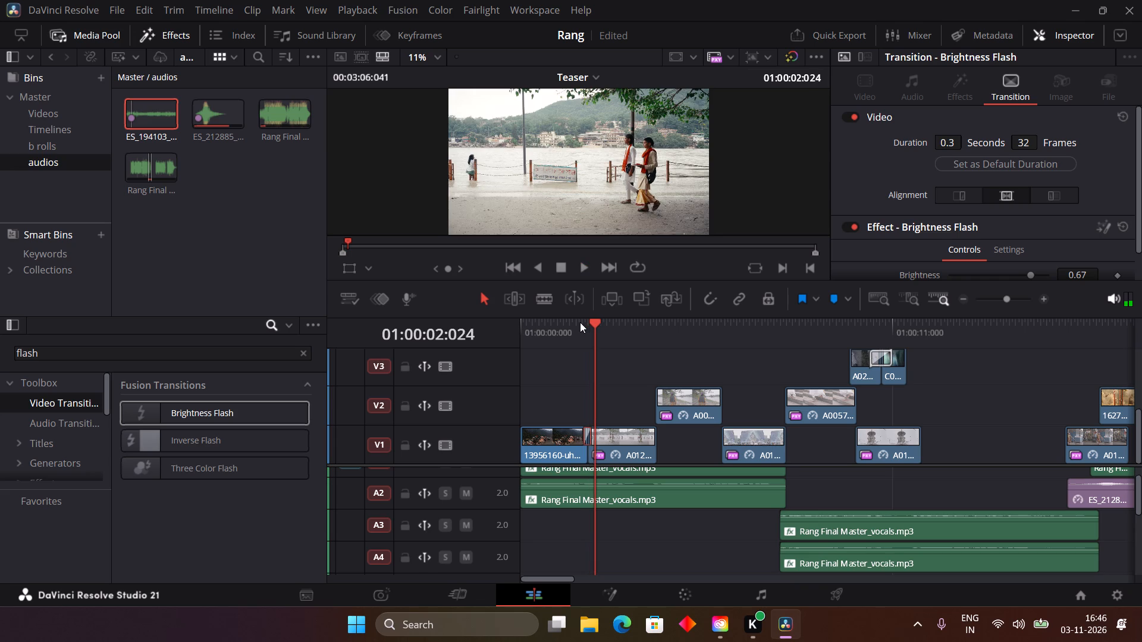
{"action": "key", "text": "ctrl+equal"}
{"action": "key", "text": "ctrl+equal"}
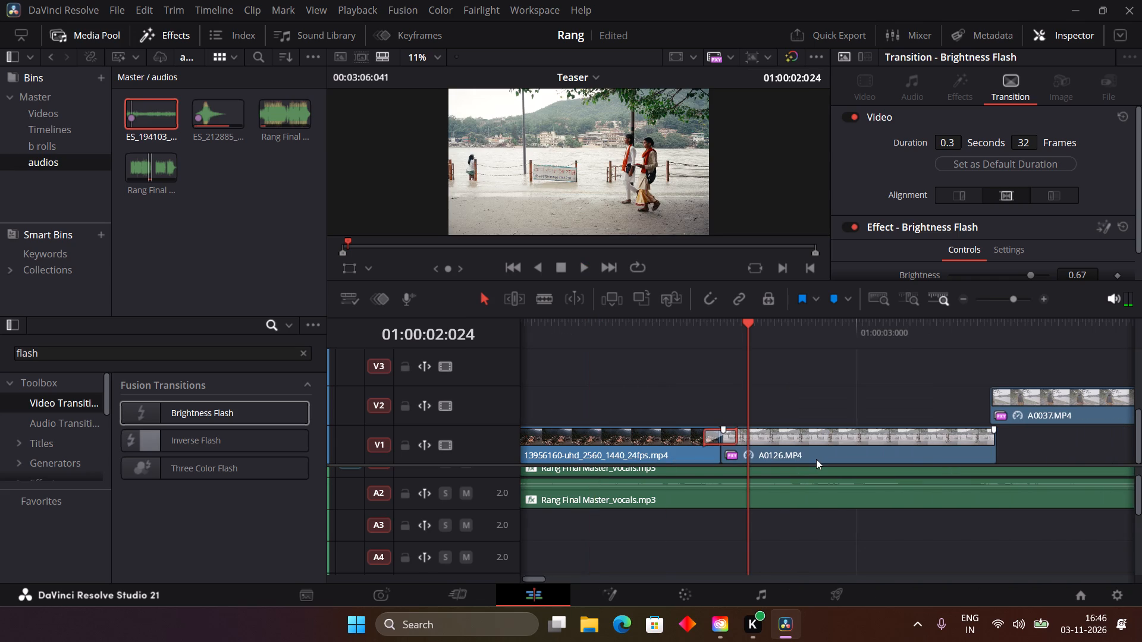
{"action": "left_click", "coordinate": [730, 438]}
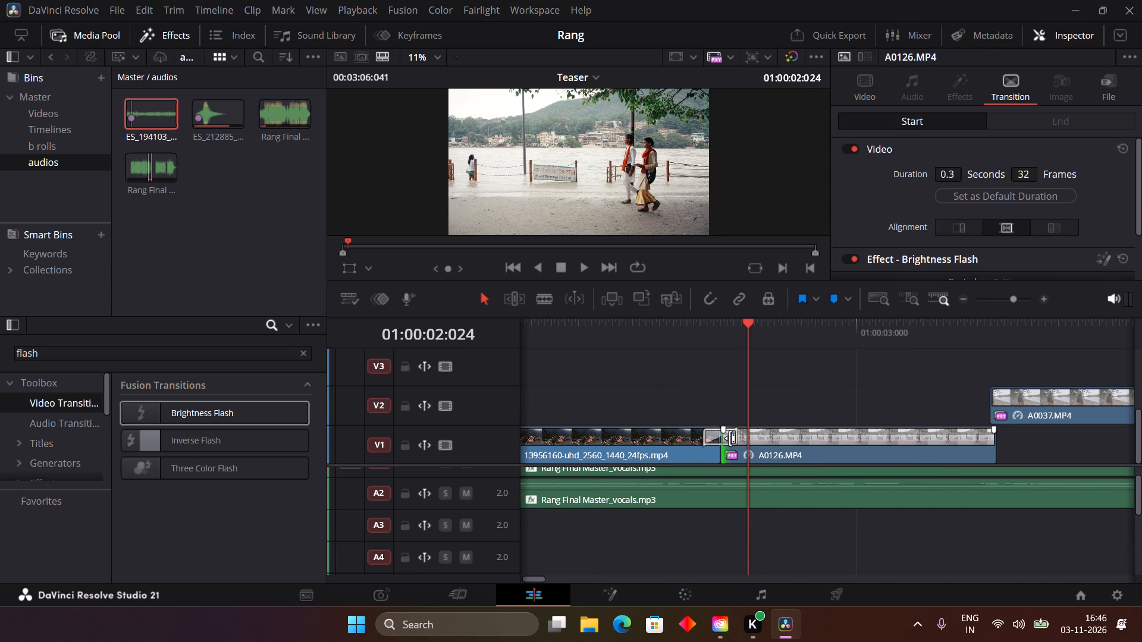
{"action": "left_click_drag", "start_coordinate": [707, 436], "coordinate": [717, 438]}
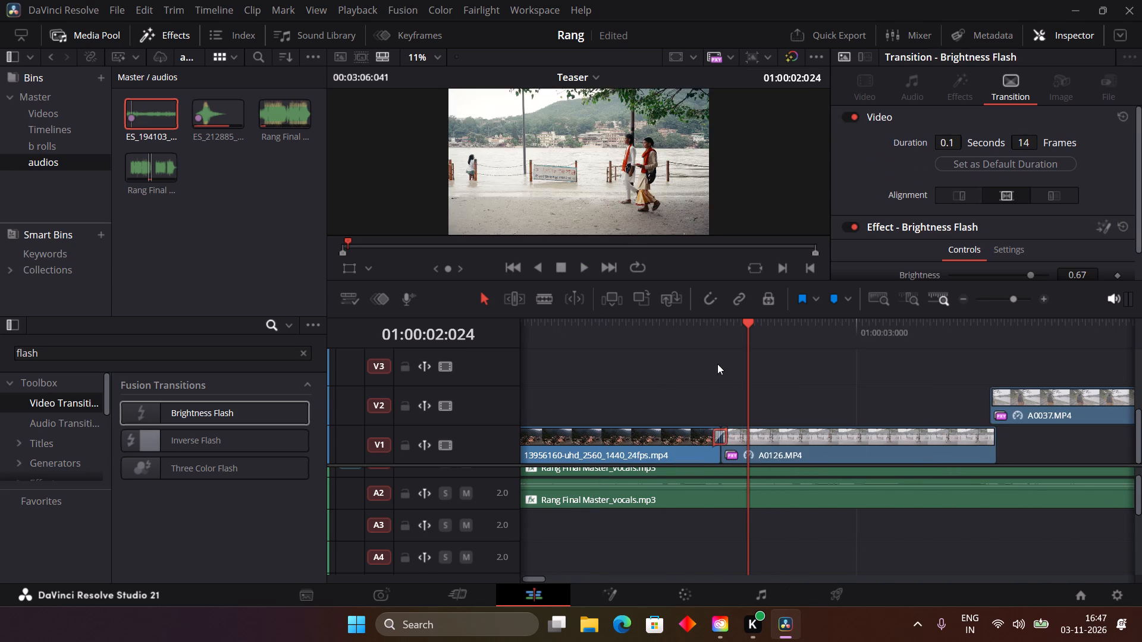
Replay the cut from the 13956160 clip to A0126.MP4 several times to check the shortened flash.
{"action": "left_click", "coordinate": [705, 328]}
{"action": "key", "text": "space"}
{"action": "key", "text": "space"}
{"action": "key", "text": "space"}
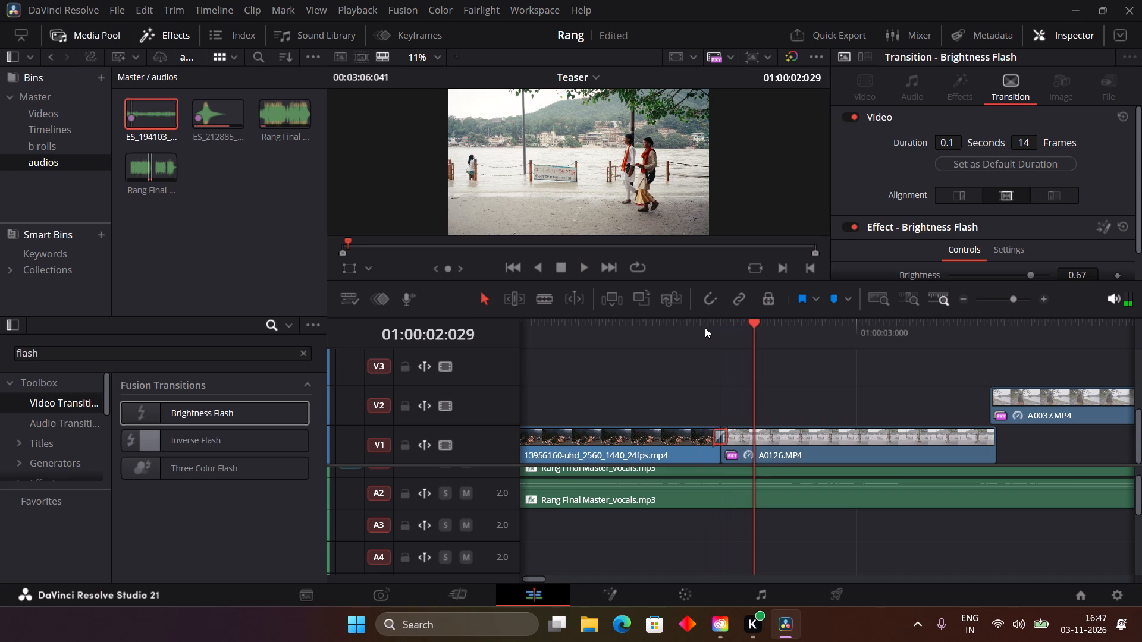
{"action": "left_click", "coordinate": [679, 328]}
{"action": "key", "text": "space"}
{"action": "key", "text": "space"}
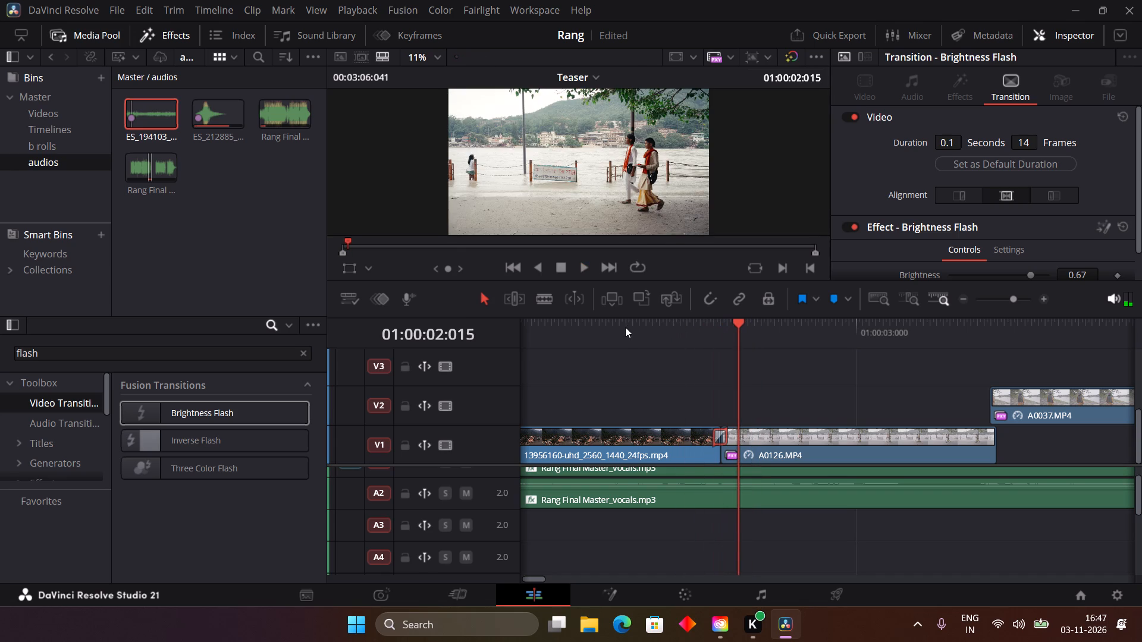
{"action": "left_click", "coordinate": [625, 327]}
{"action": "key", "text": "space"}
{"action": "key", "text": "space"}
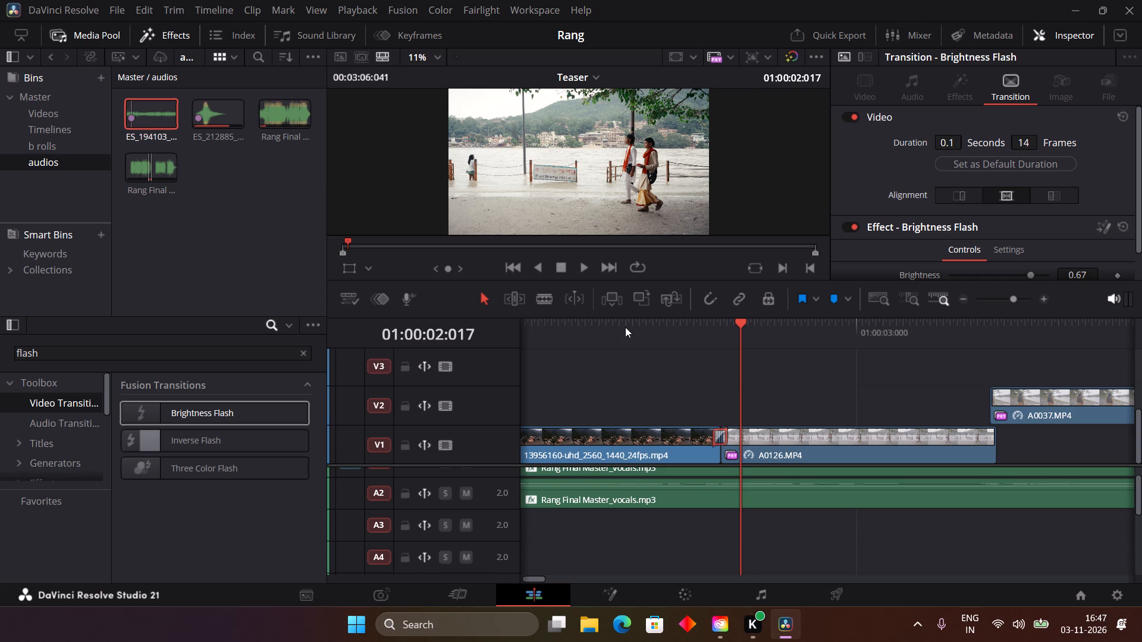
Replay the teaser from the very start through the first cut to judge how the flash fits the opening.
{"action": "left_click_drag", "start_coordinate": [625, 327], "coordinate": [460, 331]}
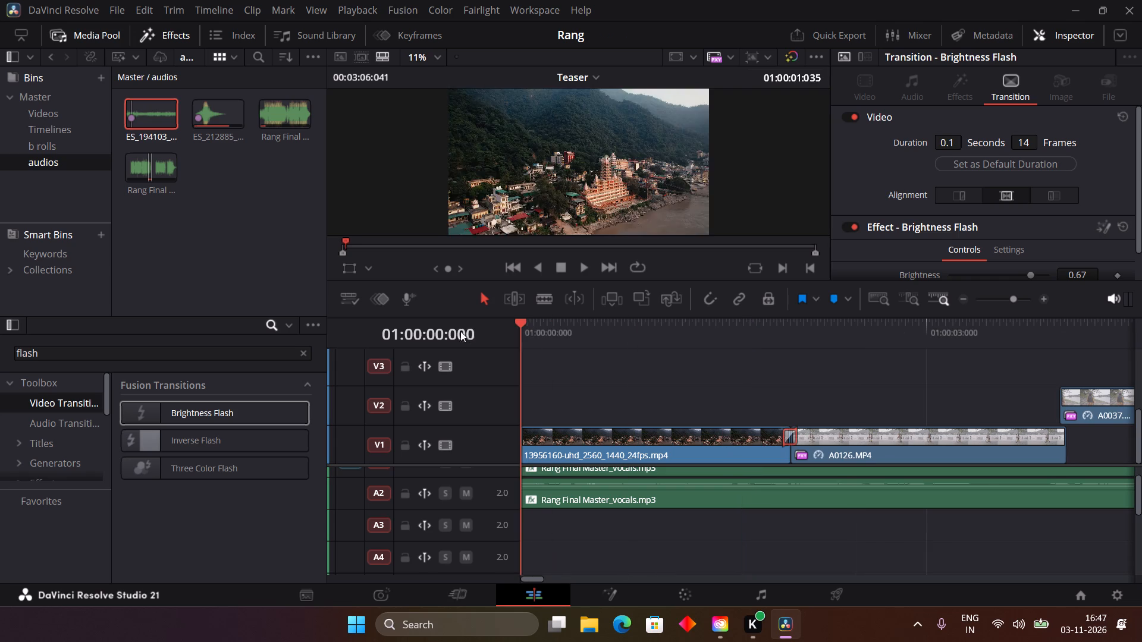
{"action": "left_click_drag", "start_coordinate": [460, 331], "coordinate": [449, 335]}
{"action": "key", "text": "space"}
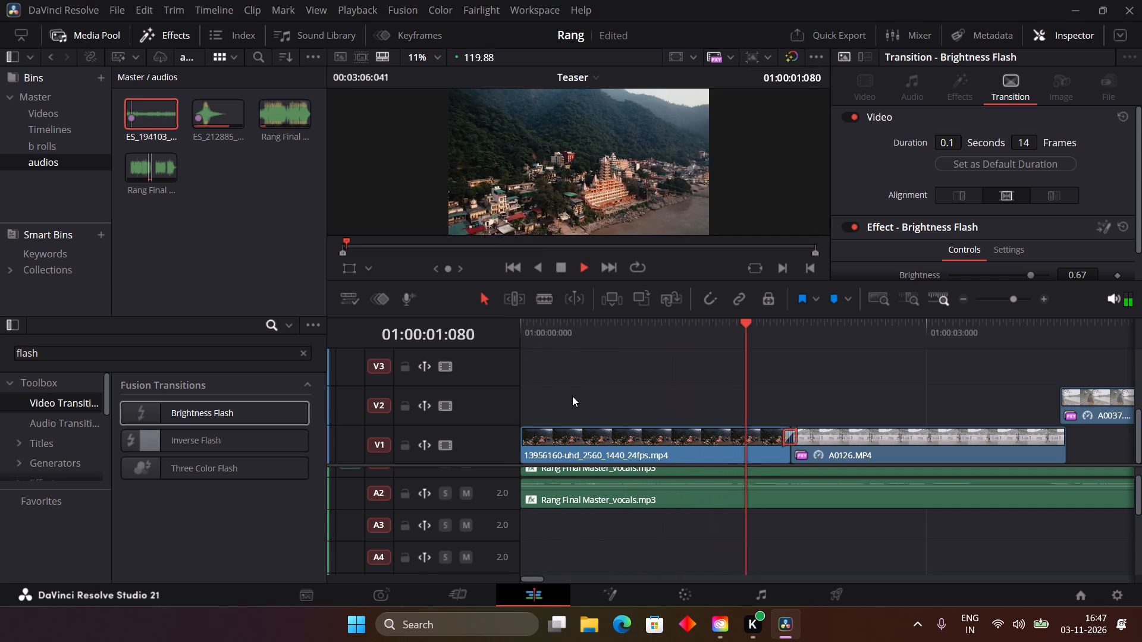
{"action": "left_click_drag", "start_coordinate": [711, 318], "coordinate": [503, 341]}
{"action": "key", "text": "space"}
{"action": "key", "text": "space"}
{"action": "key", "text": "space"}
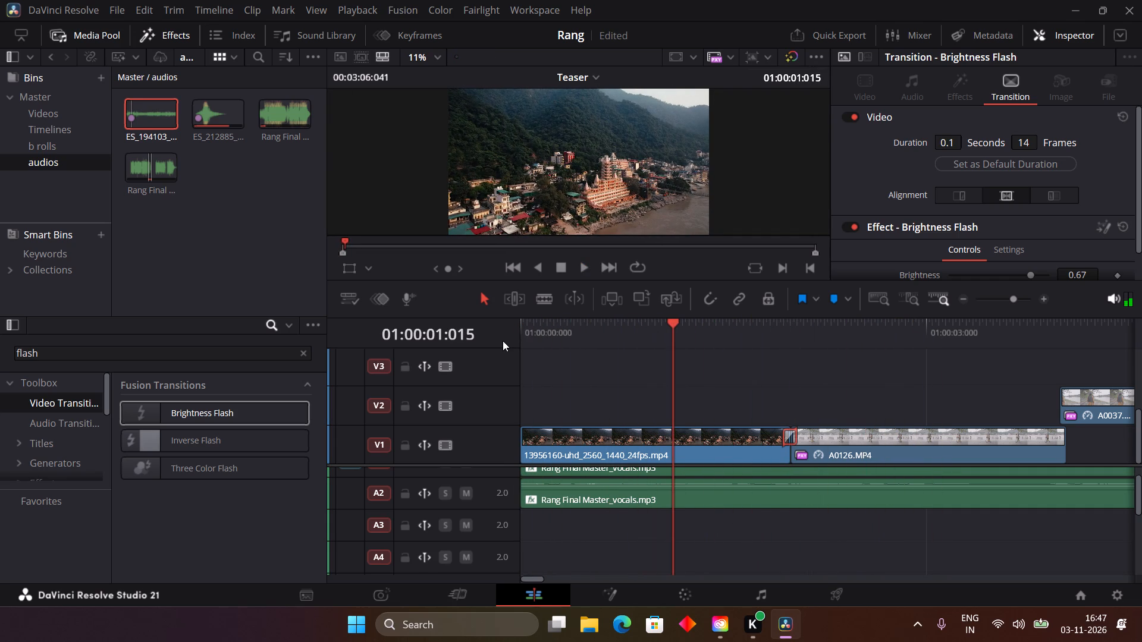
{"action": "key", "text": "space"}
{"action": "key", "text": "space"}
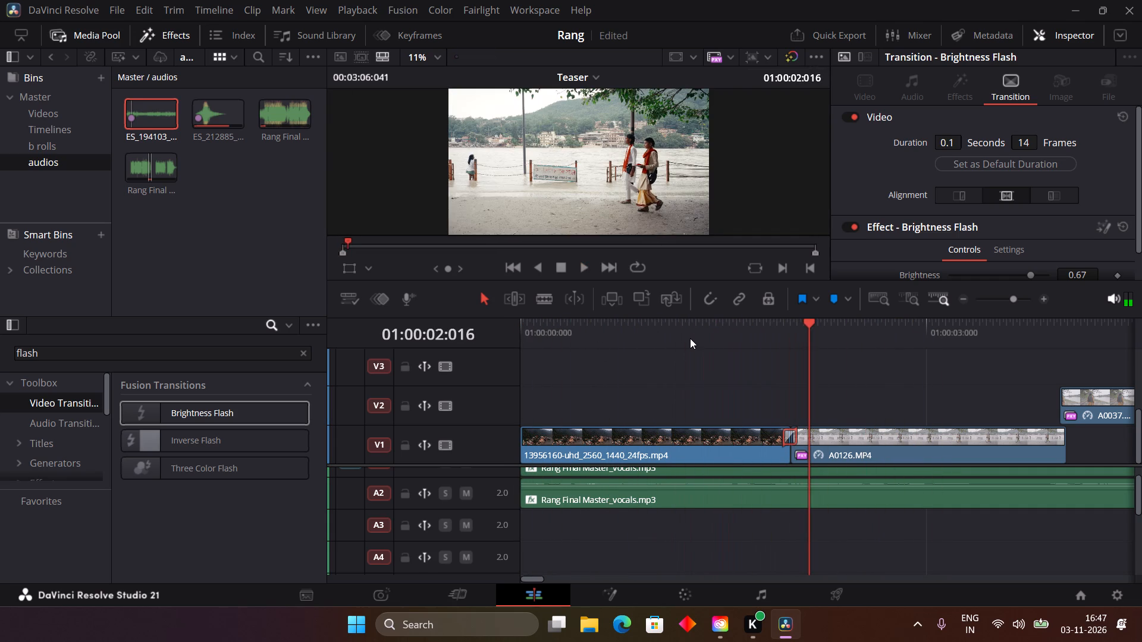
Launch the Epidemic Sound integration, continue past its welcome screen and switch to its SFX library.
{"action": "left_click", "coordinate": [542, 17]}
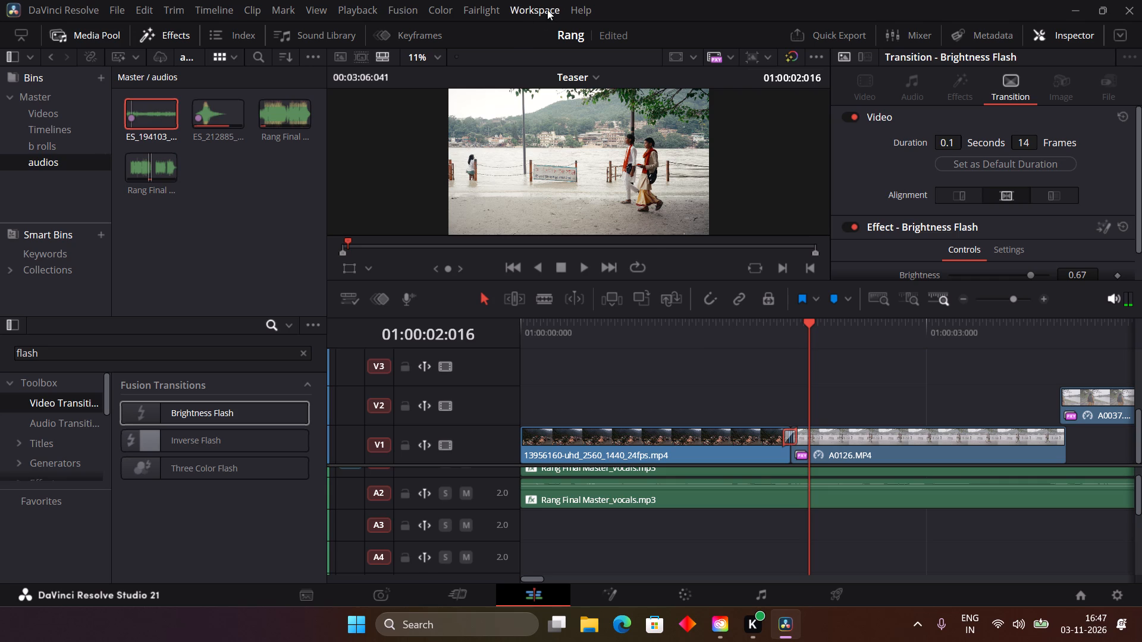
{"action": "left_click", "coordinate": [547, 10]}
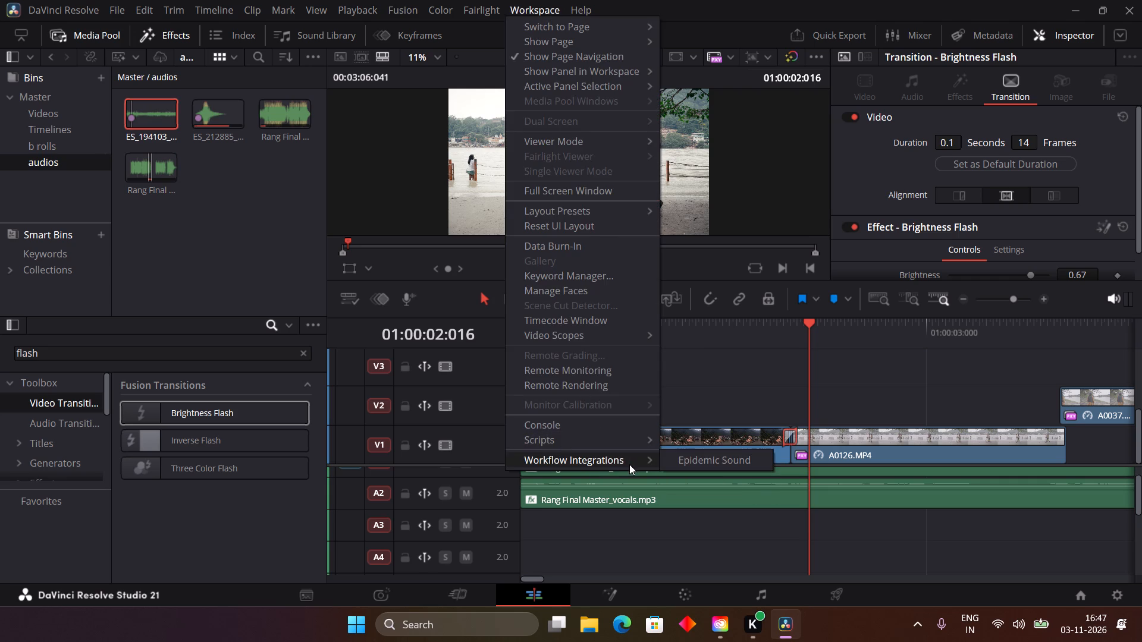
{"action": "left_click", "coordinate": [679, 456]}
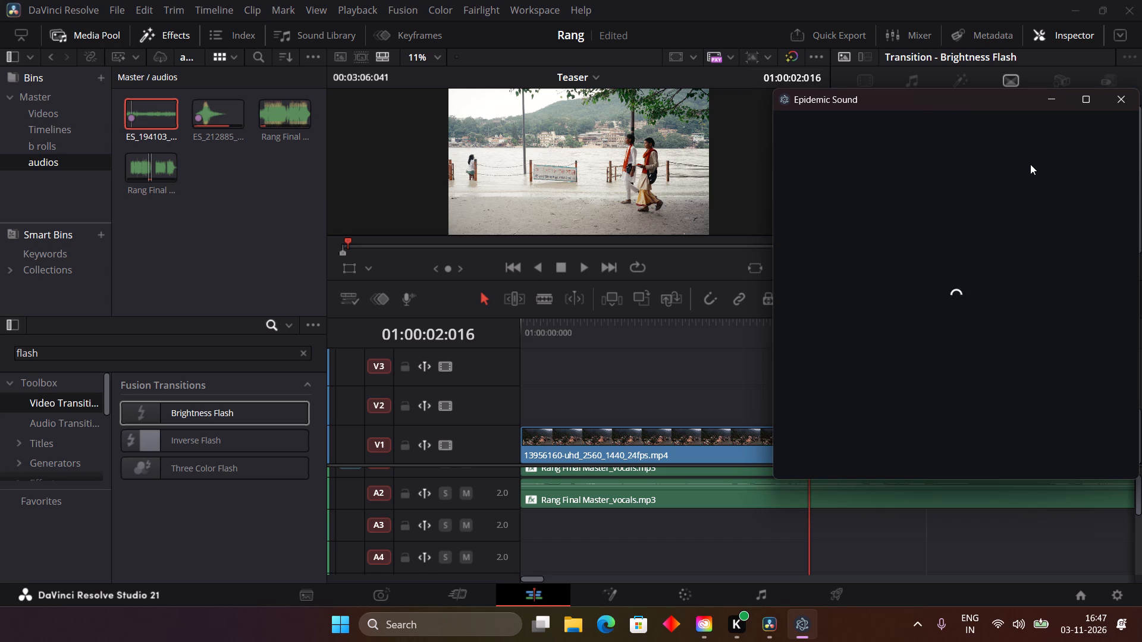
{"action": "left_click", "coordinate": [952, 458]}
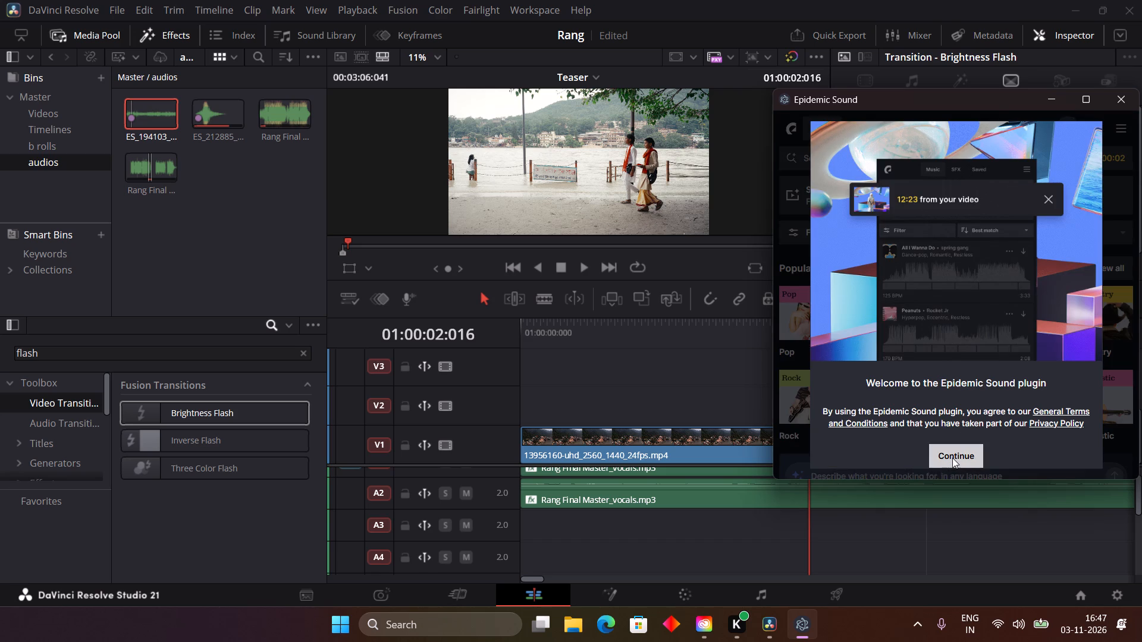
{"action": "left_click", "coordinate": [864, 131]}
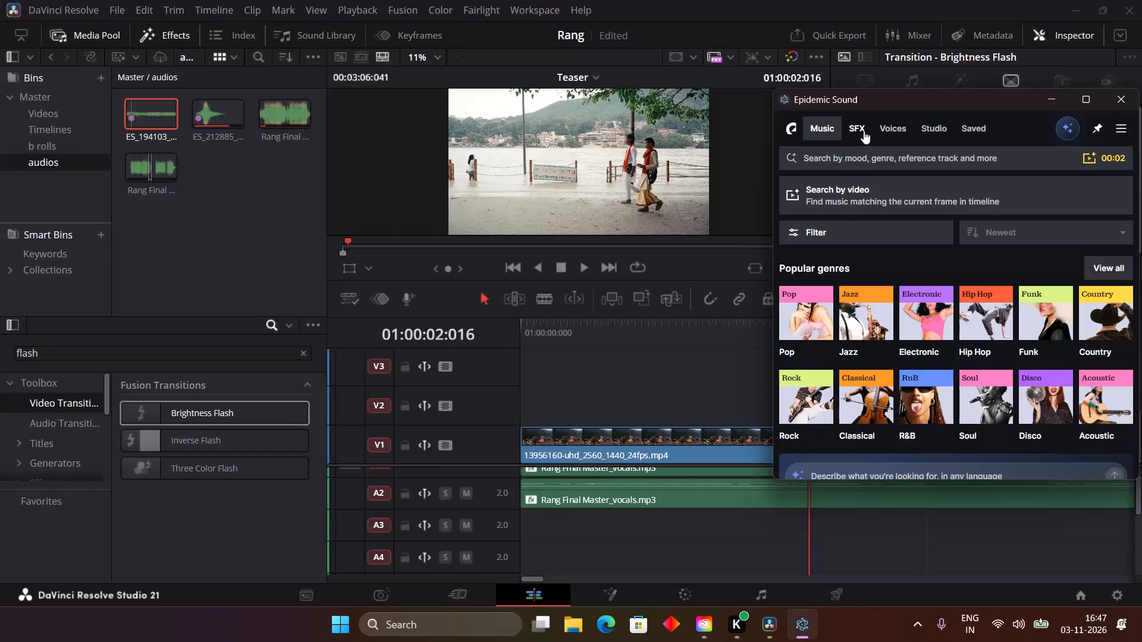
Search the sound effects library for "mouse click".
{"action": "left_click", "coordinate": [868, 156]}
{"action": "type", "text": "click"}
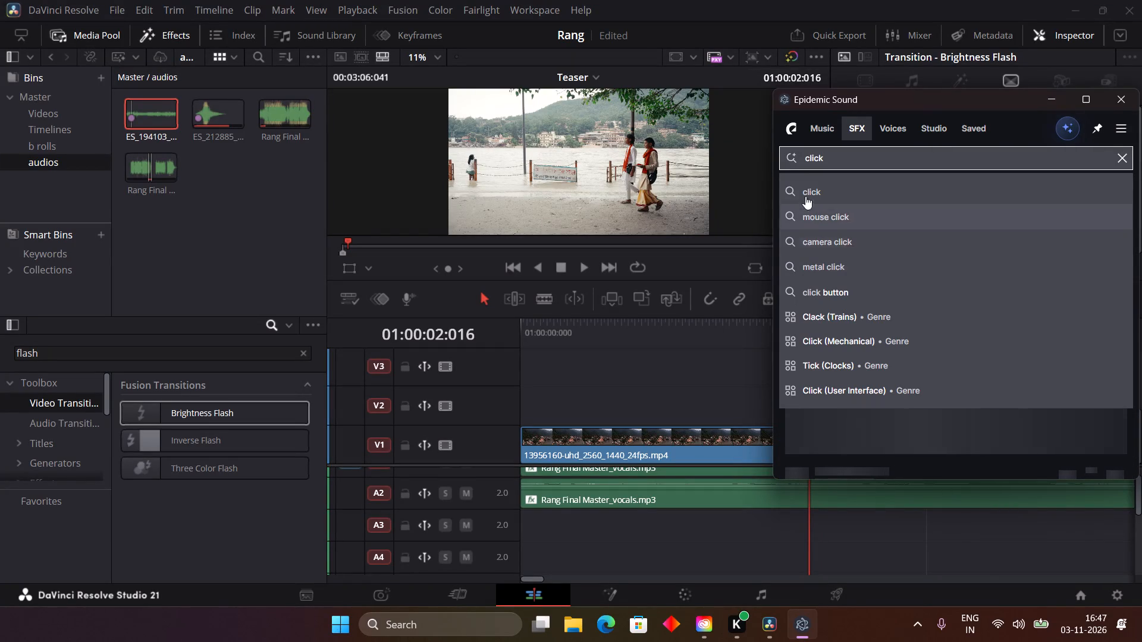
{"action": "left_click_drag", "start_coordinate": [848, 153], "coordinate": [829, 162]}
{"action": "left_click", "coordinate": [829, 162]}
{"action": "left_click", "coordinate": [822, 218]}
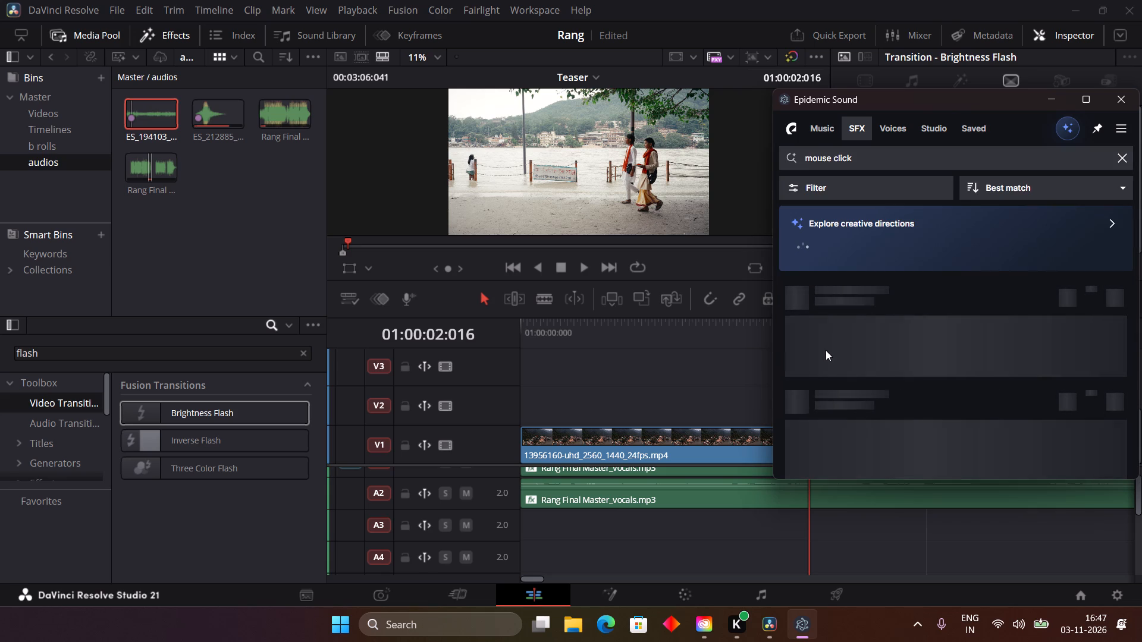
Audition the mouse click results, comparing the Apple, SteelSeries and Logitech sounds for one that suits the flash cut.
{"action": "left_click", "coordinate": [801, 301]}
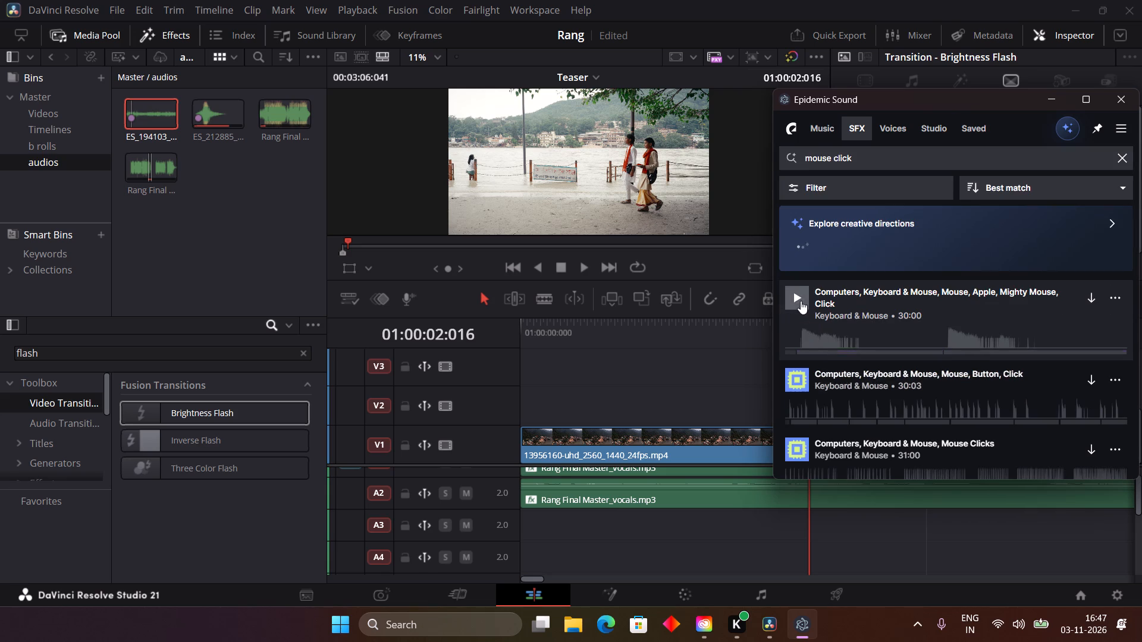
{"action": "key", "text": "space"}
{"action": "scroll", "coordinate": [852, 332], "scroll_direction": "down", "scroll_amount": 1}
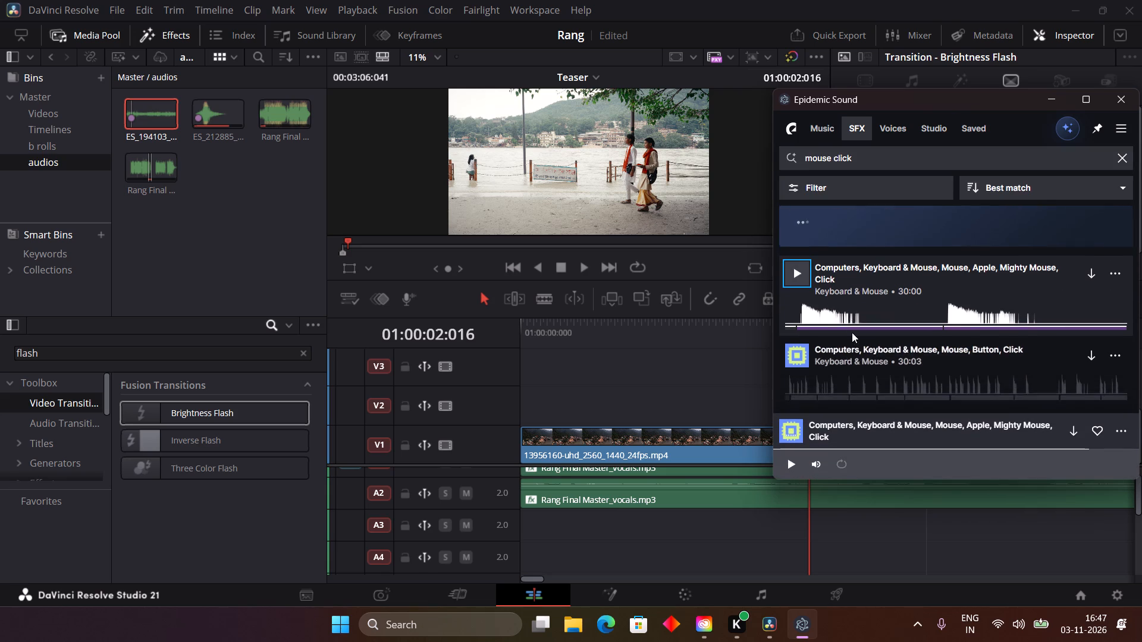
{"action": "scroll", "coordinate": [852, 332], "scroll_direction": "down", "scroll_amount": 1}
{"action": "left_click", "coordinate": [793, 303]}
{"action": "scroll", "coordinate": [793, 303], "scroll_direction": "down", "scroll_amount": 1}
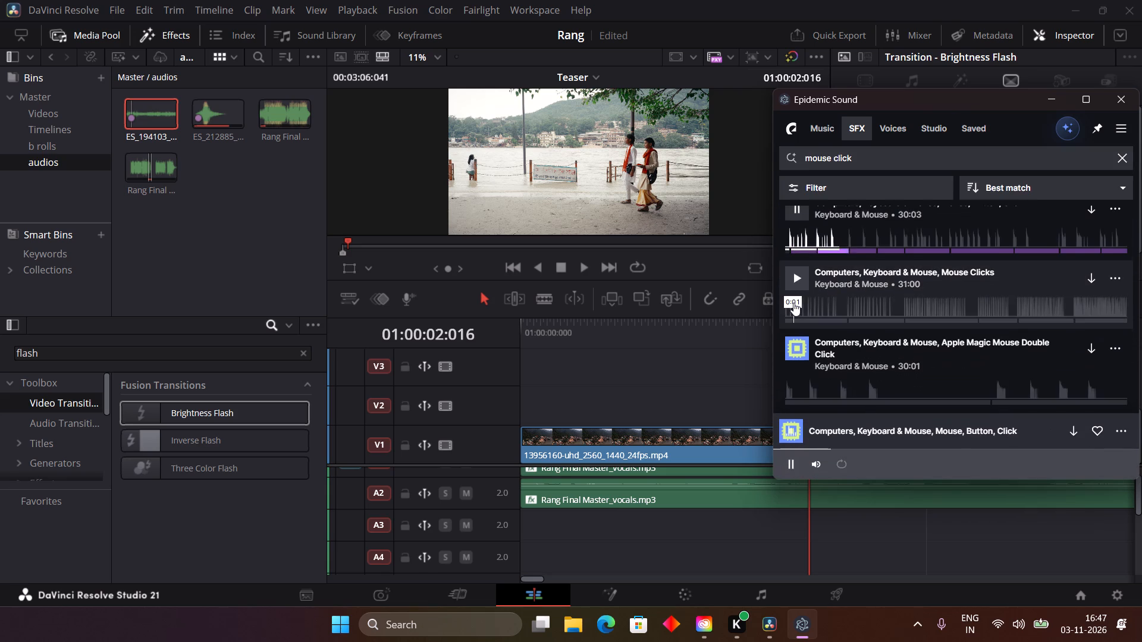
{"action": "scroll", "coordinate": [793, 303], "scroll_direction": "down", "scroll_amount": 1}
{"action": "left_click", "coordinate": [792, 353]}
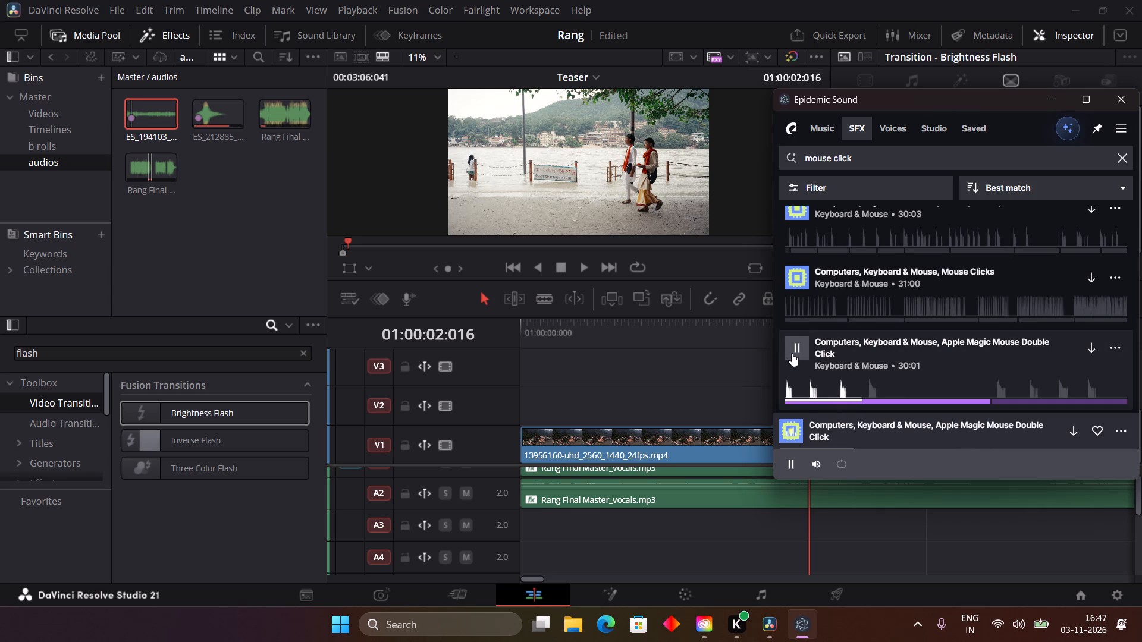
{"action": "scroll", "coordinate": [792, 353], "scroll_direction": "down", "scroll_amount": 2}
{"action": "left_click", "coordinate": [793, 364]}
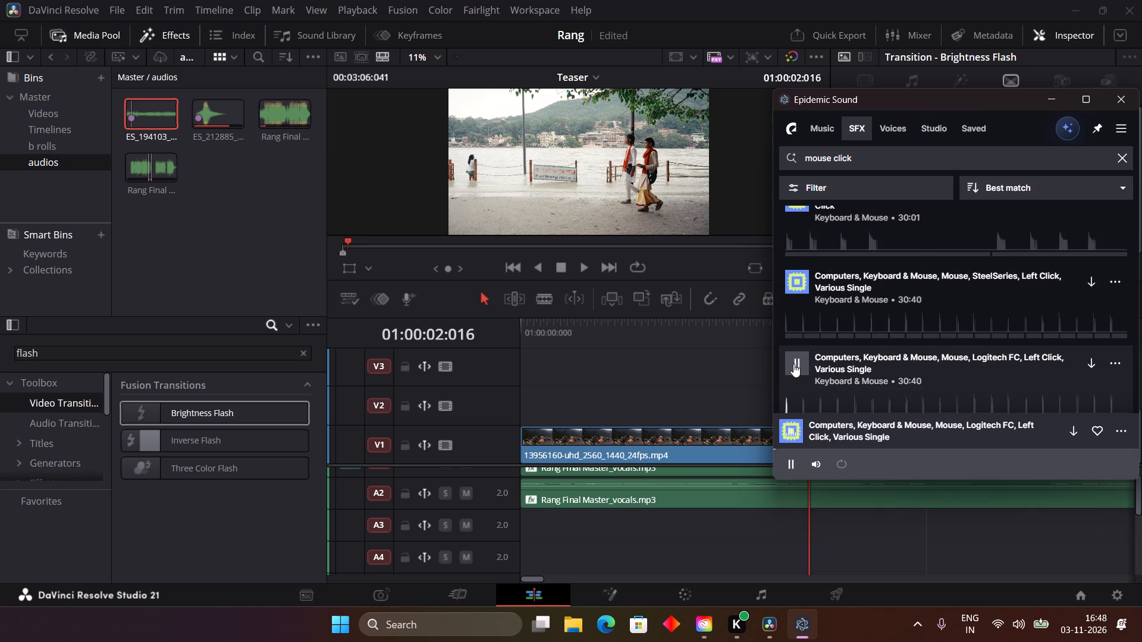
{"action": "scroll", "coordinate": [793, 364], "scroll_direction": "down", "scroll_amount": 1}
{"action": "left_click", "coordinate": [794, 326]}
{"action": "scroll", "coordinate": [794, 326], "scroll_direction": "down", "scroll_amount": 1}
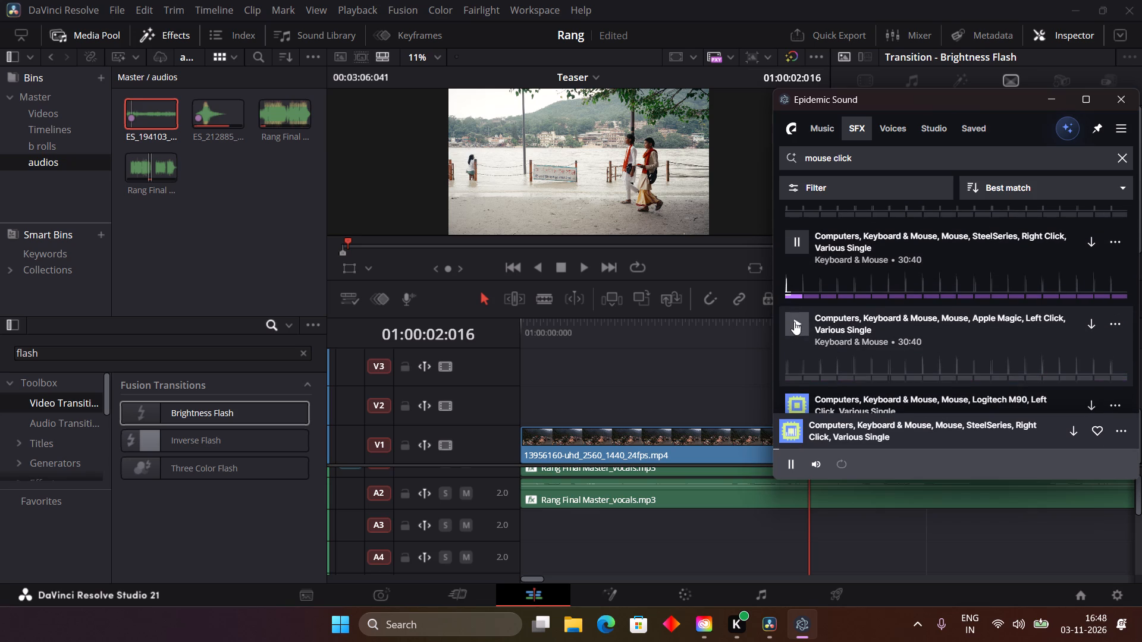
{"action": "left_click", "coordinate": [794, 321]}
{"action": "scroll", "coordinate": [794, 321], "scroll_direction": "down", "scroll_amount": 1}
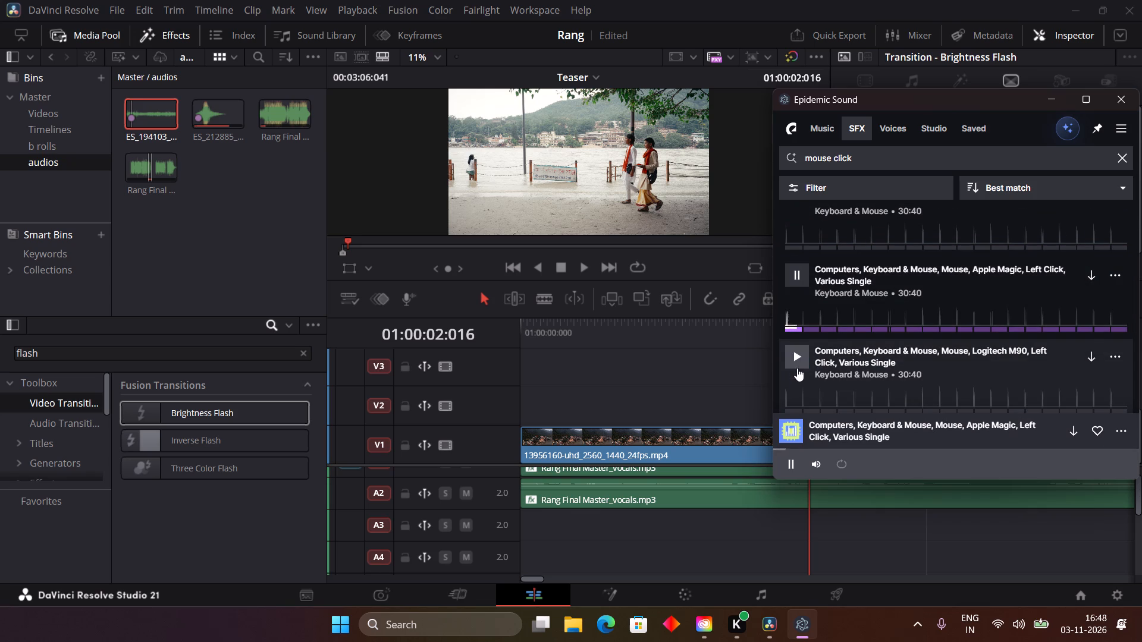
{"action": "left_click", "coordinate": [797, 368]}
{"action": "scroll", "coordinate": [797, 368], "scroll_direction": "down", "scroll_amount": 1}
{"action": "left_click", "coordinate": [797, 366]}
{"action": "scroll", "coordinate": [797, 366], "scroll_direction": "down", "scroll_amount": 1}
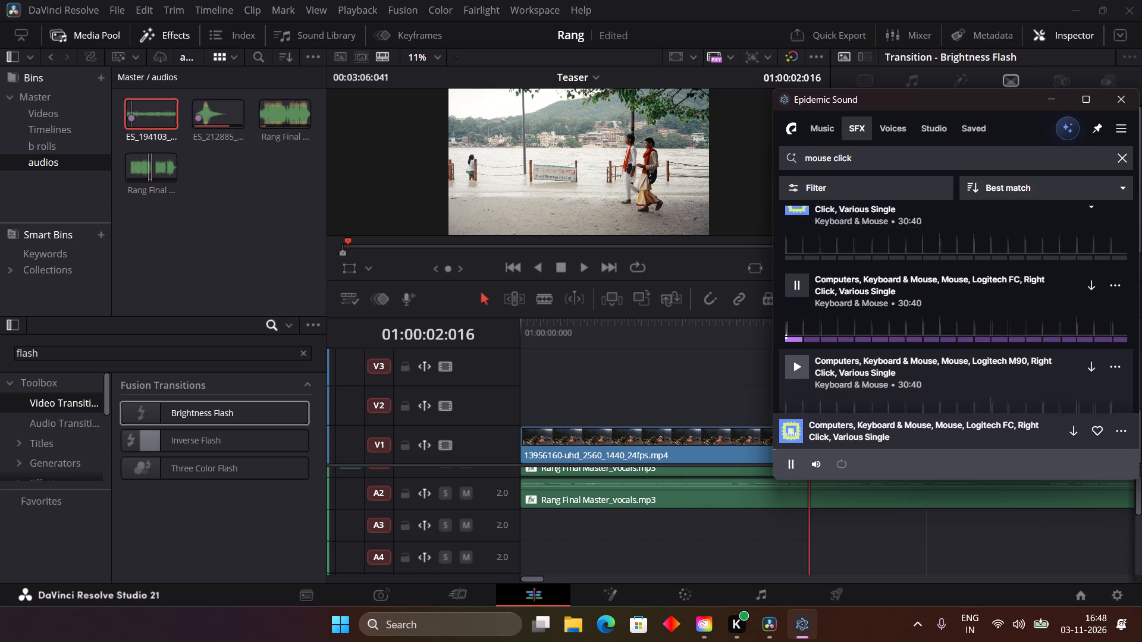
{"action": "scroll", "coordinate": [797, 366], "scroll_direction": "down", "scroll_amount": 1}
Search the sound effects library for "camera flash".
{"action": "double_click", "coordinate": [857, 163]}
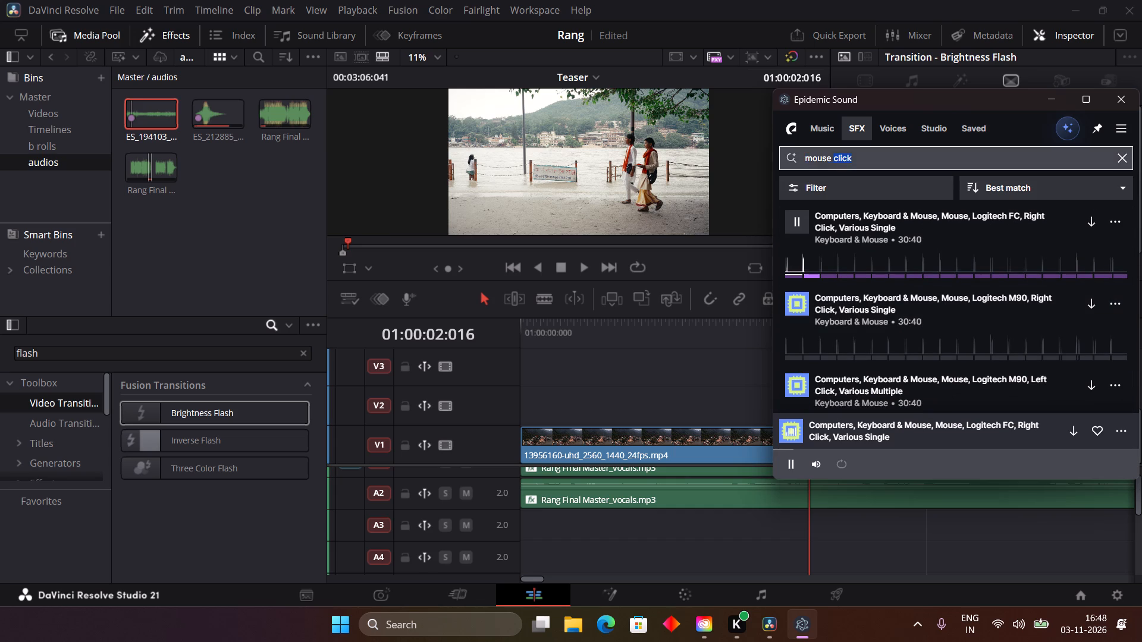
{"action": "key", "text": "ctrl+a"}
{"action": "type", "text": "camera flash"}
{"action": "key", "text": "Return"}
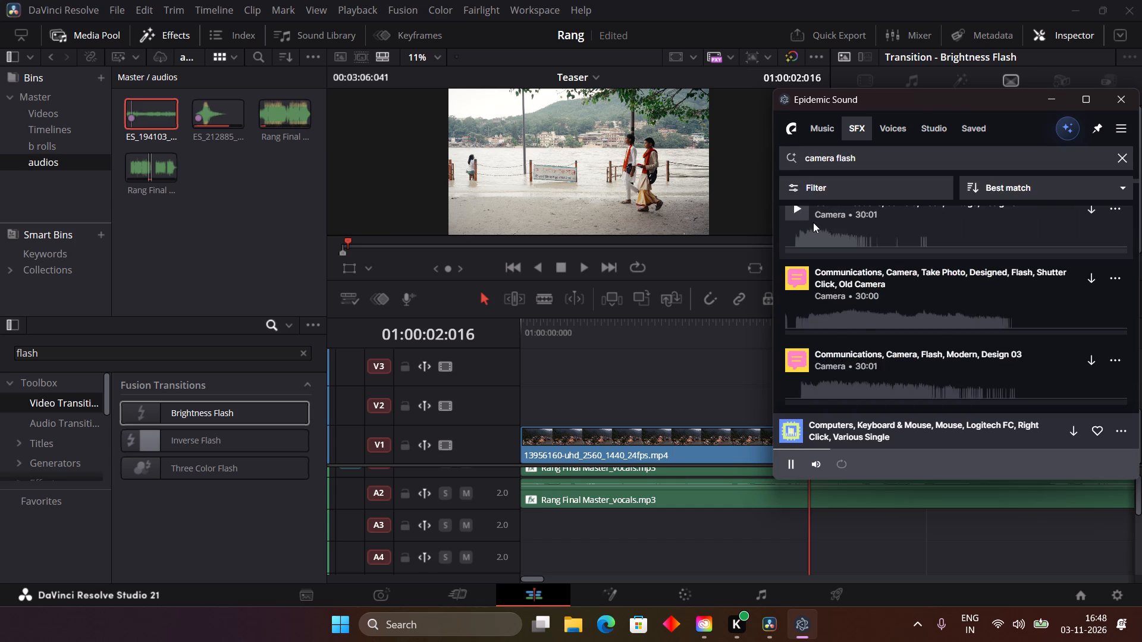
{"action": "scroll", "coordinate": [812, 225], "scroll_direction": "up", "scroll_amount": 9}
Audition the camera flash results, from Flash, Put On Camera through Flash, Charge, Design.
{"action": "left_click", "coordinate": [802, 297]}
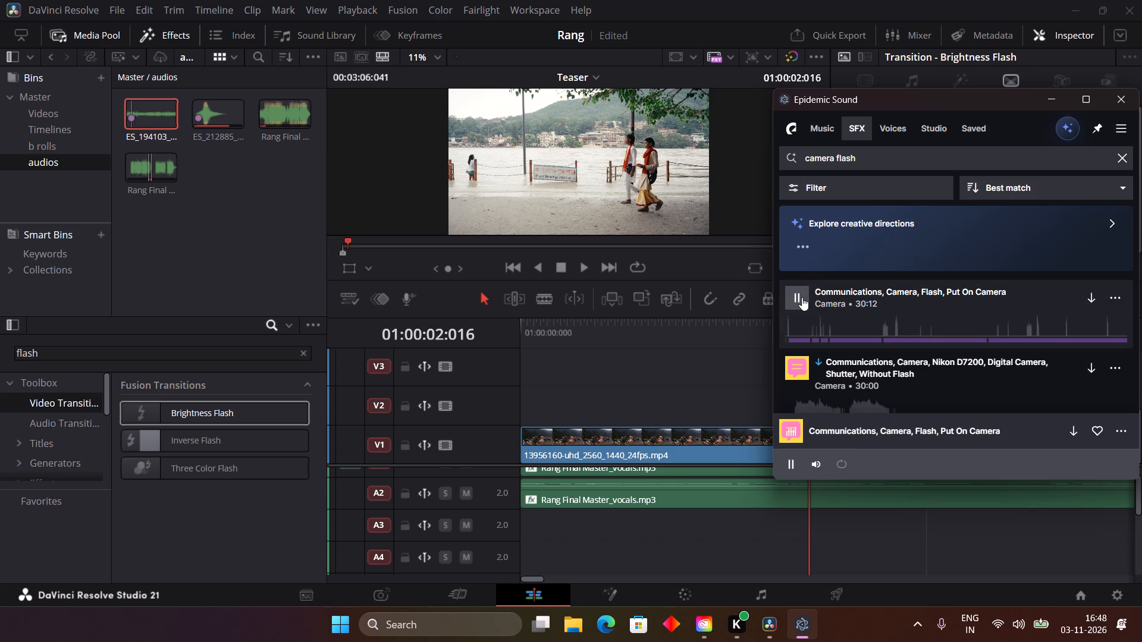
{"action": "key", "text": "space"}
{"action": "left_click", "coordinate": [799, 297]}
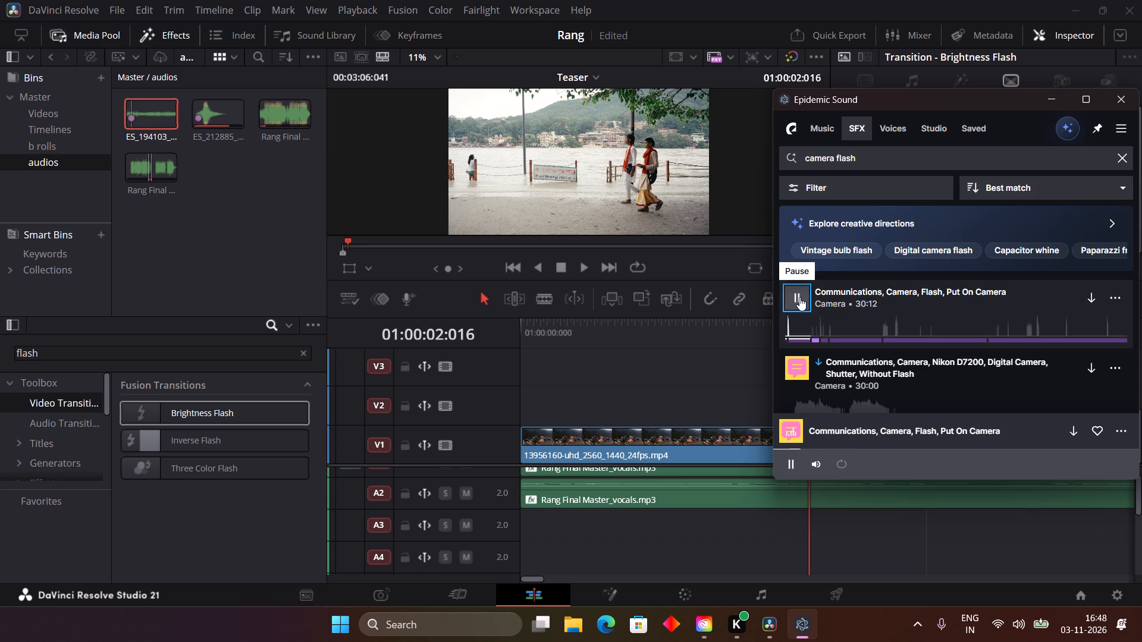
{"action": "left_click", "coordinate": [804, 369]}
{"action": "scroll", "coordinate": [804, 369], "scroll_direction": "down", "scroll_amount": 2}
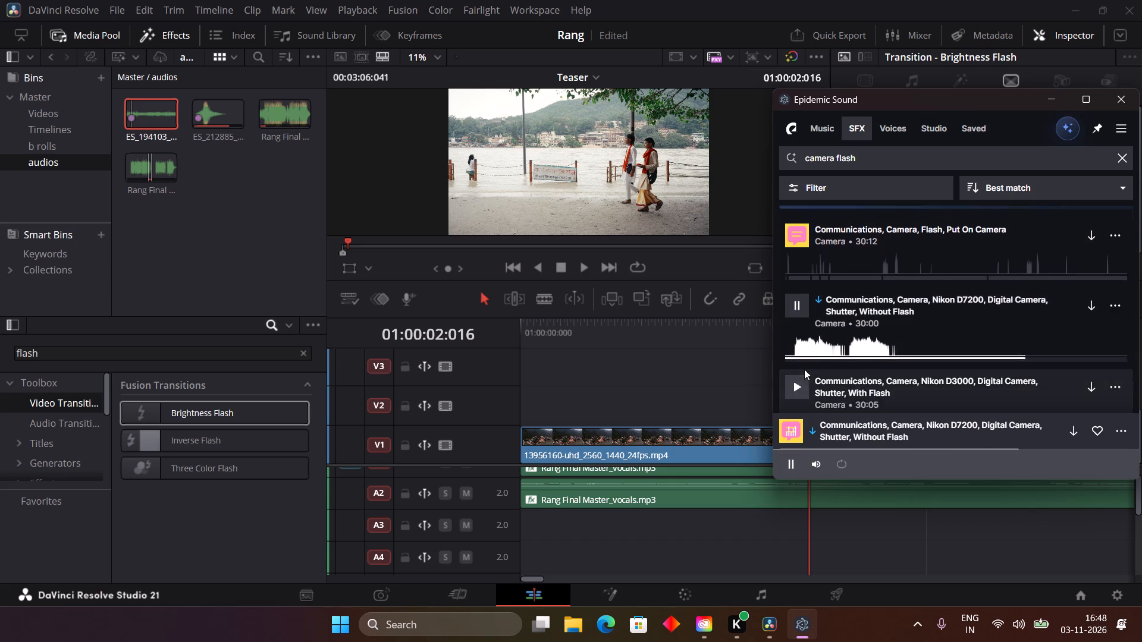
{"action": "scroll", "coordinate": [804, 369], "scroll_direction": "down", "scroll_amount": 1}
{"action": "left_click", "coordinate": [803, 323]}
{"action": "scroll", "coordinate": [803, 323], "scroll_direction": "down", "scroll_amount": 1}
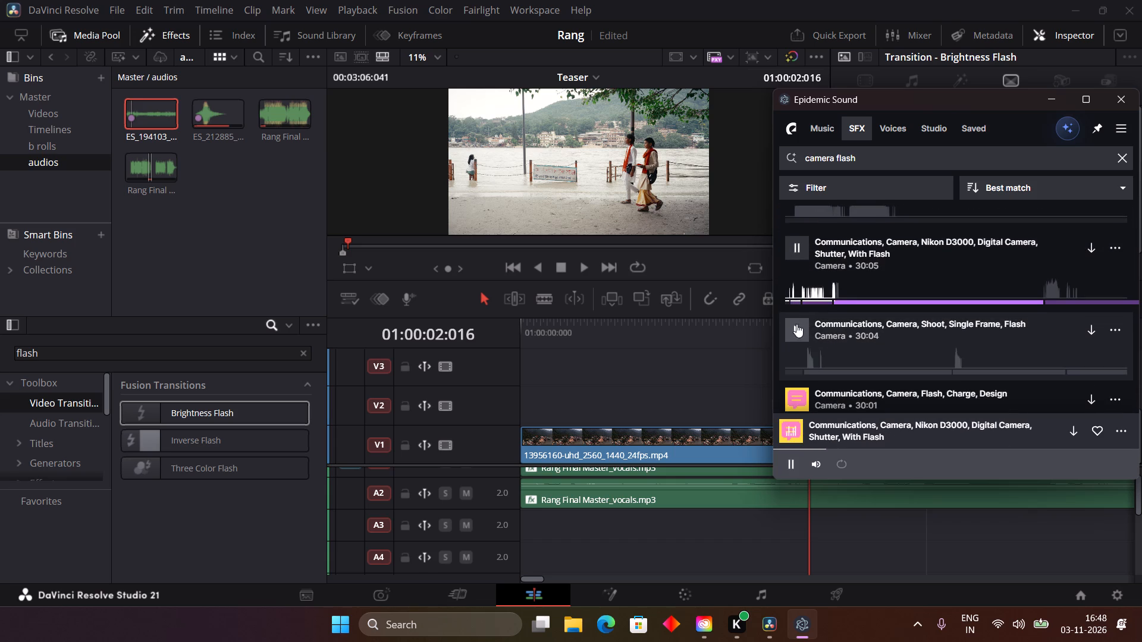
{"action": "left_click", "coordinate": [792, 326]}
{"action": "scroll", "coordinate": [792, 326], "scroll_direction": "down", "scroll_amount": 1}
{"action": "left_click", "coordinate": [797, 285]}
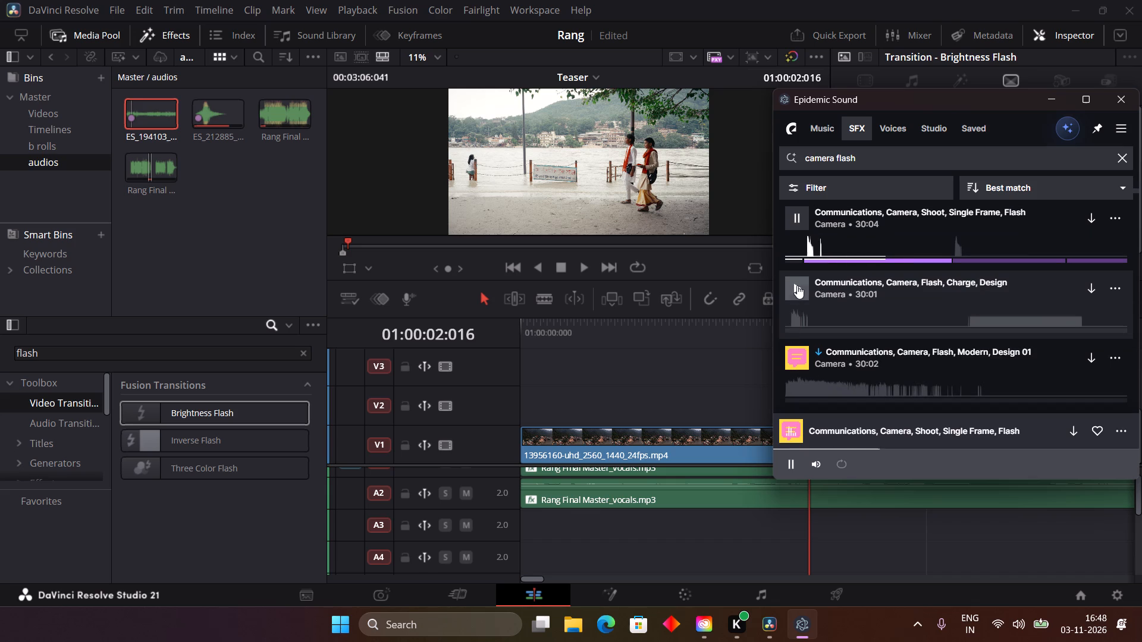
{"action": "key", "text": "space"}
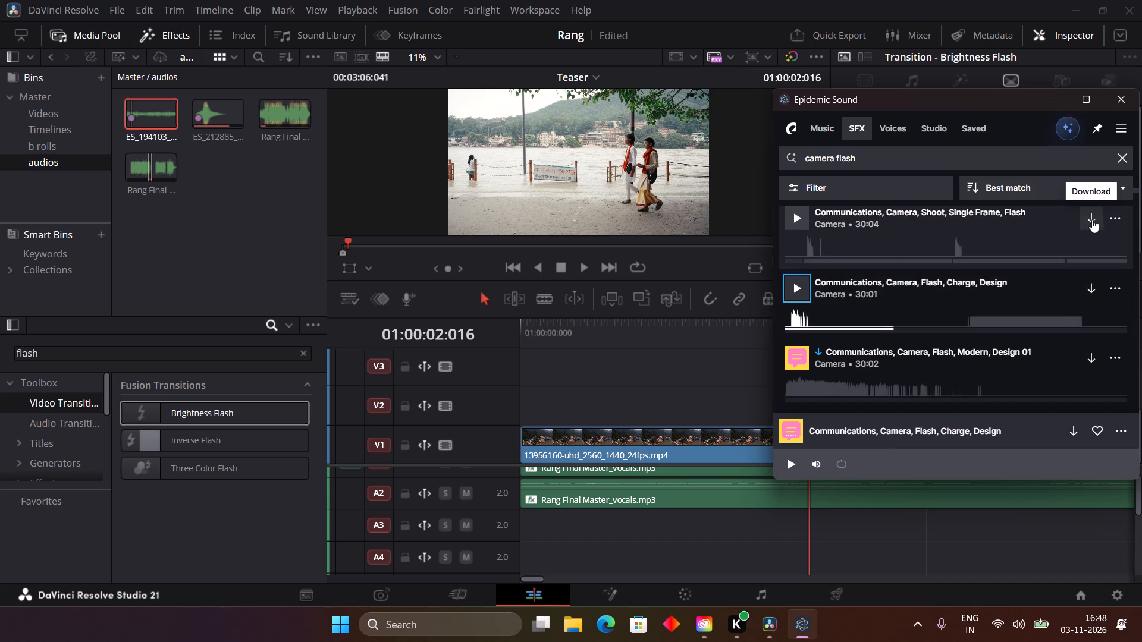
Mark the opening flash burst in "Communications, Camera, Shoot, Single Frame, Flash", import the track into the Teaser timeline, and close Epidemic Sound.
{"action": "left_click_drag", "start_coordinate": [795, 254], "coordinate": [810, 254]}
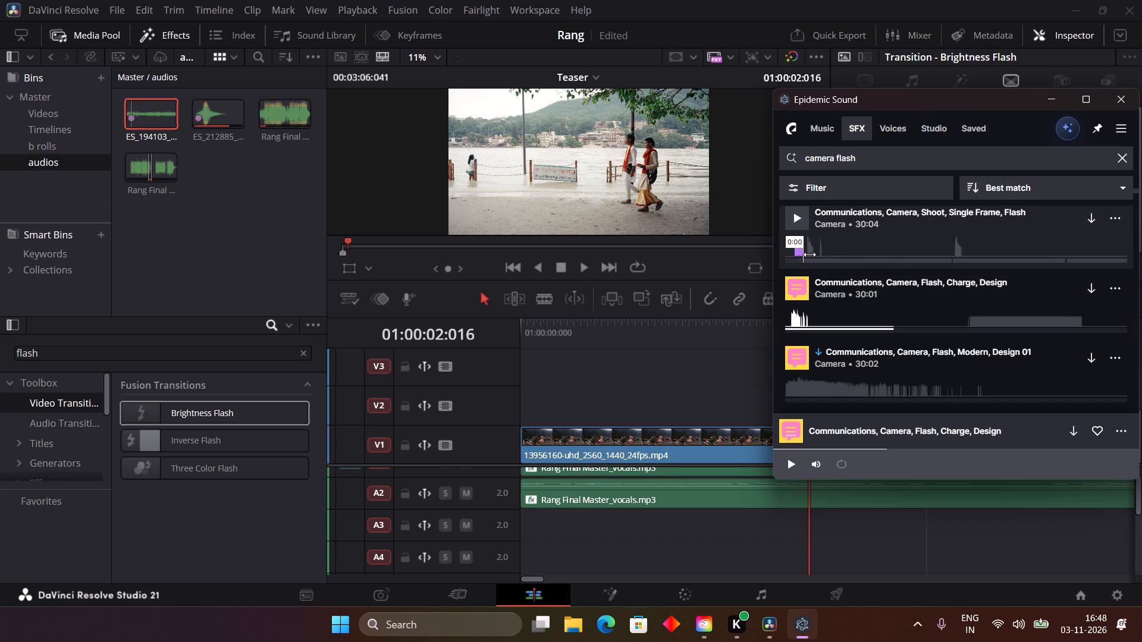
{"action": "left_click_drag", "start_coordinate": [810, 254], "coordinate": [834, 255]}
{"action": "left_click", "coordinate": [838, 295]}
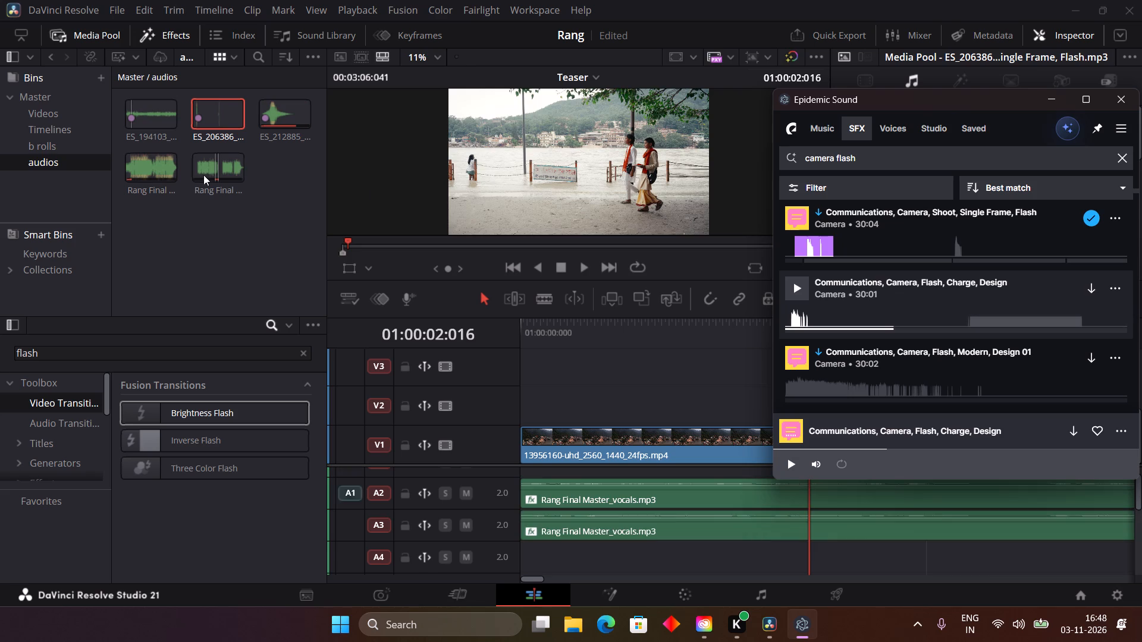
{"action": "left_click", "coordinate": [1118, 100]}
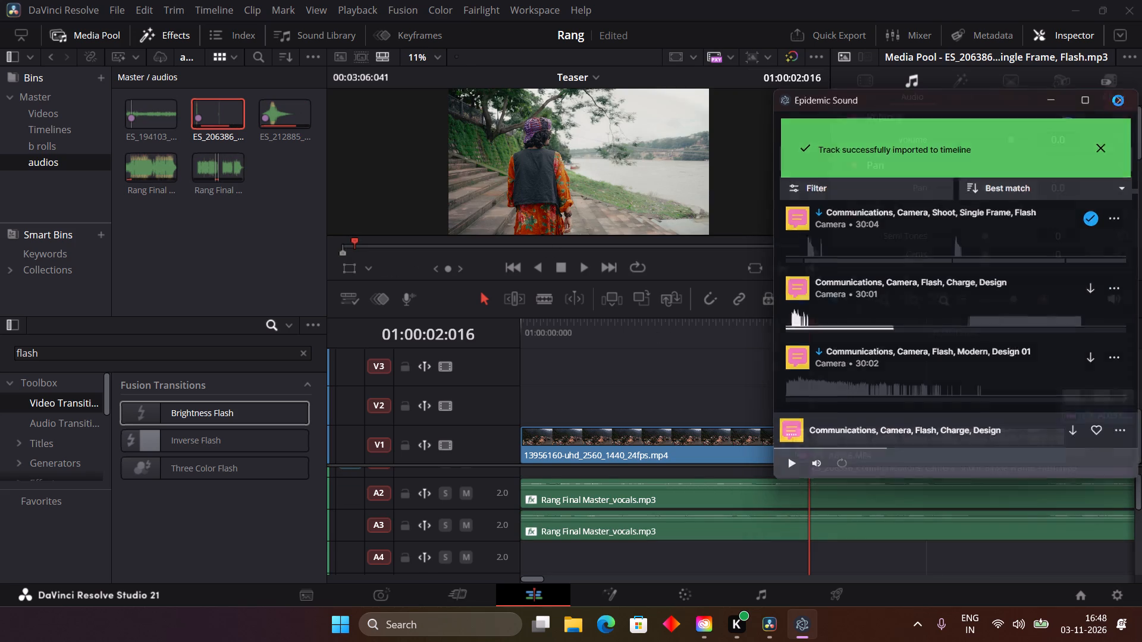
Trim the camera flash sound on A1 to its second burst and move it to A8 beneath the start of A0126.MP4.
{"action": "scroll", "coordinate": [881, 424], "scroll_direction": "down", "scroll_amount": 1}
{"action": "scroll", "coordinate": [881, 484], "scroll_direction": "up", "scroll_amount": 1}
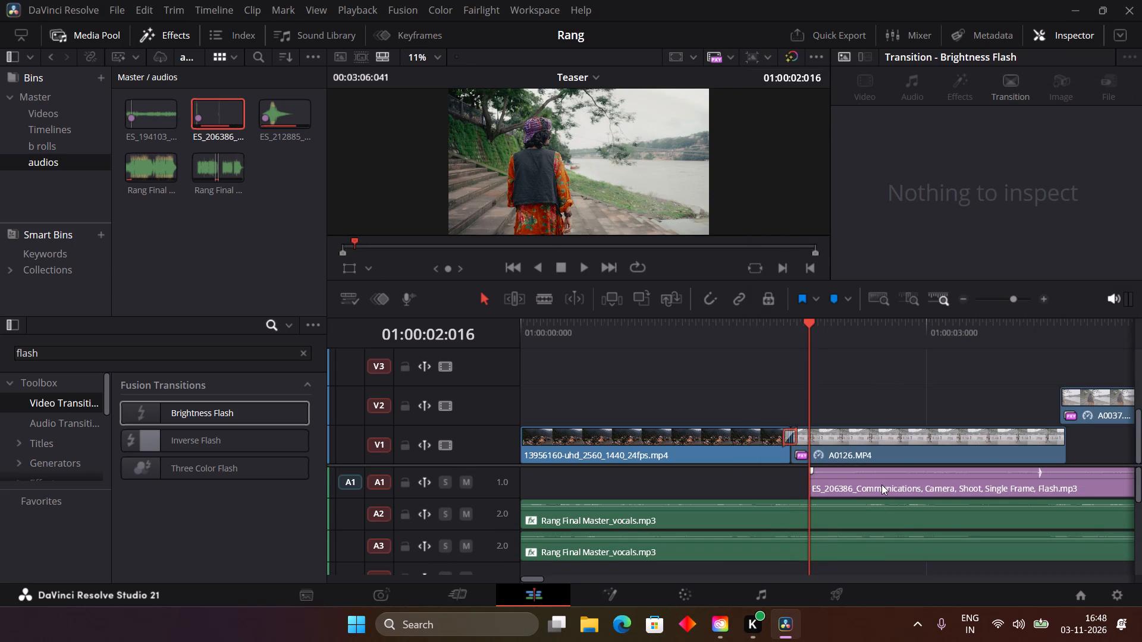
{"action": "scroll", "coordinate": [881, 484], "scroll_direction": "up", "scroll_amount": 1}
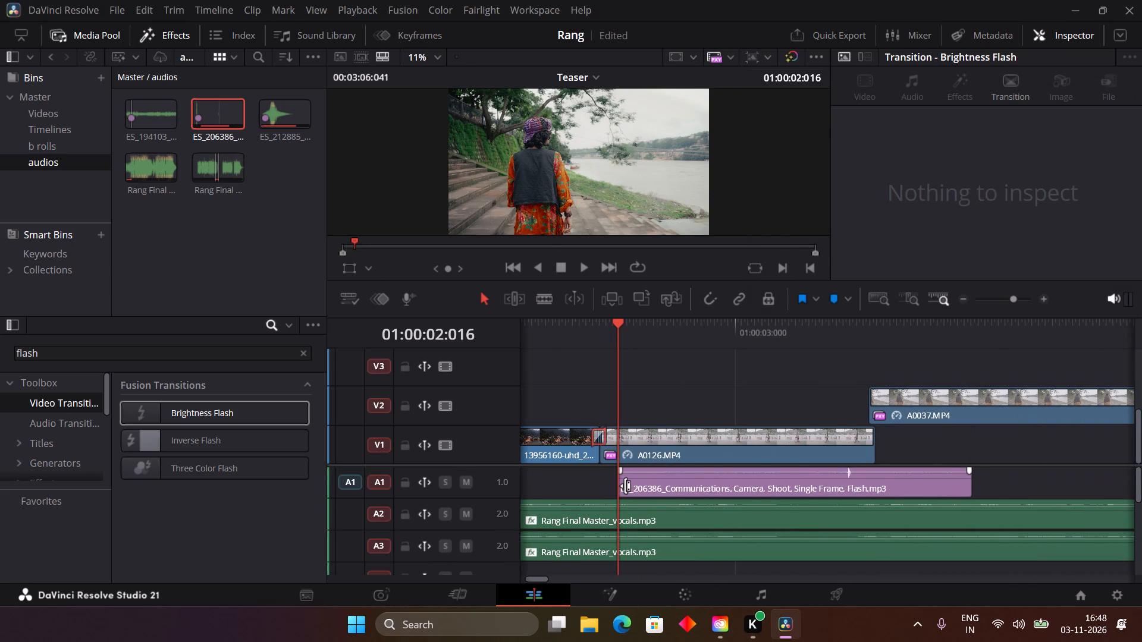
{"action": "left_click_drag", "start_coordinate": [625, 486], "coordinate": [818, 503]}
{"action": "left_click_drag", "start_coordinate": [966, 487], "coordinate": [871, 493]}
{"action": "left_click_drag", "start_coordinate": [839, 492], "coordinate": [634, 481]}
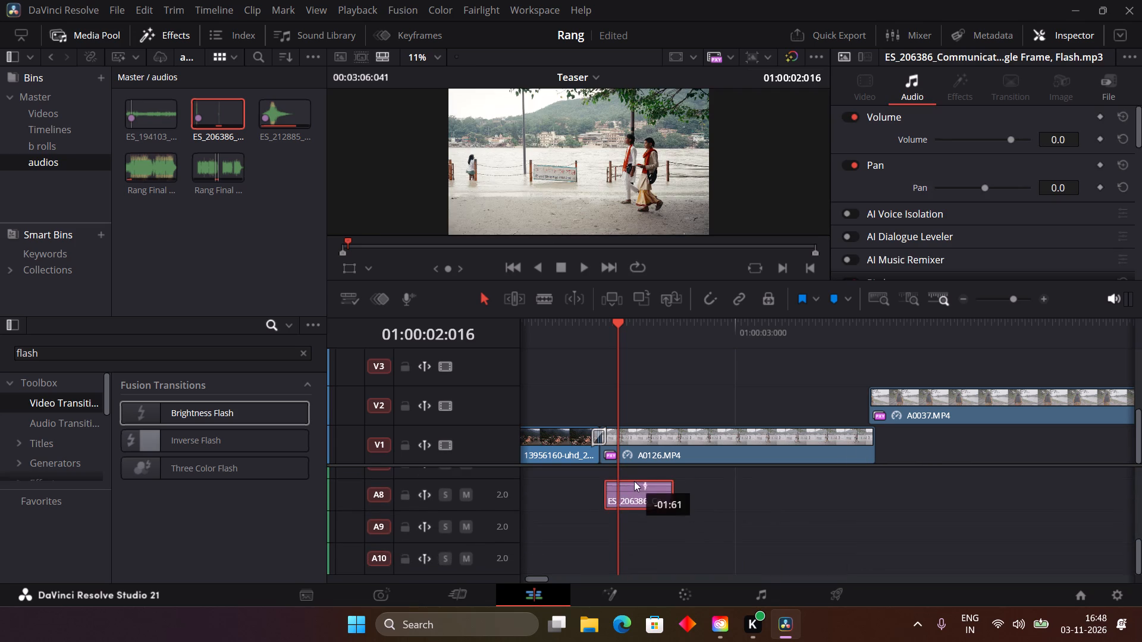
{"action": "left_click_drag", "start_coordinate": [634, 481], "coordinate": [638, 498]}
Select the vocals, Rang Final Master.wav and swoosh clips on A2 to A5 and move them all one audio track up.
{"action": "scroll", "coordinate": [638, 498], "scroll_direction": "up", "scroll_amount": 1}
{"action": "key", "text": "minus"}
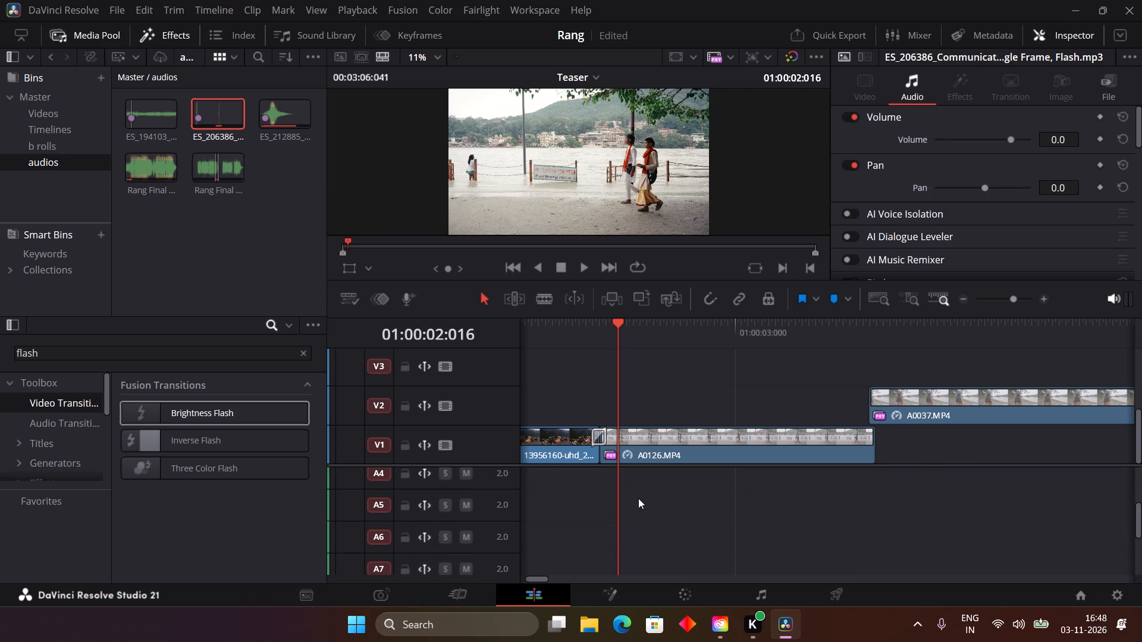
{"action": "key", "text": "ctrl+minus"}
{"action": "key", "text": "ctrl+minus"}
{"action": "key", "text": "ctrl+minus"}
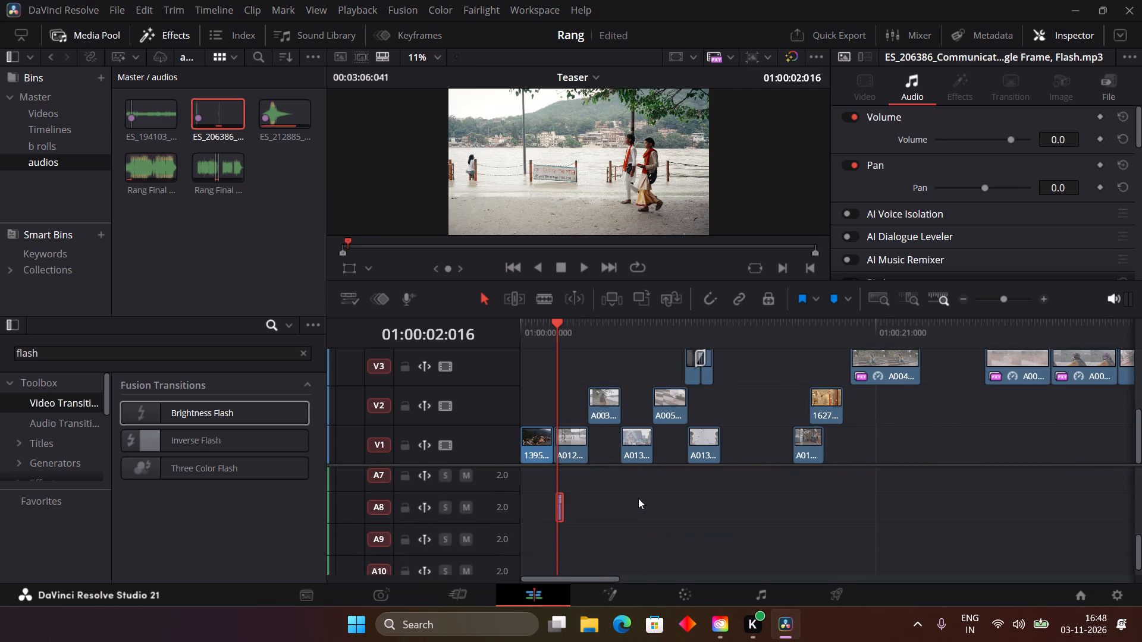
{"action": "scroll", "coordinate": [563, 508], "scroll_direction": "up", "scroll_amount": 1}
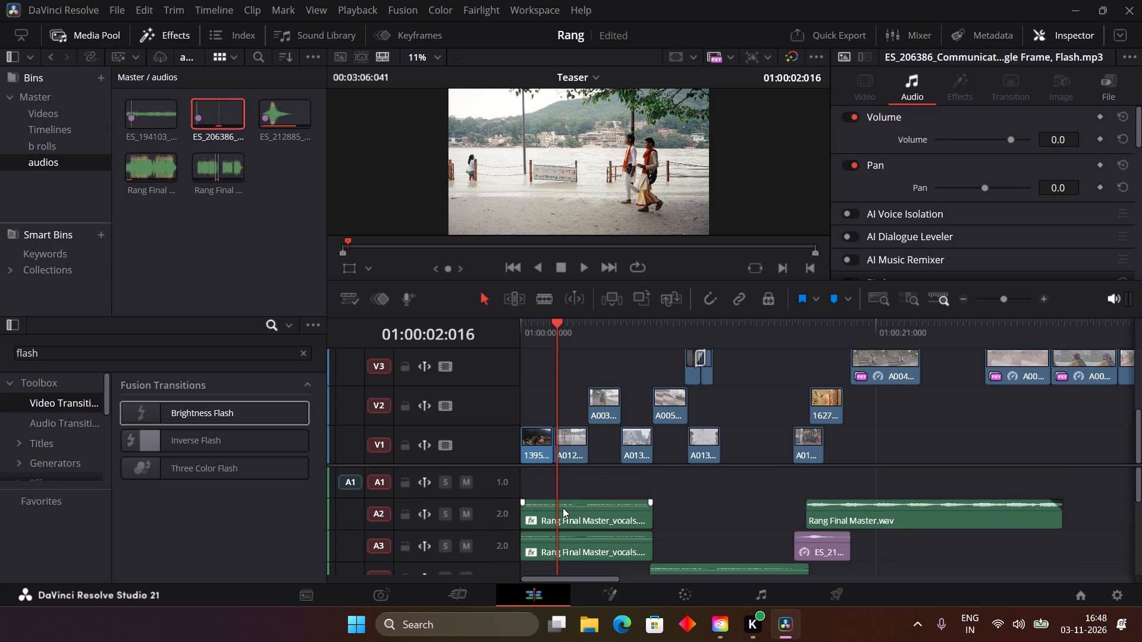
{"action": "scroll", "coordinate": [563, 508], "scroll_direction": "up", "scroll_amount": 1}
{"action": "left_click_drag", "start_coordinate": [586, 485], "coordinate": [821, 470]}
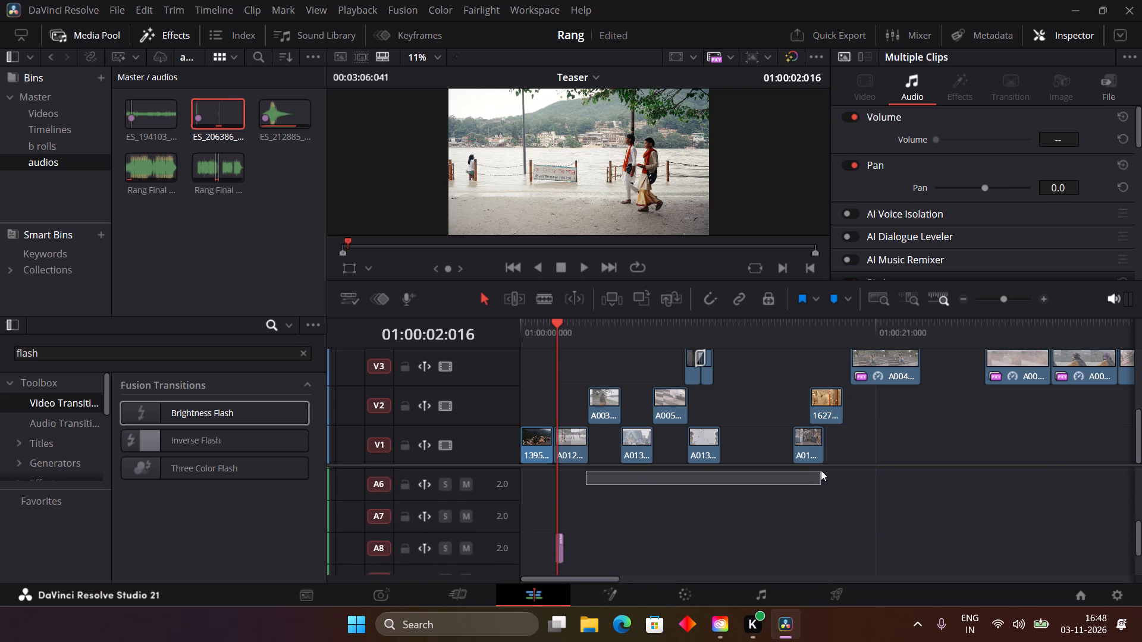
{"action": "left_click_drag", "start_coordinate": [821, 470], "coordinate": [869, 467]}
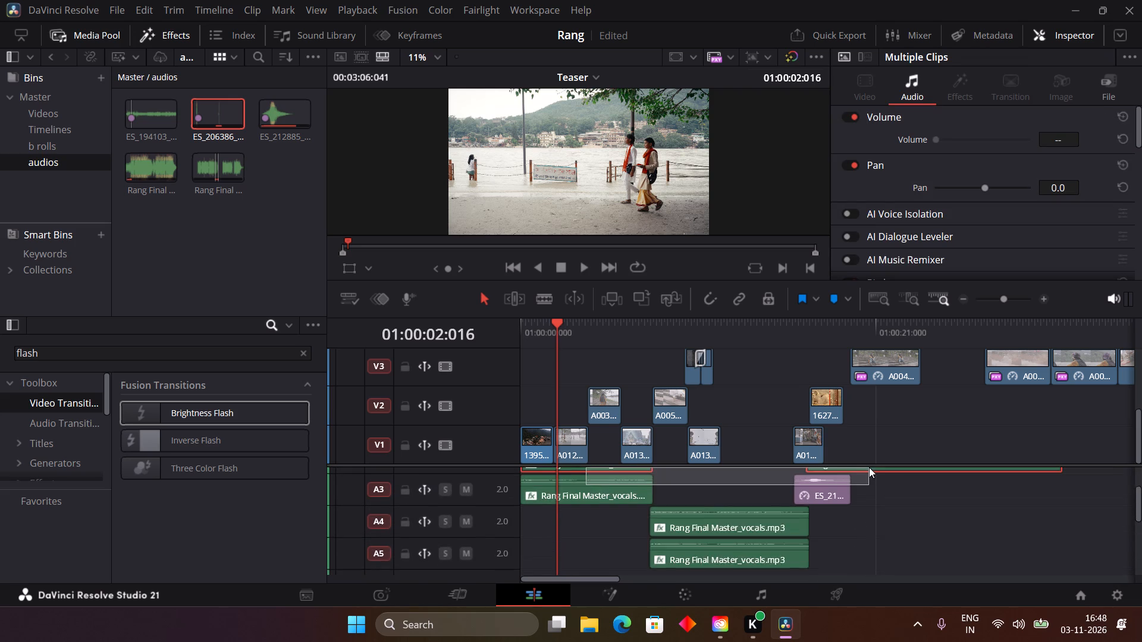
{"action": "left_click_drag", "start_coordinate": [869, 467], "coordinate": [868, 473]}
{"action": "left_click_drag", "start_coordinate": [884, 479], "coordinate": [626, 529]}
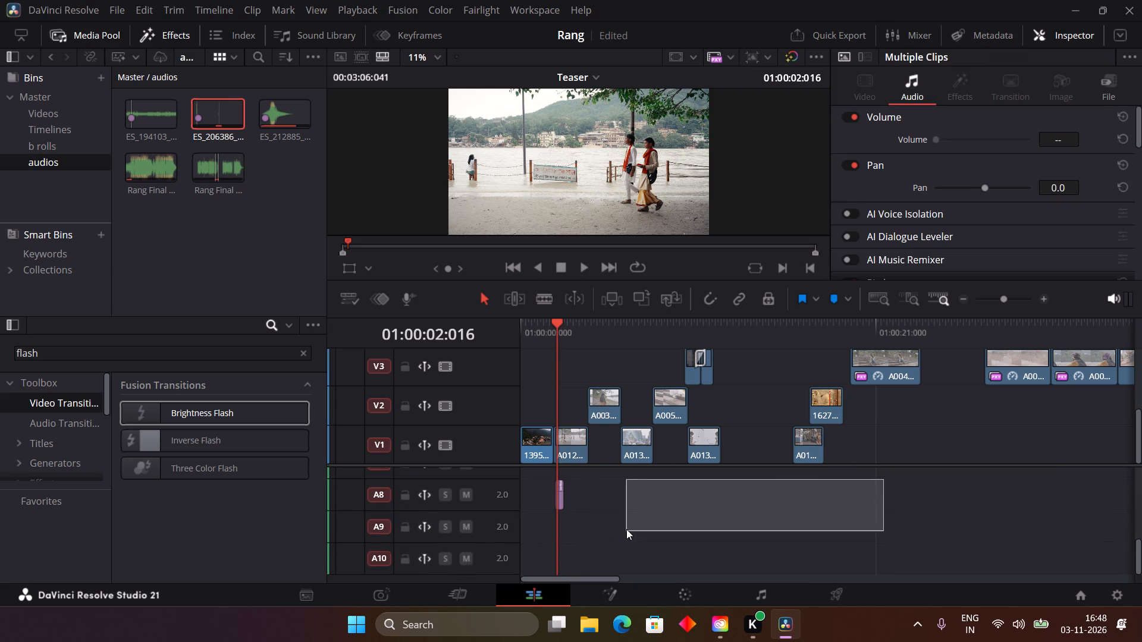
{"action": "left_click_drag", "start_coordinate": [626, 529], "coordinate": [628, 507]}
{"action": "scroll", "coordinate": [628, 507], "scroll_direction": "up", "scroll_amount": 1}
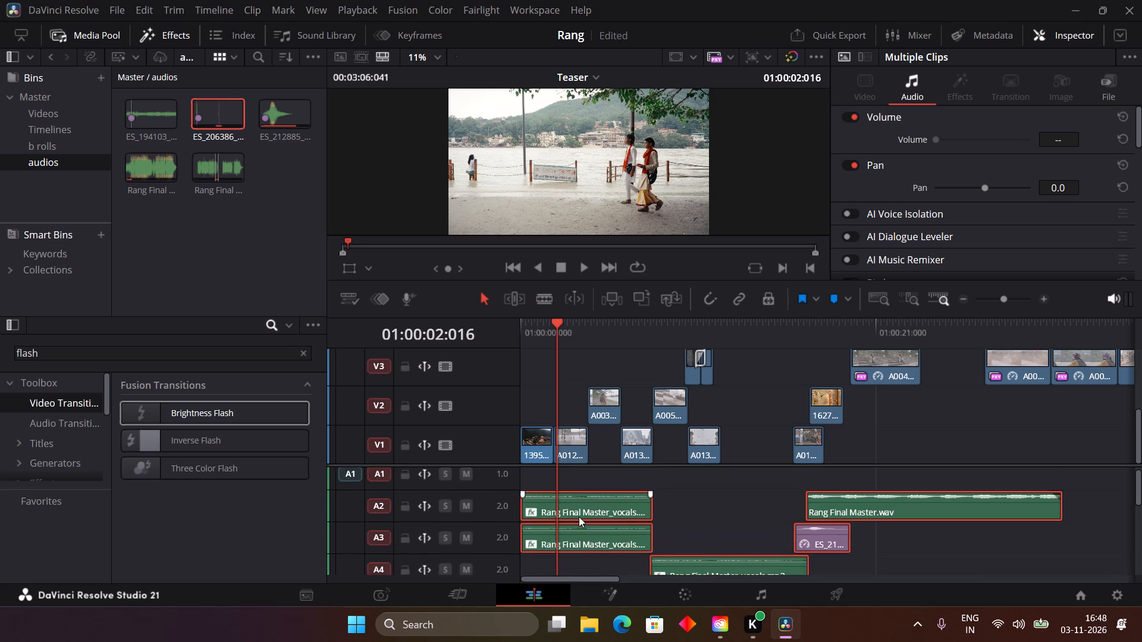
{"action": "left_click_drag", "start_coordinate": [567, 515], "coordinate": [568, 477], "text": "shift"}
Move the camera flash sound from A8 up to A3, beneath the vocals clips.
{"action": "scroll", "coordinate": [584, 537], "scroll_direction": "down", "scroll_amount": 1}
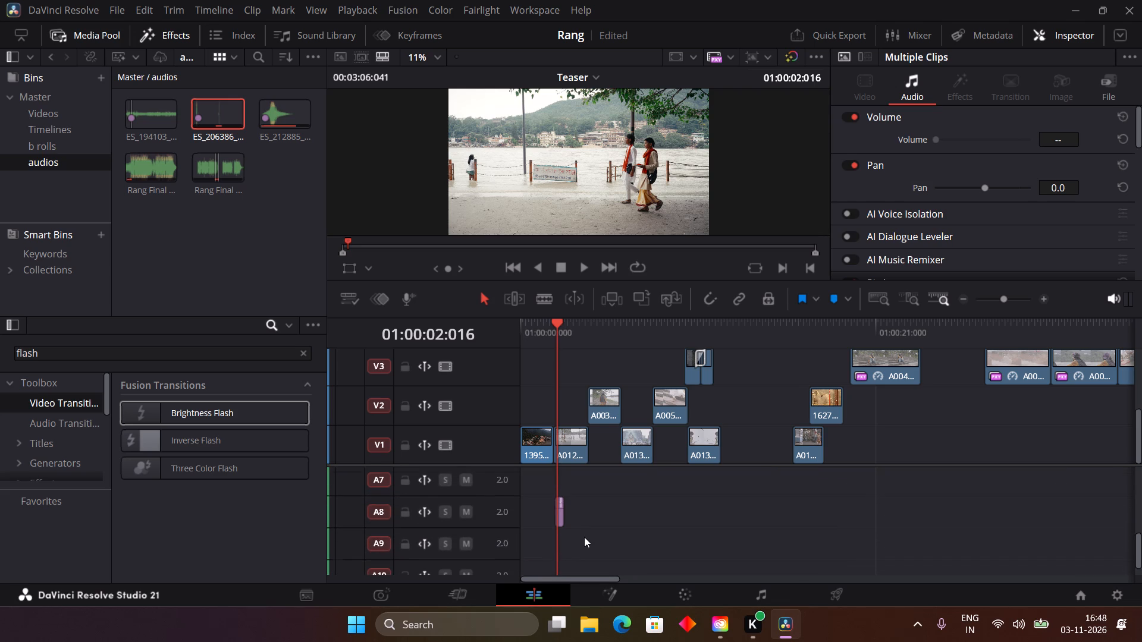
{"action": "scroll", "coordinate": [584, 537], "scroll_direction": "down", "scroll_amount": 1}
{"action": "left_click", "coordinate": [584, 537]}
{"action": "left_click", "coordinate": [561, 520]}
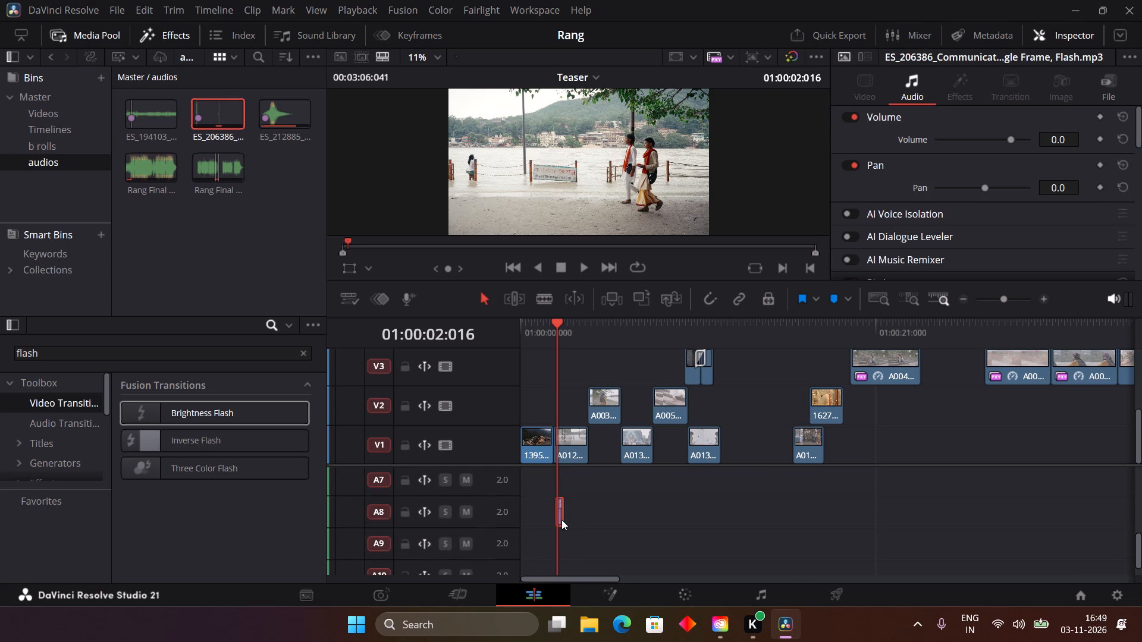
{"action": "left_click_drag", "start_coordinate": [561, 520], "coordinate": [561, 484], "text": "shift"}
{"action": "left_click_drag", "start_coordinate": [560, 567], "coordinate": [560, 480], "text": "shift"}
{"action": "scroll", "coordinate": [594, 524], "scroll_direction": "up", "scroll_amount": 1}
Shift the camera flash sound on A3 earlier so its burst meets the cut into A0126.MP4, and preview the sync.
{"action": "left_click", "coordinate": [548, 320]}
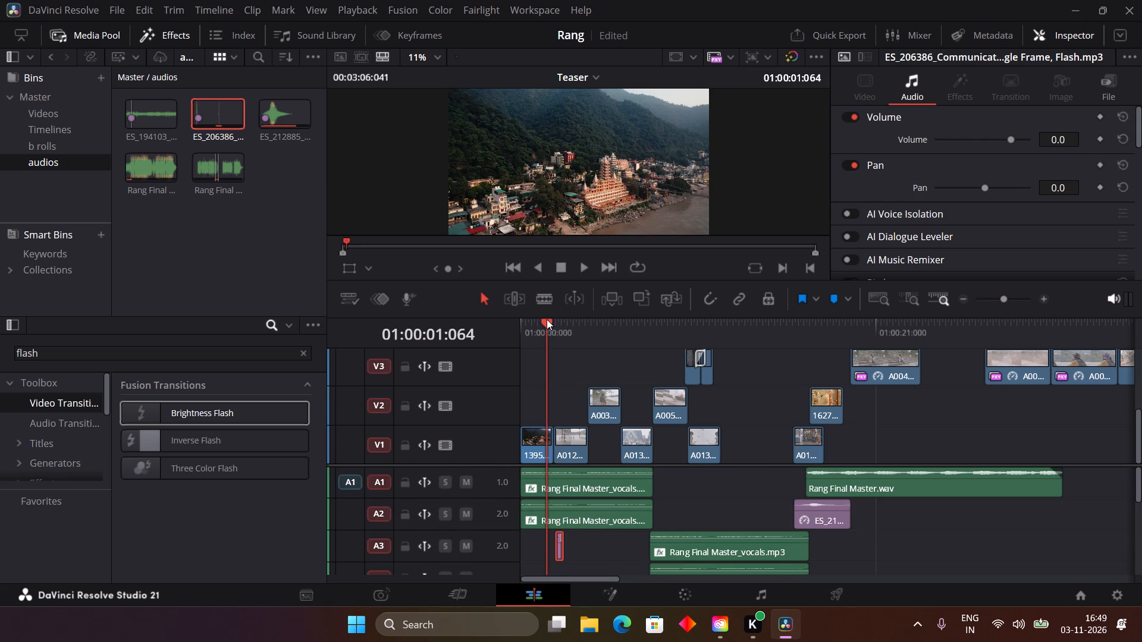
{"action": "key", "text": "ctrl+equal"}
{"action": "key", "text": "ctrl+equal"}
{"action": "key", "text": "ctrl+equal"}
{"action": "key", "text": "ctrl+equal"}
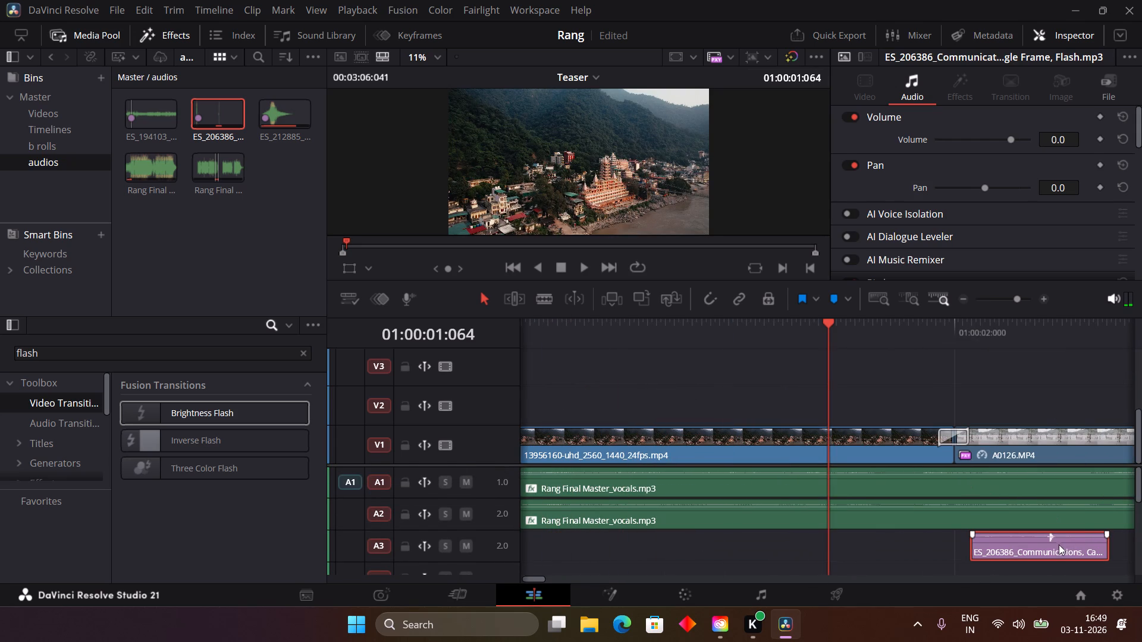
{"action": "left_click_drag", "start_coordinate": [1058, 545], "coordinate": [961, 535]}
{"action": "left_click_drag", "start_coordinate": [834, 328], "coordinate": [488, 341]}
{"action": "key", "text": "space"}
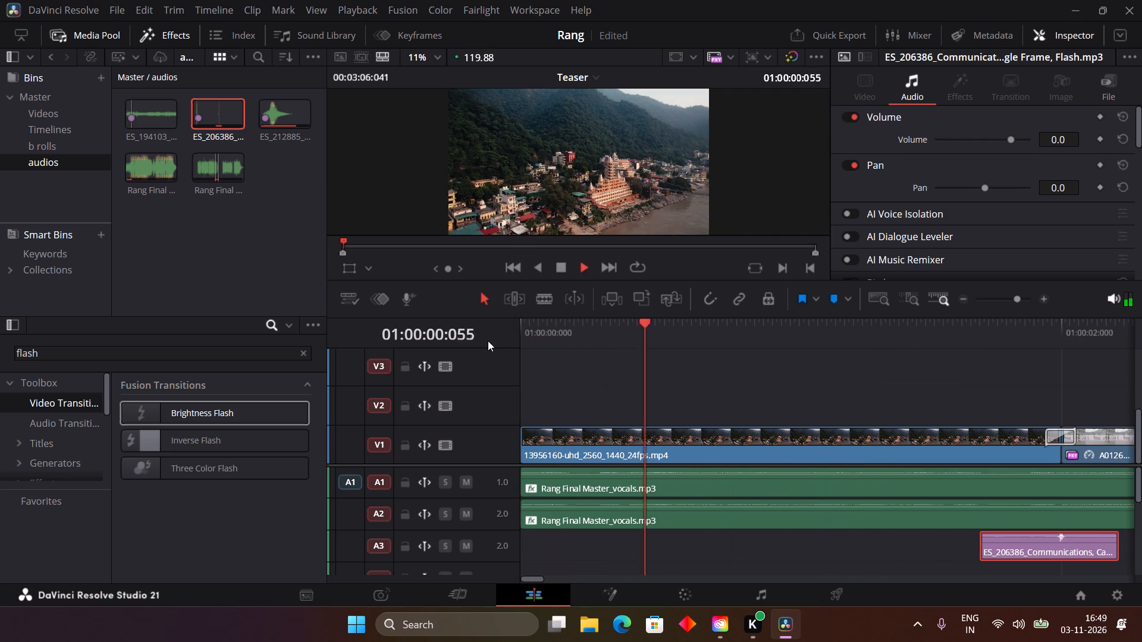
{"action": "key", "text": "space"}
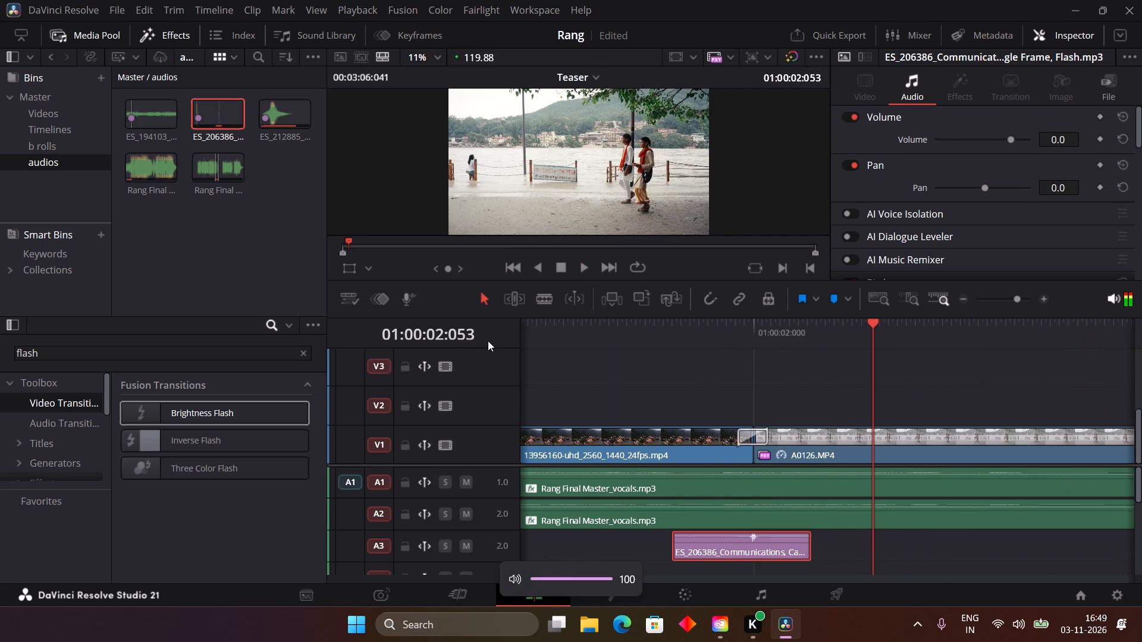
{"action": "left_click", "coordinate": [642, 336]}
{"action": "key", "text": "space"}
{"action": "key", "text": "space"}
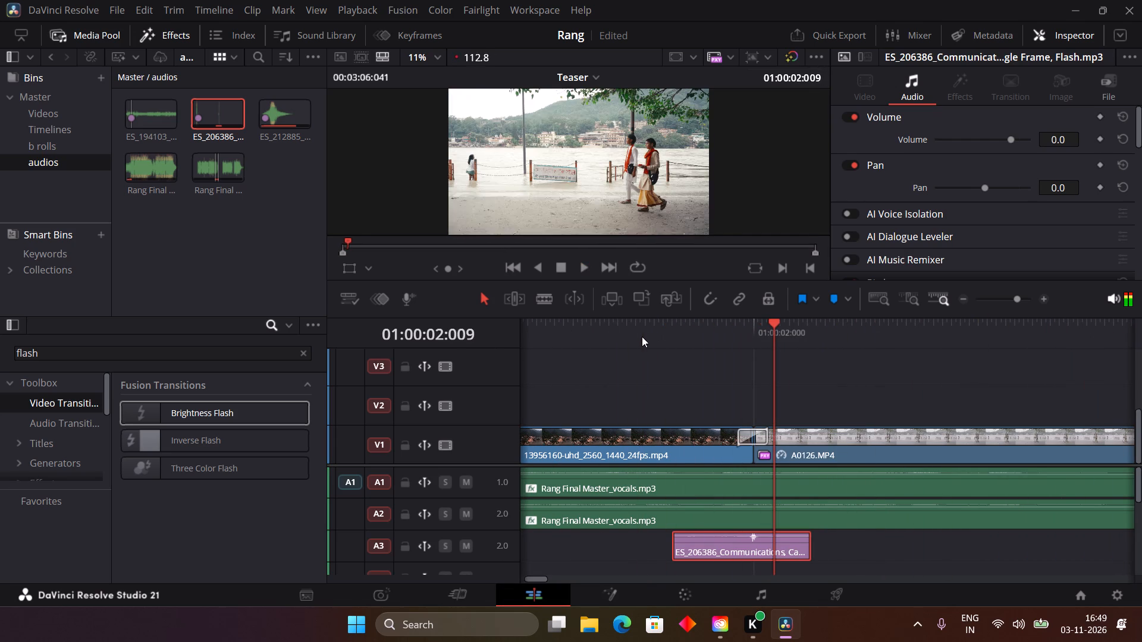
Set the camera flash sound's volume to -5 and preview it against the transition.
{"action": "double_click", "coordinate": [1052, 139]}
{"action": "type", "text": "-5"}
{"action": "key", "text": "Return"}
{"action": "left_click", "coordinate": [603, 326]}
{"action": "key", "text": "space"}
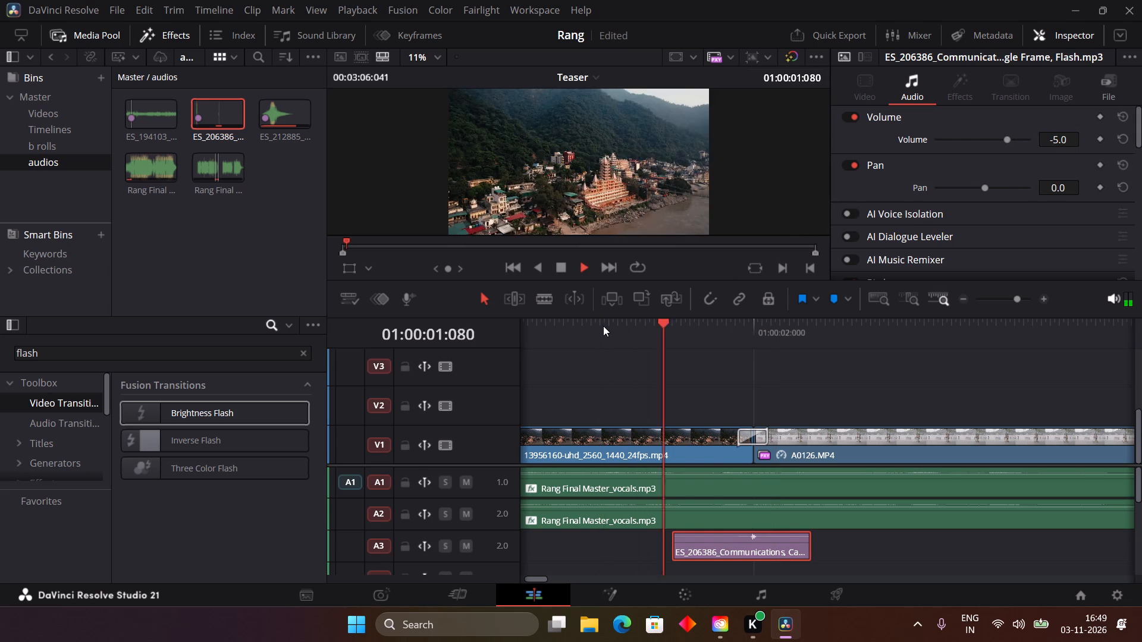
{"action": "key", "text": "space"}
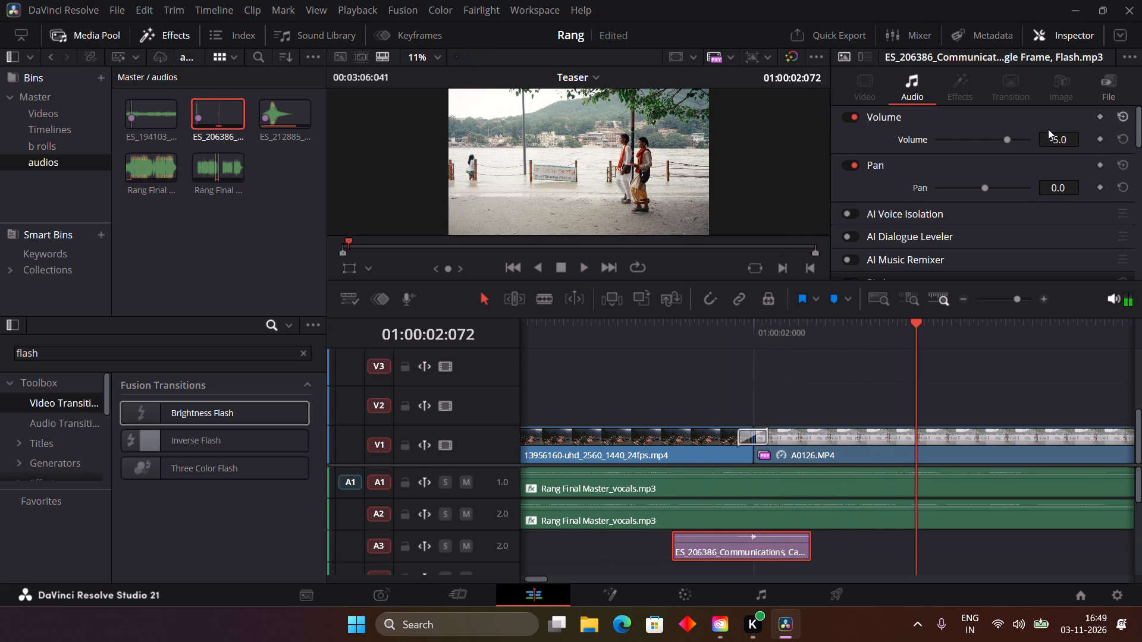
Set the camera flash sound's volume to -10 and play the transition into A0126.MP4 to check the level.
{"action": "double_click", "coordinate": [1056, 138]}
{"action": "type", "text": "-10"}
{"action": "key", "text": "Return"}
{"action": "left_click", "coordinate": [571, 332]}
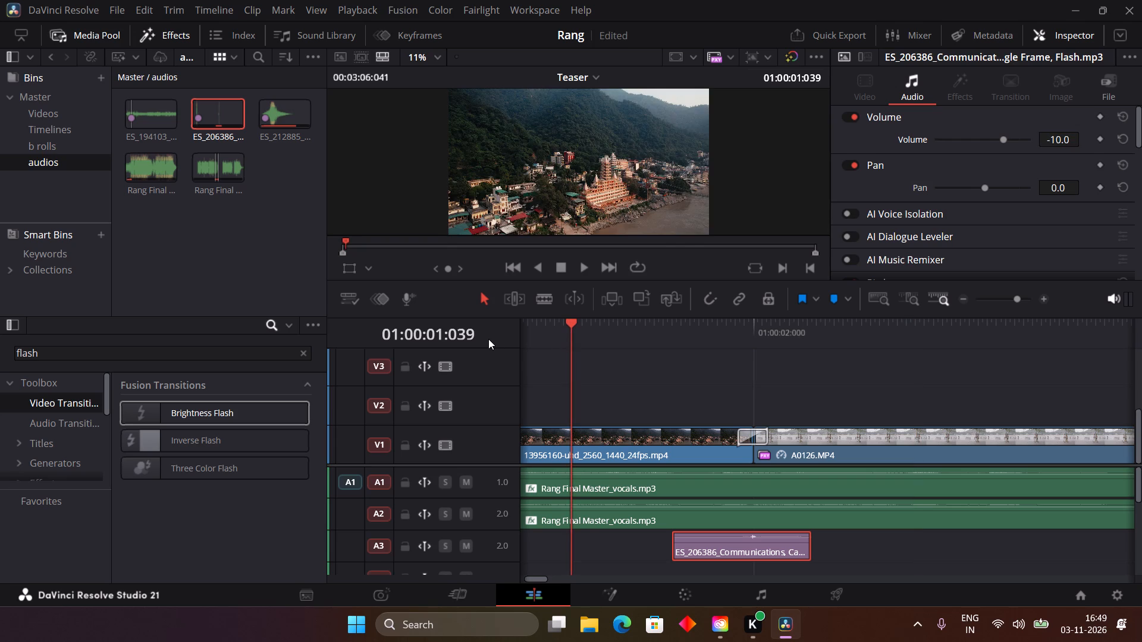
{"action": "key", "text": "space"}
{"action": "key", "text": "space"}
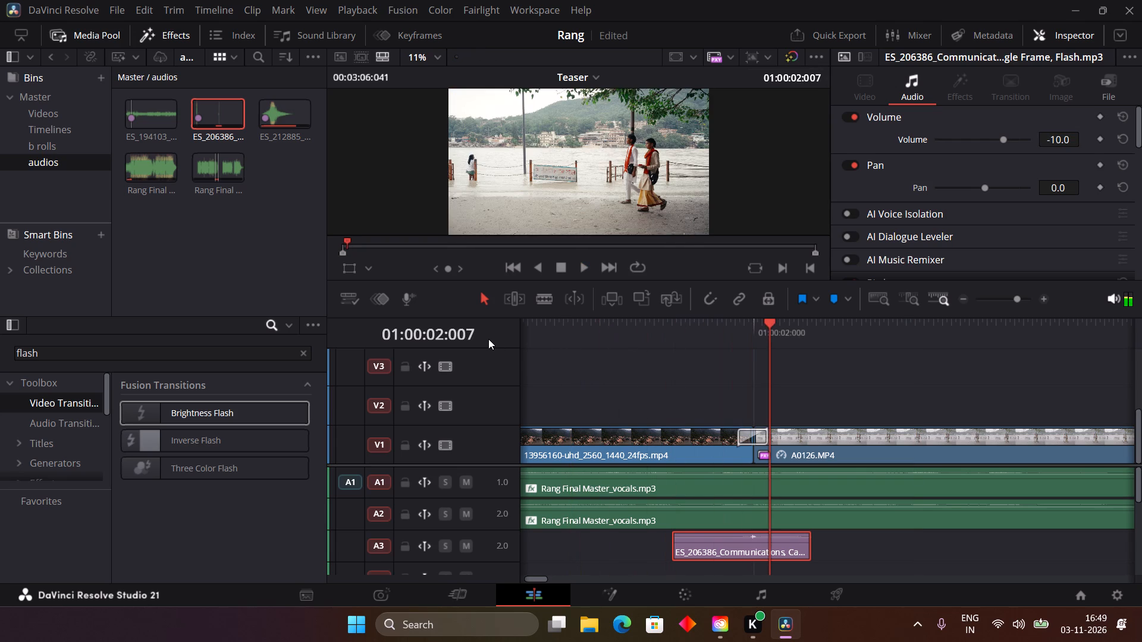
Play the Teaser's opening to check the camera flash sound against the vocals and following clips.
{"action": "scroll", "coordinate": [578, 362], "scroll_direction": "right", "scroll_amount": 4}
{"action": "left_click_drag", "start_coordinate": [578, 328], "coordinate": [479, 323]}
{"action": "key", "text": "space"}
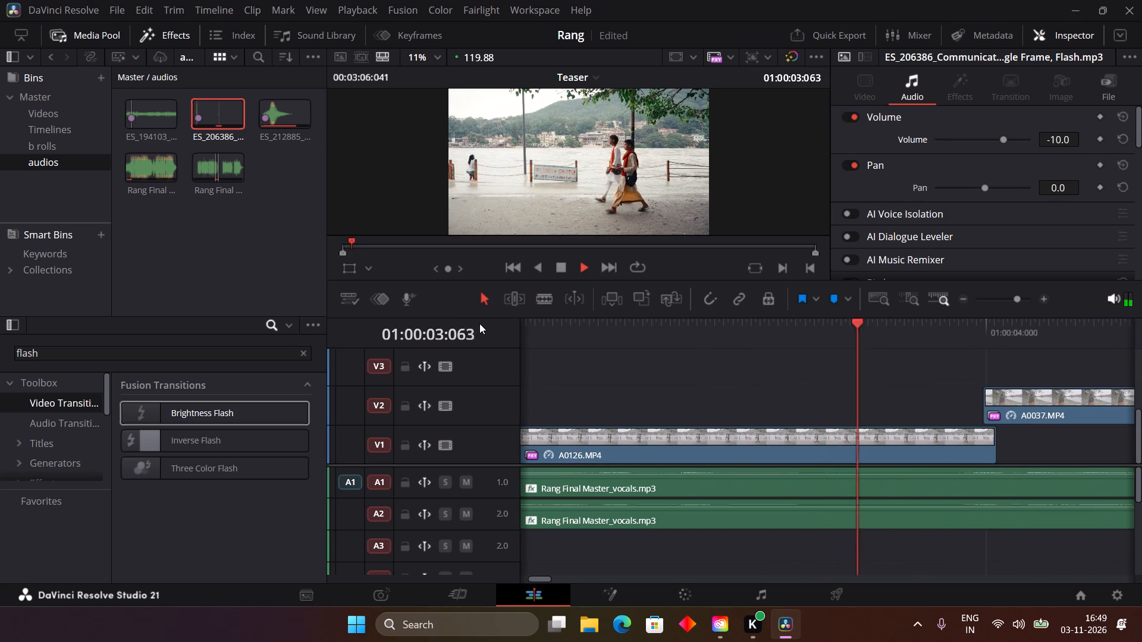
{"action": "key", "text": "space"}
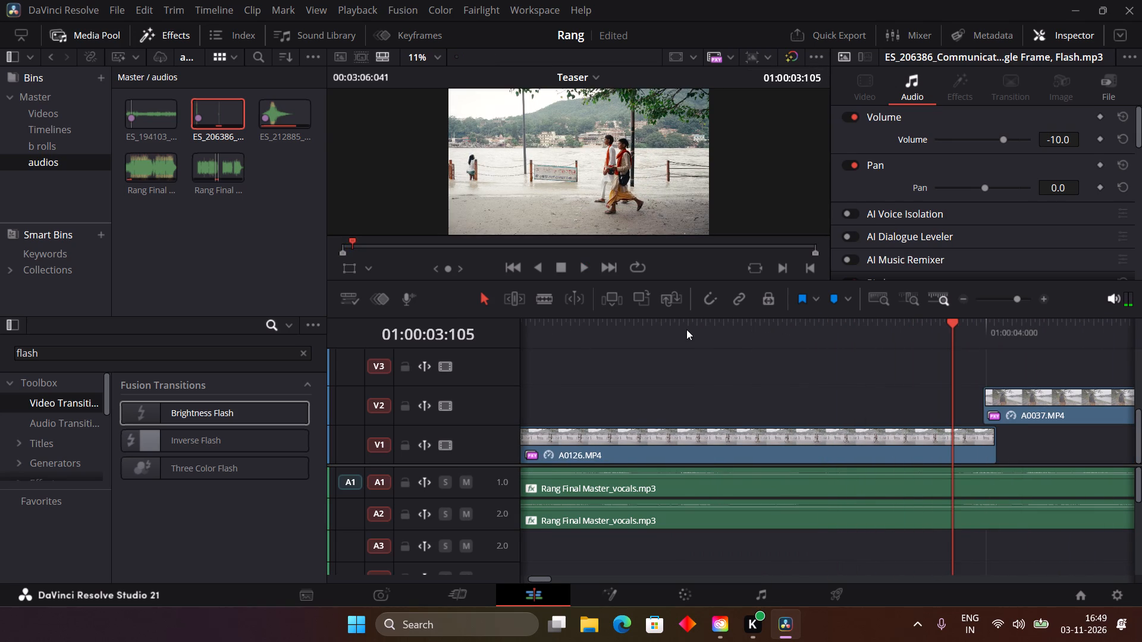
{"action": "key", "text": "ctrl+minus"}
{"action": "key", "text": "ctrl+minus"}
{"action": "key", "text": "ctrl+minus"}
{"action": "left_click_drag", "start_coordinate": [628, 325], "coordinate": [445, 351]}
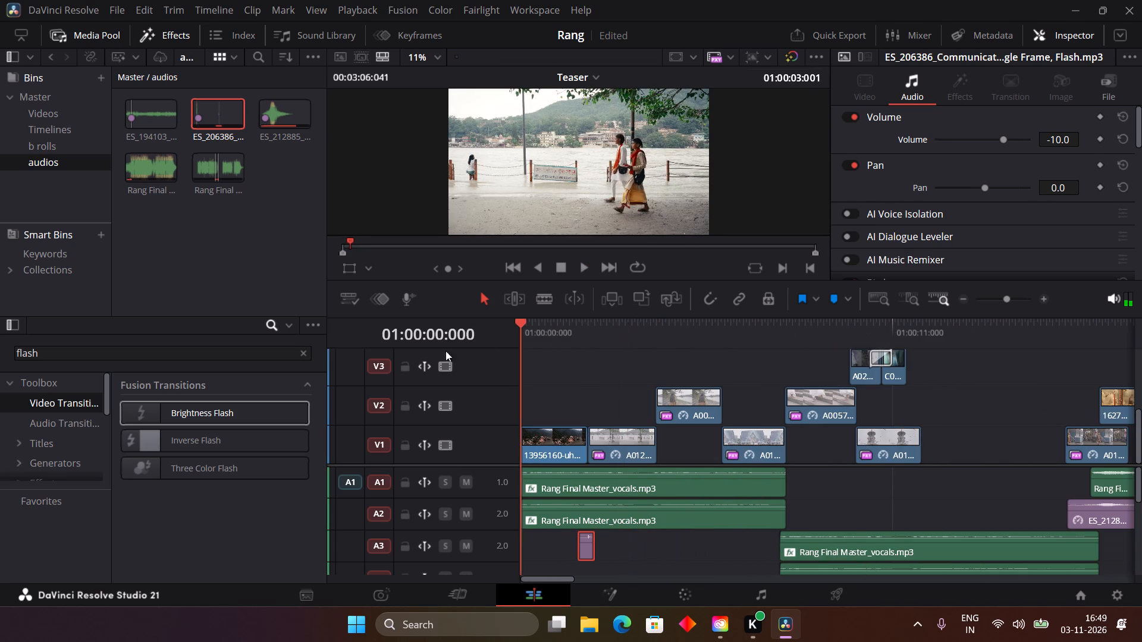
{"action": "left_click_drag", "start_coordinate": [445, 351], "coordinate": [425, 357]}
{"action": "key", "text": "space"}
{"action": "key", "text": "space"}
{"action": "key", "text": "space"}
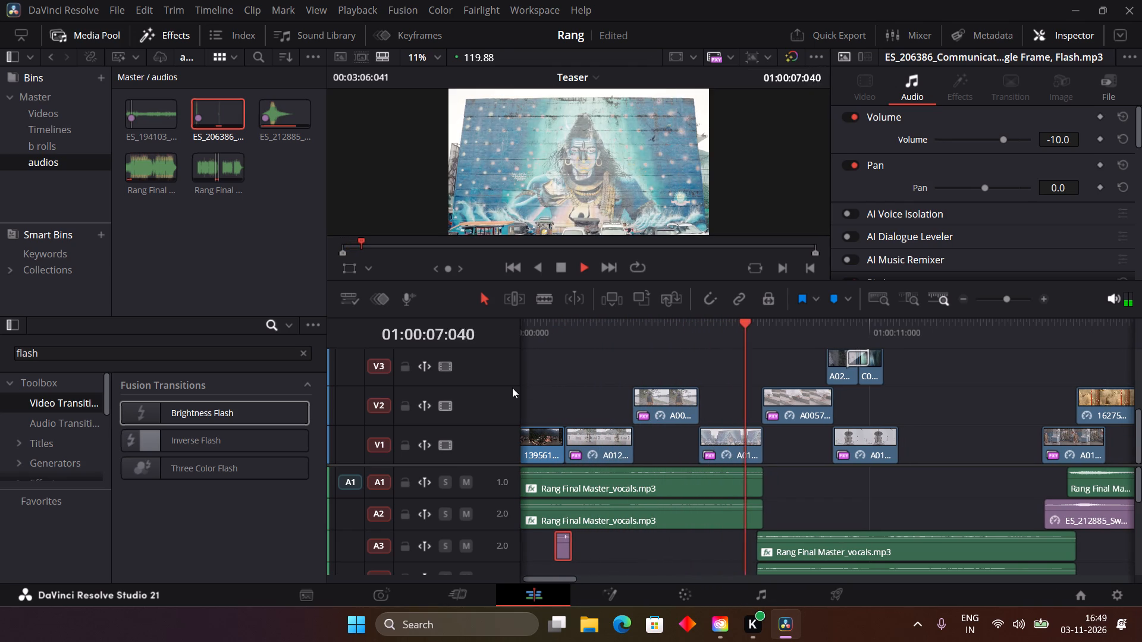
{"action": "scroll", "coordinate": [635, 402], "scroll_direction": "left", "scroll_amount": 1}
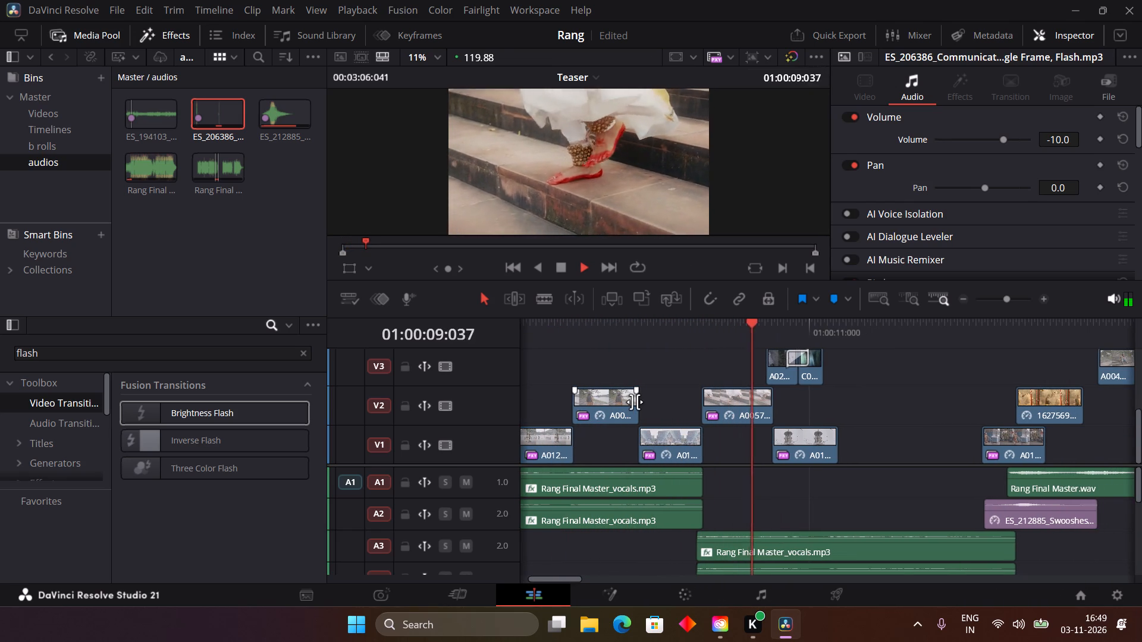
{"action": "key", "text": "space"}
Replay the Teaser from the start through to where Rang Final Master.wav comes in, checking the vocals clips' volume levels.
{"action": "scroll", "coordinate": [635, 402], "scroll_direction": "right", "scroll_amount": 4}
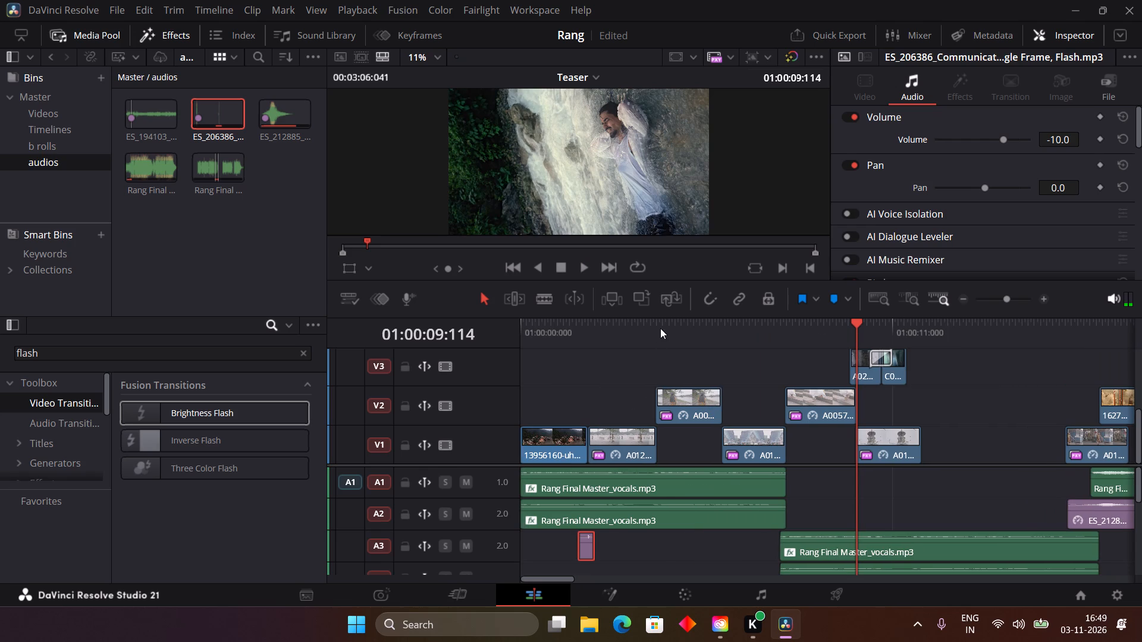
{"action": "left_click_drag", "start_coordinate": [663, 323], "coordinate": [486, 355]}
{"action": "key", "text": "space"}
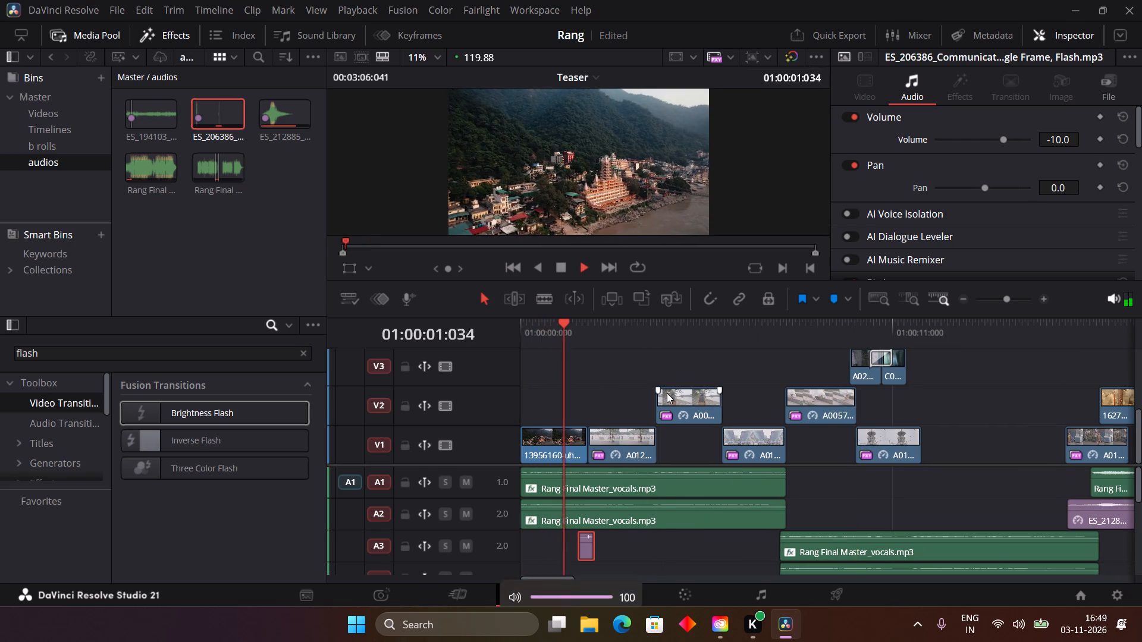
{"action": "left_click", "coordinate": [712, 484]}
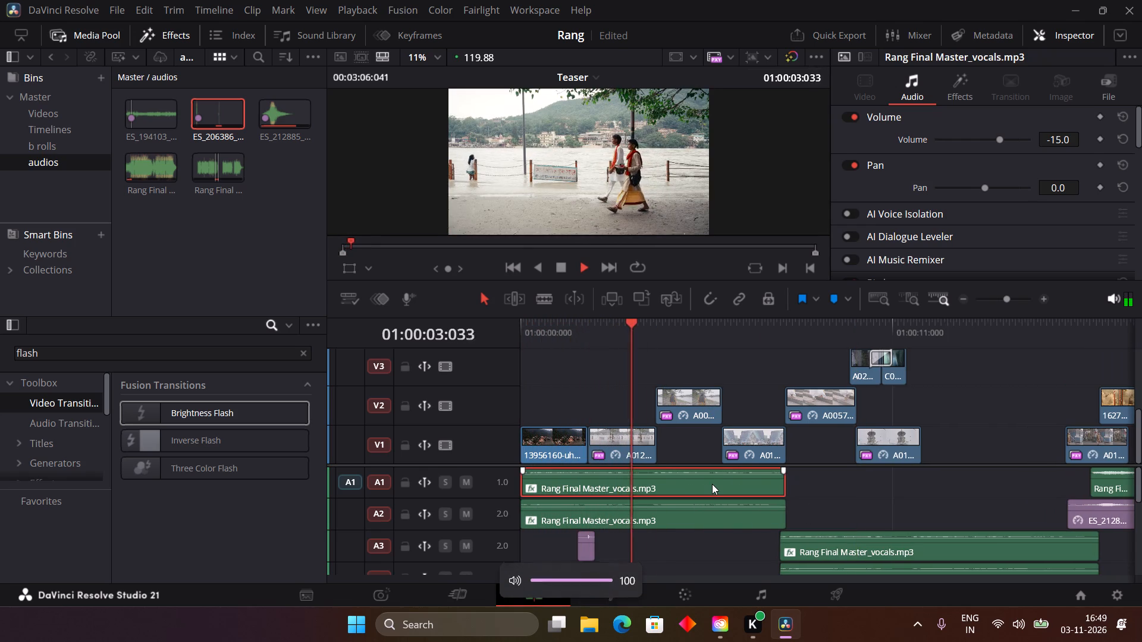
{"action": "left_click", "coordinate": [940, 549]}
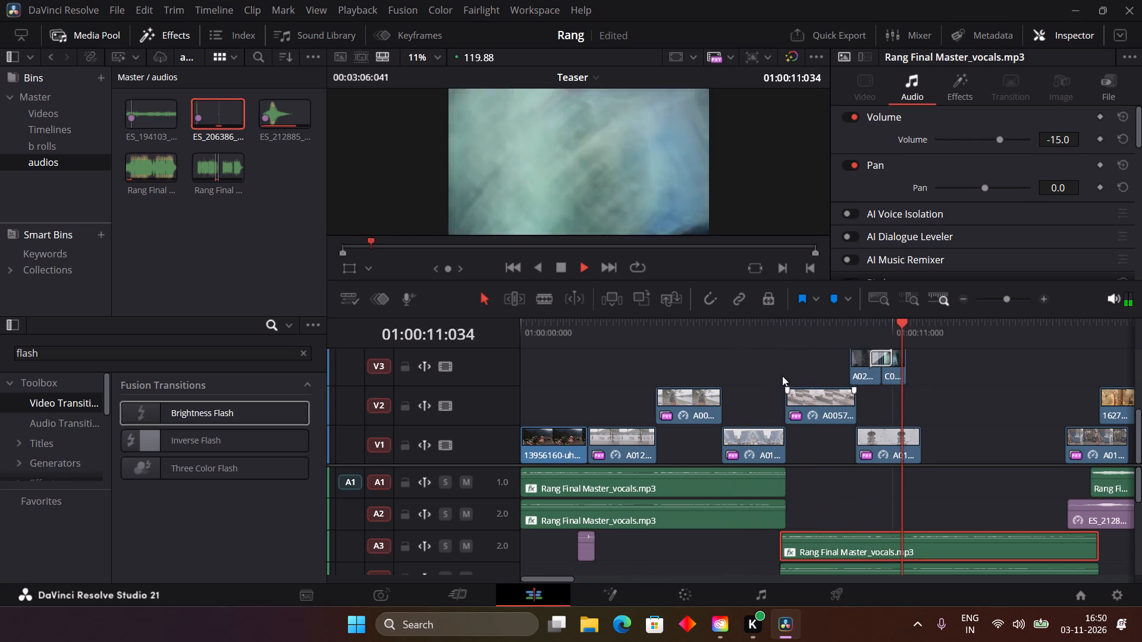
{"action": "scroll", "coordinate": [756, 338], "scroll_direction": "left", "scroll_amount": 1}
{"action": "scroll", "coordinate": [918, 462], "scroll_direction": "left", "scroll_amount": 1}
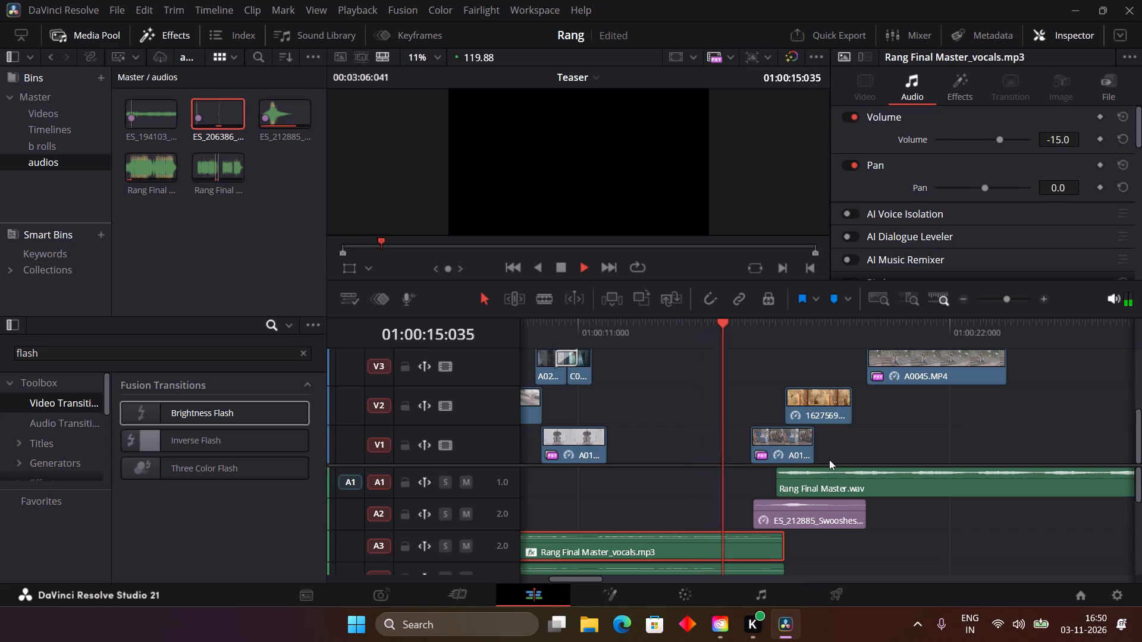
{"action": "key", "text": "space"}
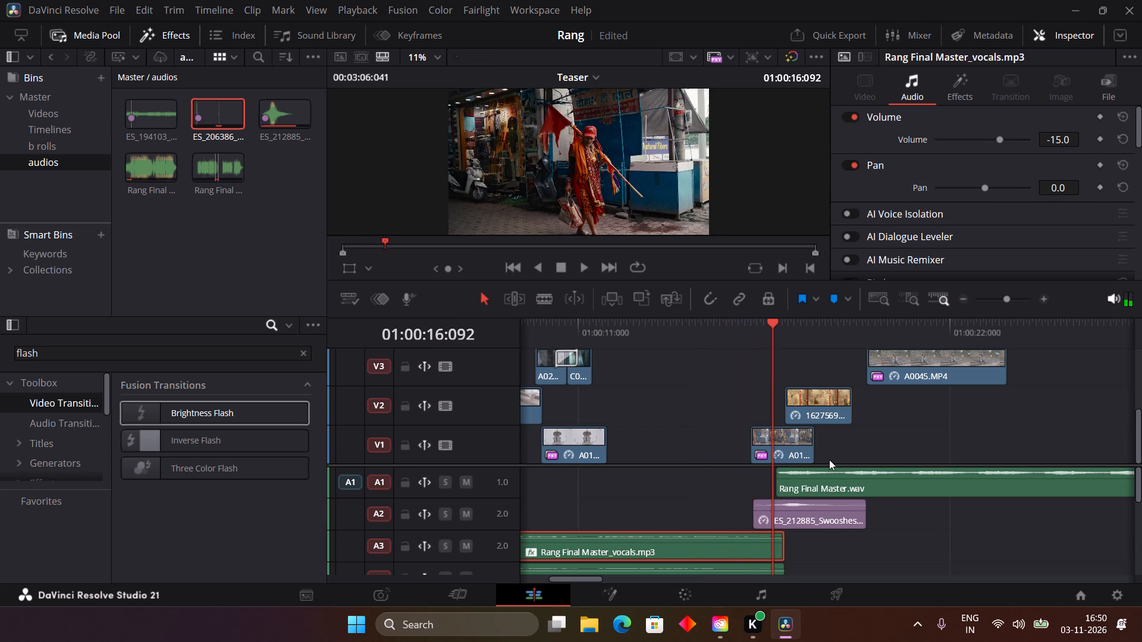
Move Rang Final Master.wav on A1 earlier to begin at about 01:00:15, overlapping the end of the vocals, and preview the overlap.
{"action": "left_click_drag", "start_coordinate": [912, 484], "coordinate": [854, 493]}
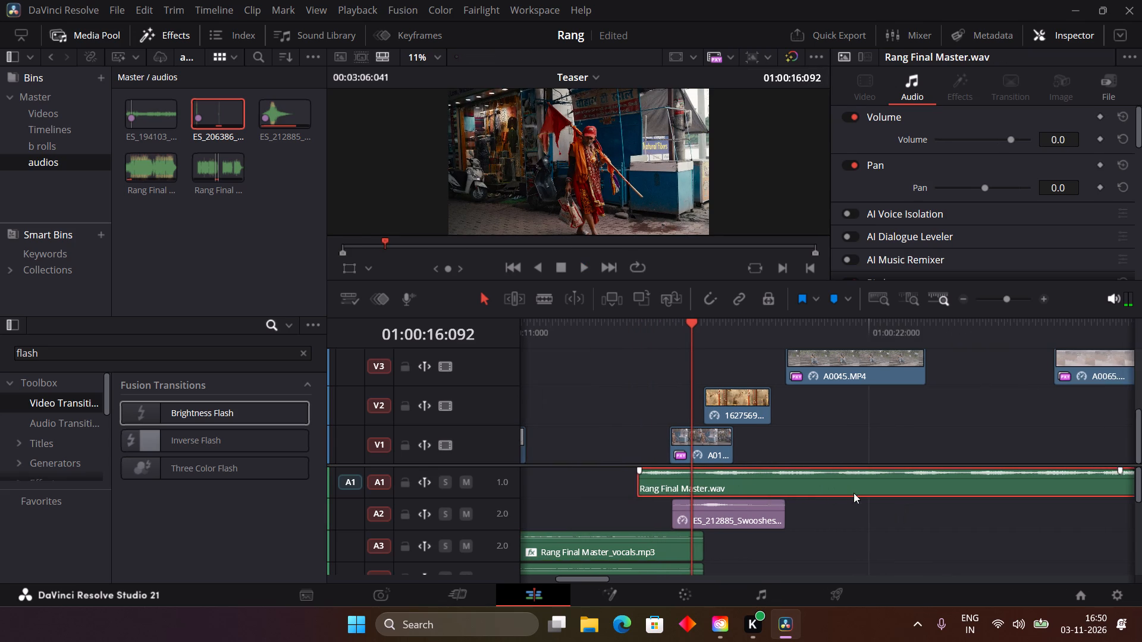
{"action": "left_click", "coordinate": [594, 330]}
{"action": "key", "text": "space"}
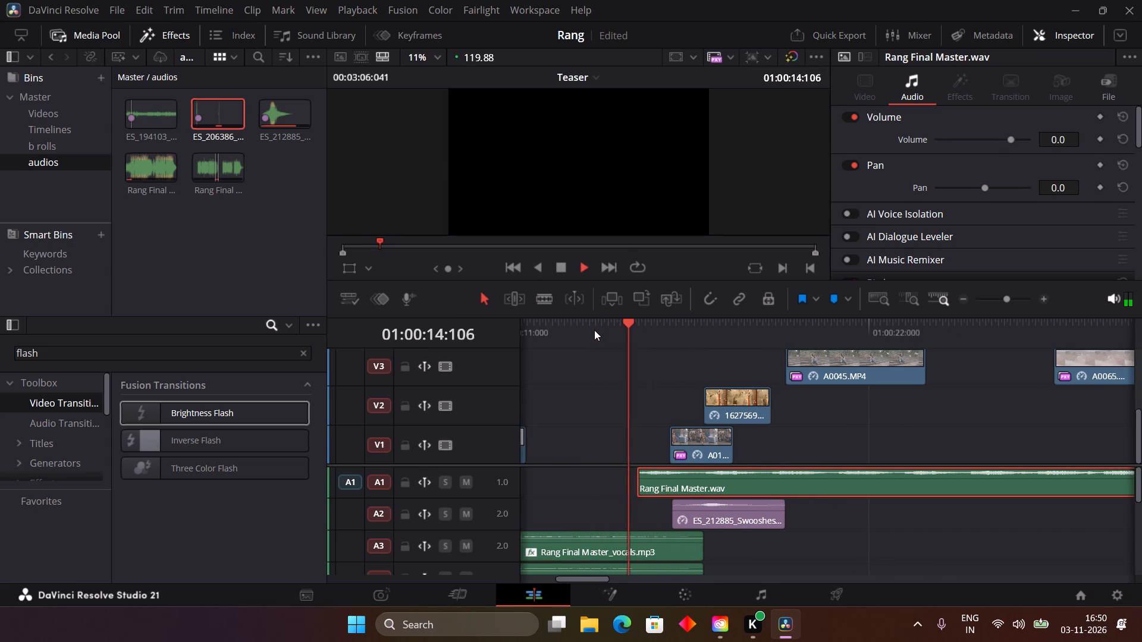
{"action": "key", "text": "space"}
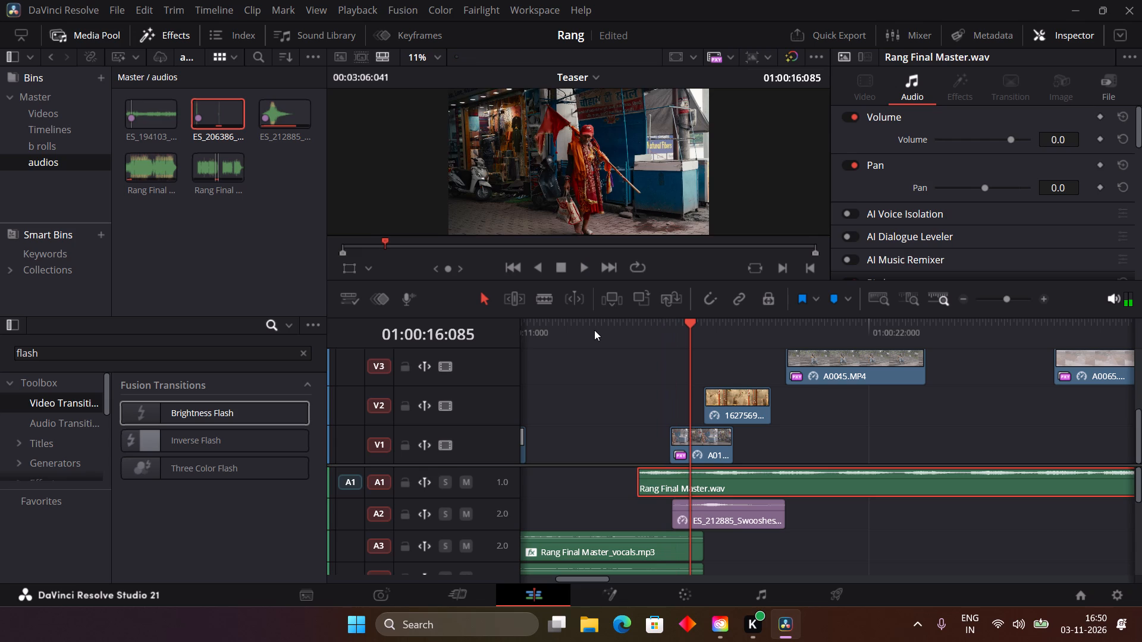
Align the start of Rang Final Master.wav on A1 with the V1 clip above the swoosh sound, at about 01:00:16, and preview it.
{"action": "left_click_drag", "start_coordinate": [787, 483], "coordinate": [819, 489]}
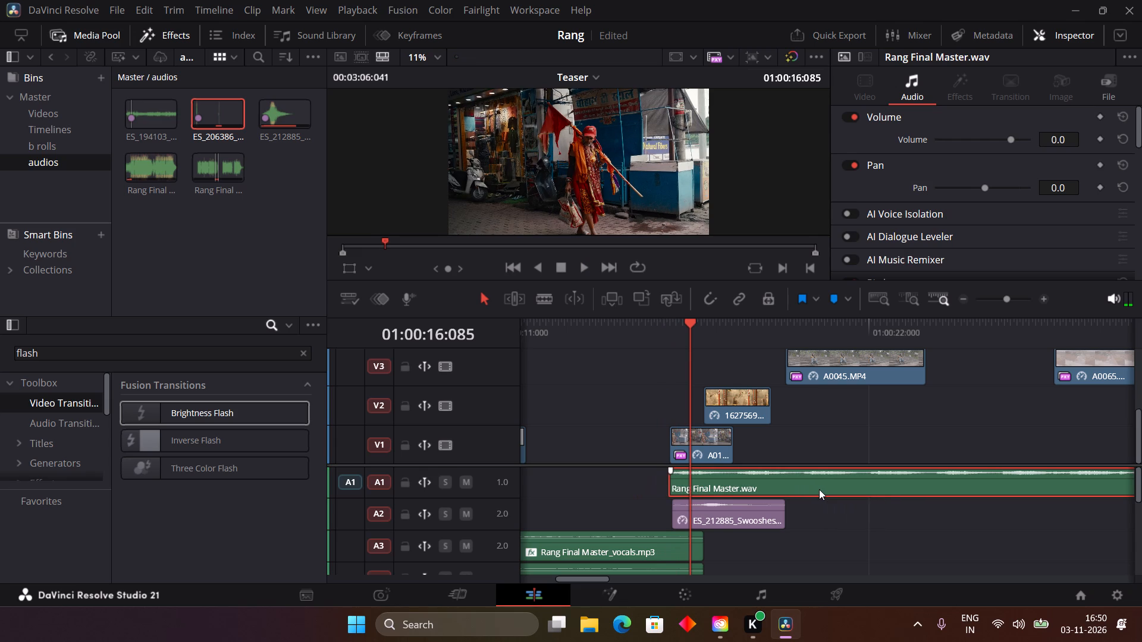
{"action": "left_click", "coordinate": [585, 323]}
{"action": "key", "text": "space"}
{"action": "key", "text": "space"}
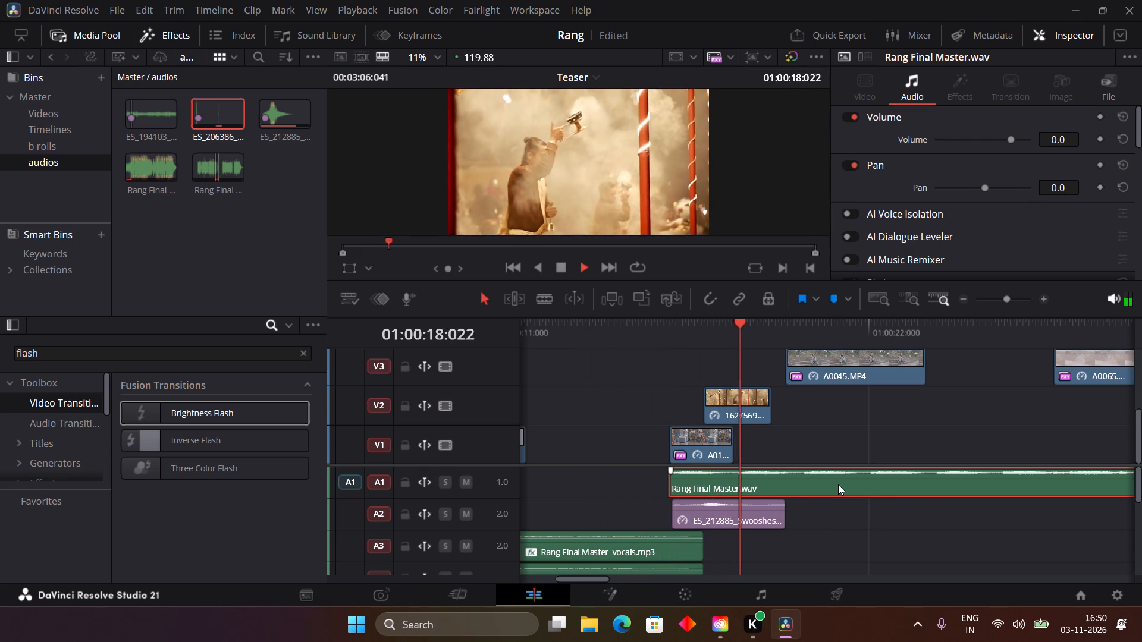
Cut Rang Final Master.wav on A1 at about 01:00:19, just inside the A0045.MP4 clip, and delete everything after the cut.
{"action": "key", "text": "space"}
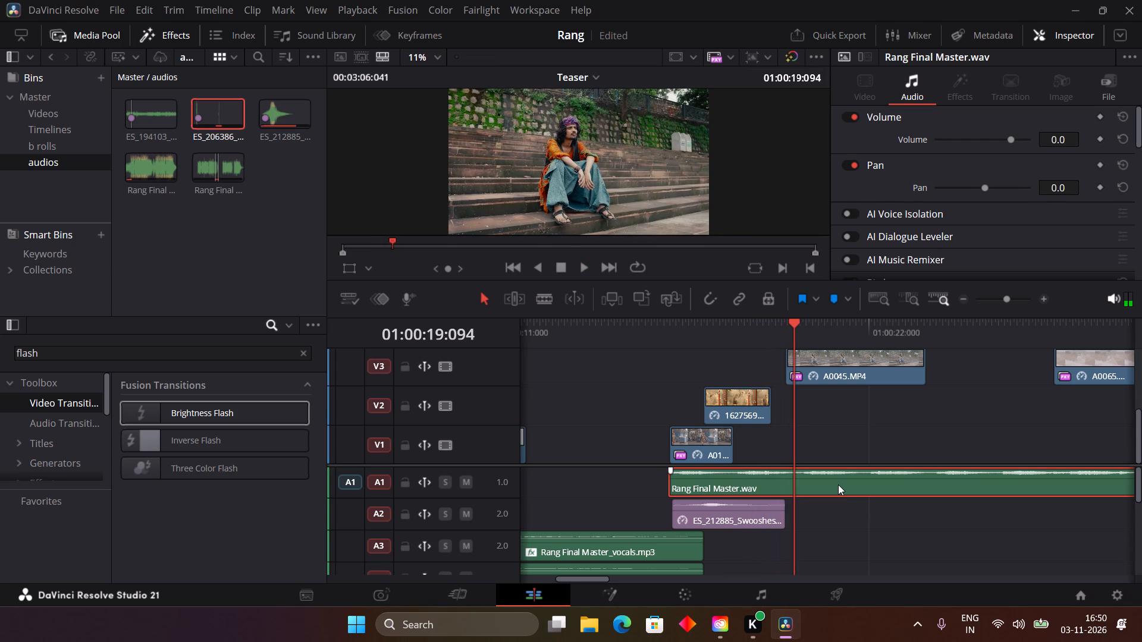
{"action": "key", "text": "ctrl+b"}
{"action": "left_click", "coordinate": [838, 484]}
{"action": "key", "text": "BackSpace"}
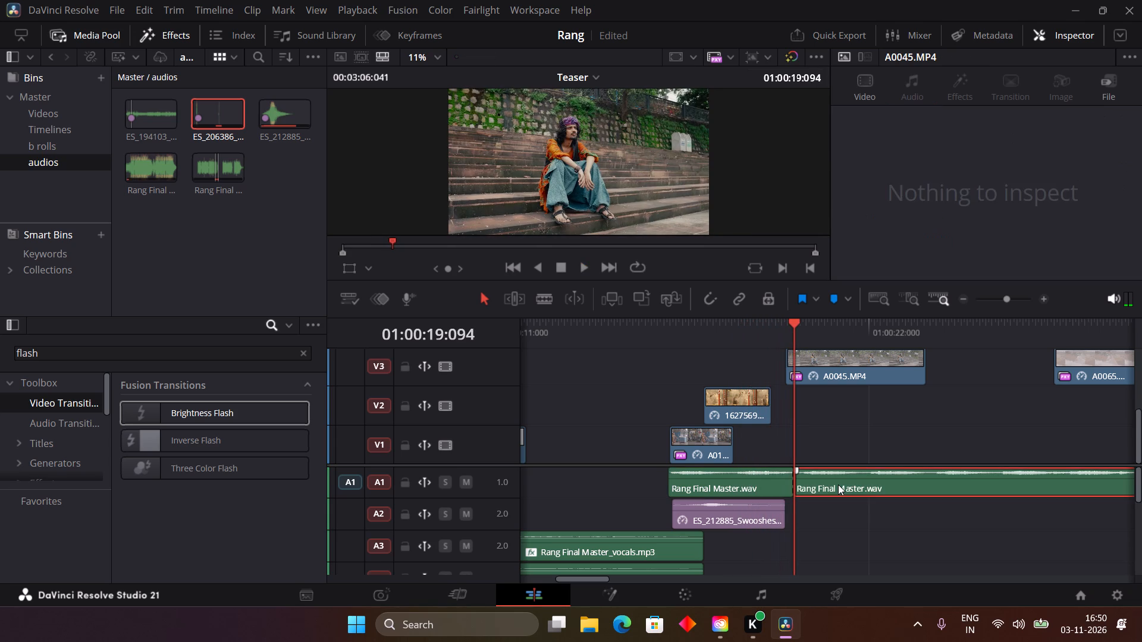
{"action": "left_click_drag", "start_coordinate": [790, 486], "coordinate": [815, 492]}
{"action": "key", "text": "ctrl+z"}
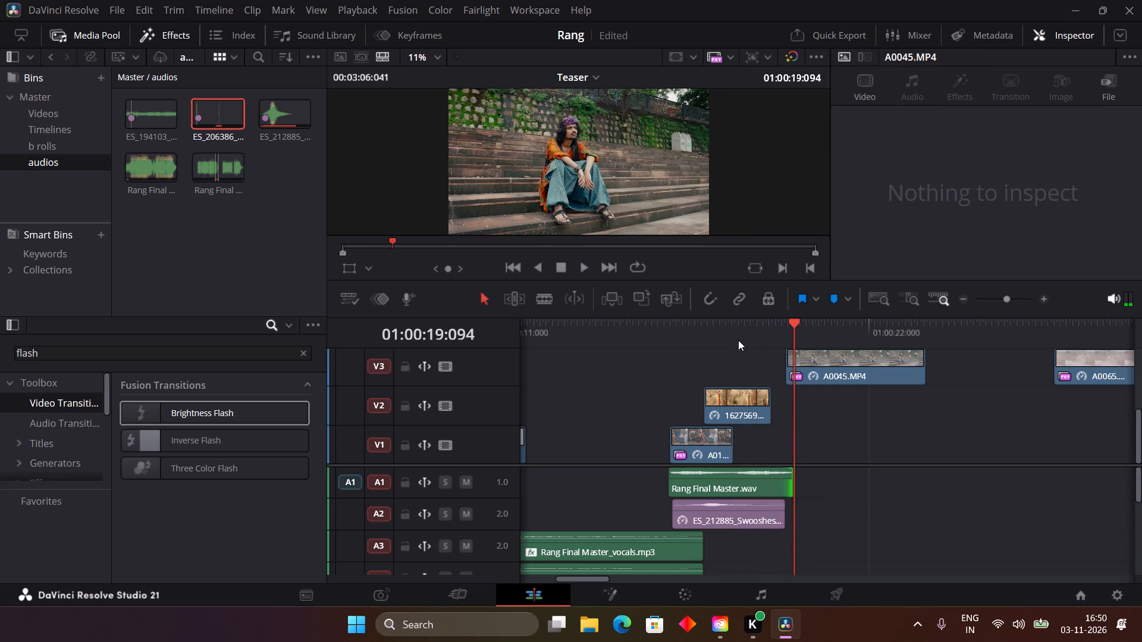
Play the remaining Rang Final Master.wav section and split it at about 01:00:17, near the end of the V1 clip.
{"action": "left_click", "coordinate": [697, 332]}
{"action": "key", "text": "space"}
{"action": "key", "text": "space"}
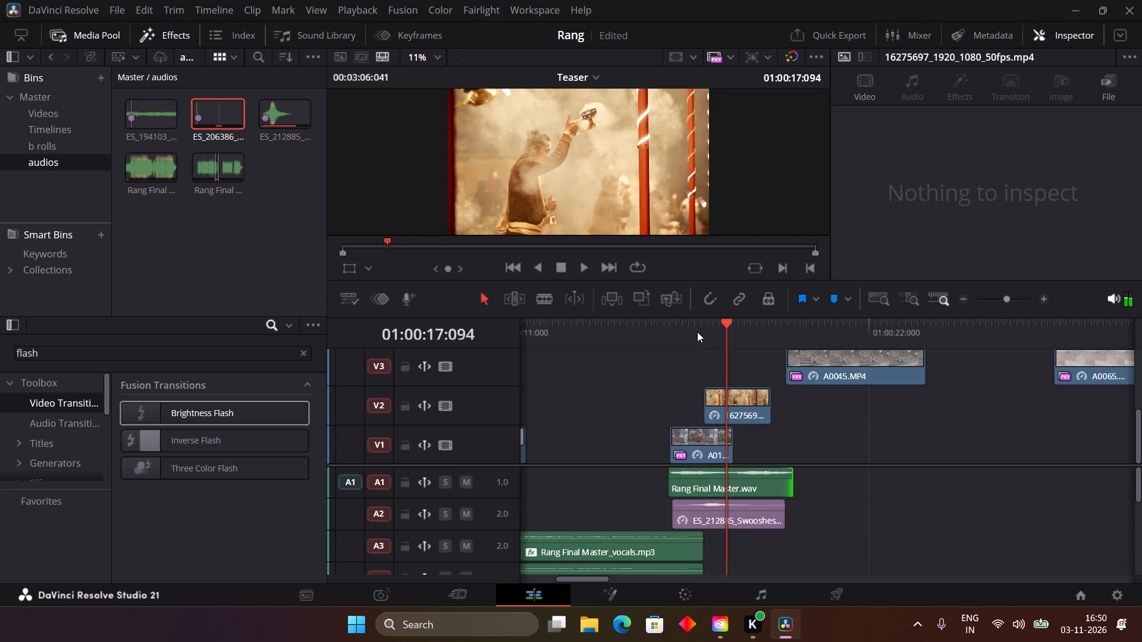
{"action": "left_click", "coordinate": [729, 490]}
{"action": "key", "text": "ctrl+b"}
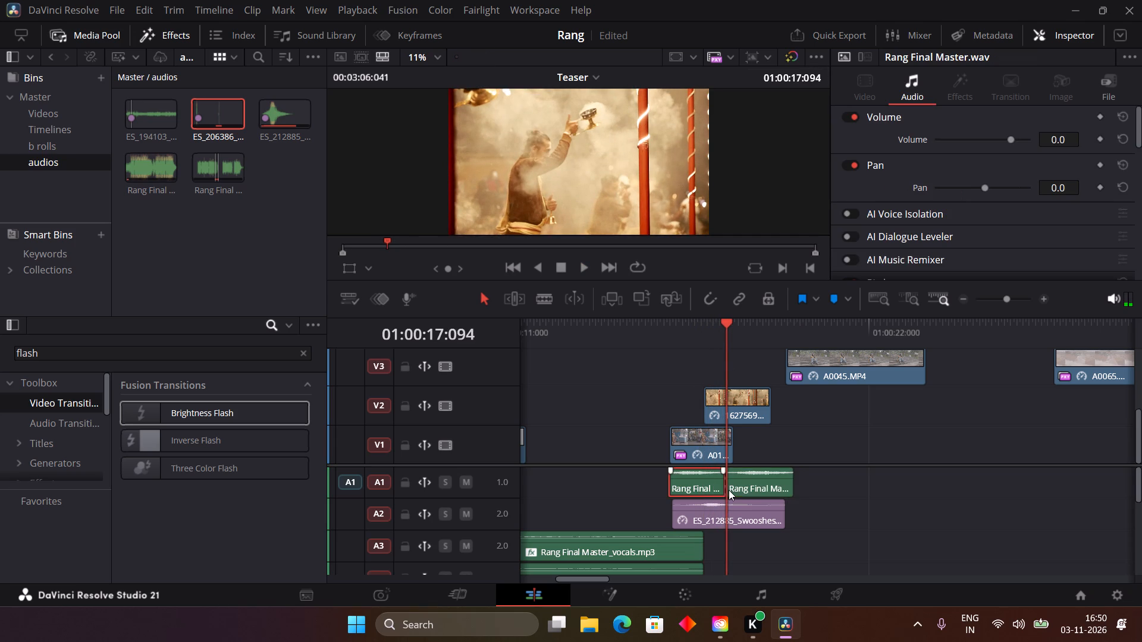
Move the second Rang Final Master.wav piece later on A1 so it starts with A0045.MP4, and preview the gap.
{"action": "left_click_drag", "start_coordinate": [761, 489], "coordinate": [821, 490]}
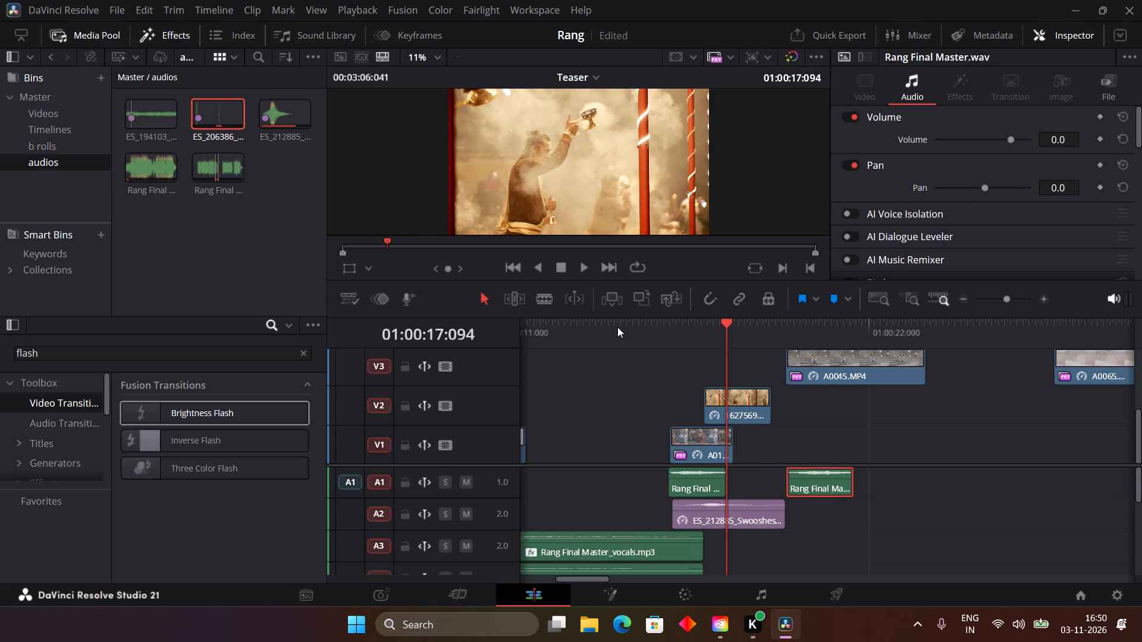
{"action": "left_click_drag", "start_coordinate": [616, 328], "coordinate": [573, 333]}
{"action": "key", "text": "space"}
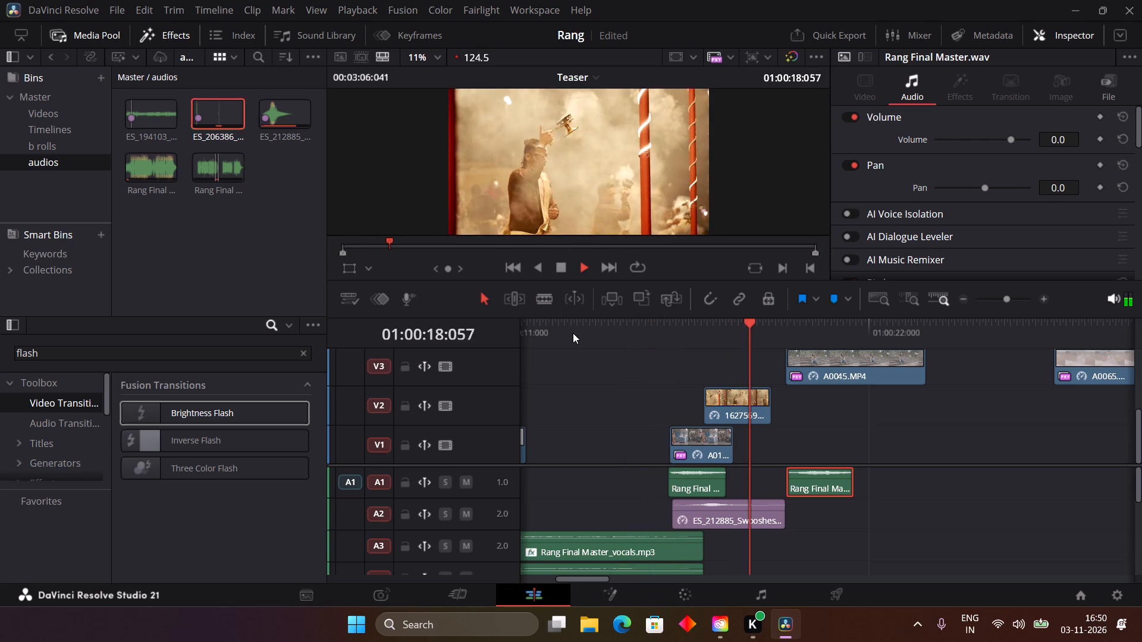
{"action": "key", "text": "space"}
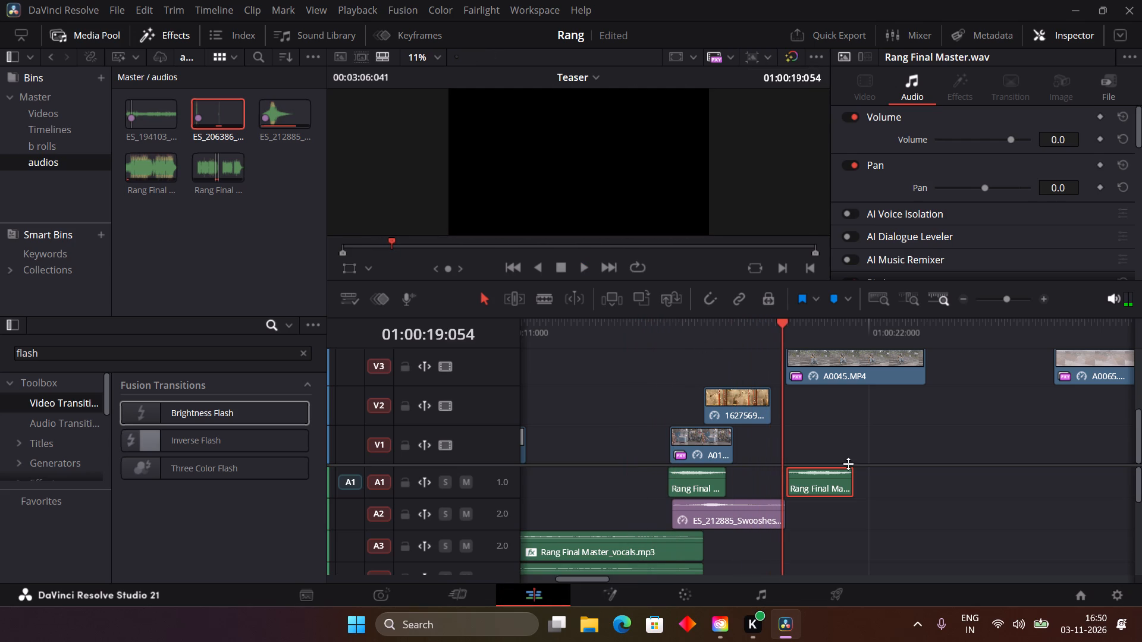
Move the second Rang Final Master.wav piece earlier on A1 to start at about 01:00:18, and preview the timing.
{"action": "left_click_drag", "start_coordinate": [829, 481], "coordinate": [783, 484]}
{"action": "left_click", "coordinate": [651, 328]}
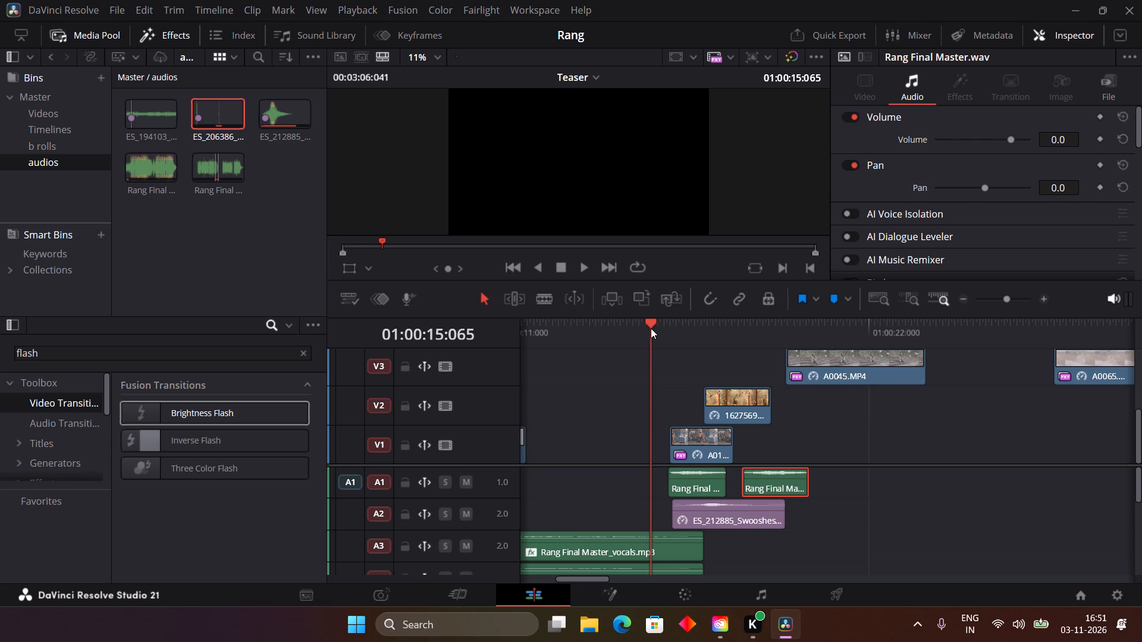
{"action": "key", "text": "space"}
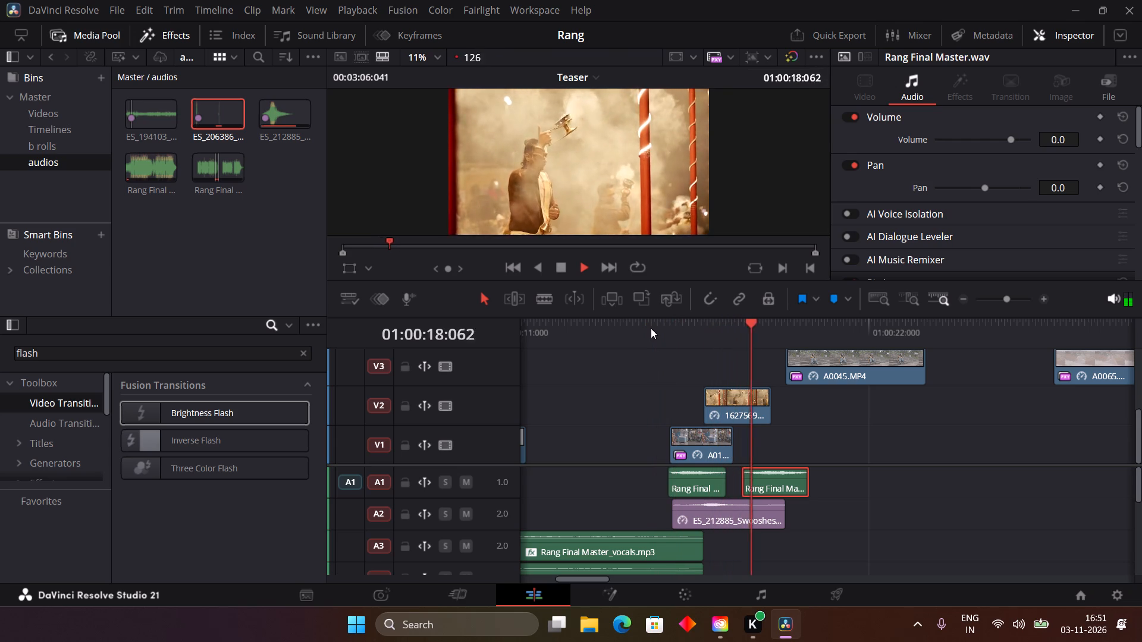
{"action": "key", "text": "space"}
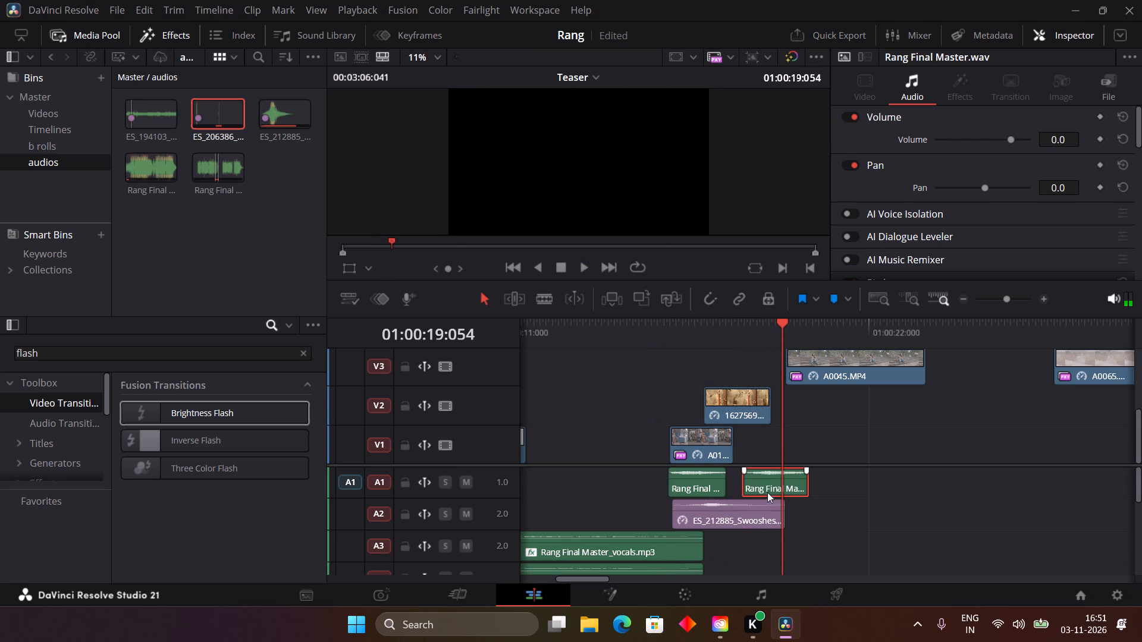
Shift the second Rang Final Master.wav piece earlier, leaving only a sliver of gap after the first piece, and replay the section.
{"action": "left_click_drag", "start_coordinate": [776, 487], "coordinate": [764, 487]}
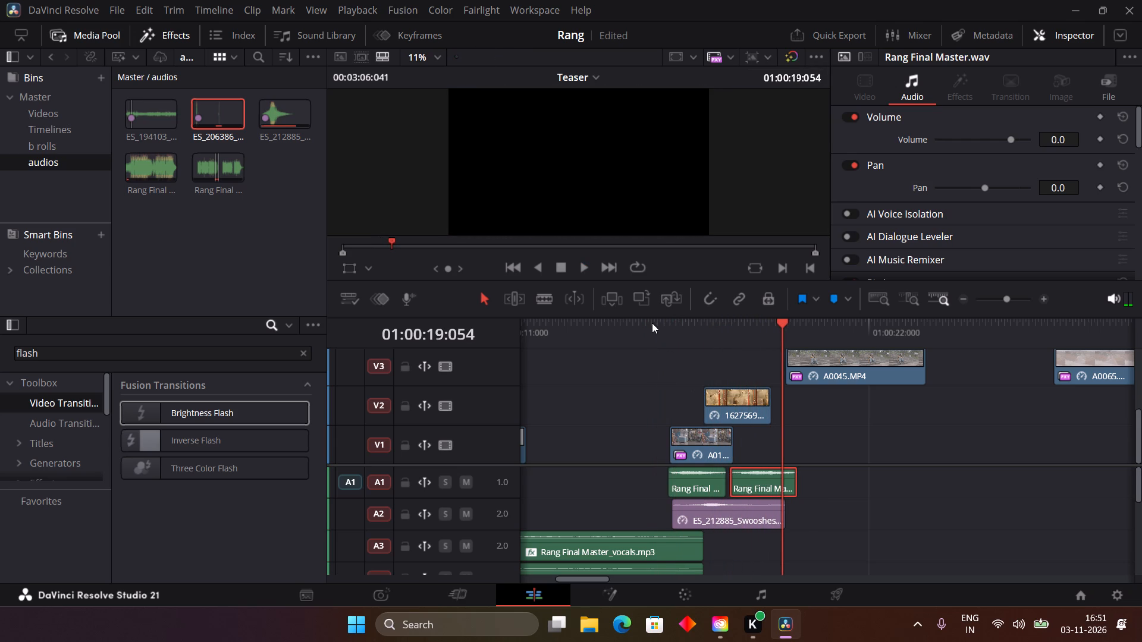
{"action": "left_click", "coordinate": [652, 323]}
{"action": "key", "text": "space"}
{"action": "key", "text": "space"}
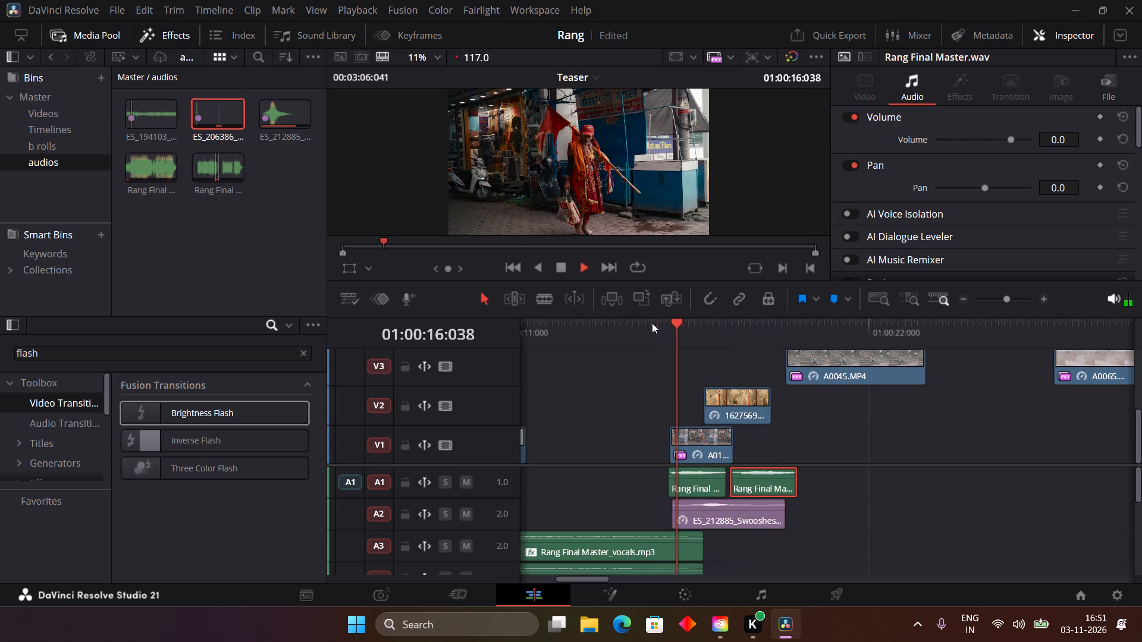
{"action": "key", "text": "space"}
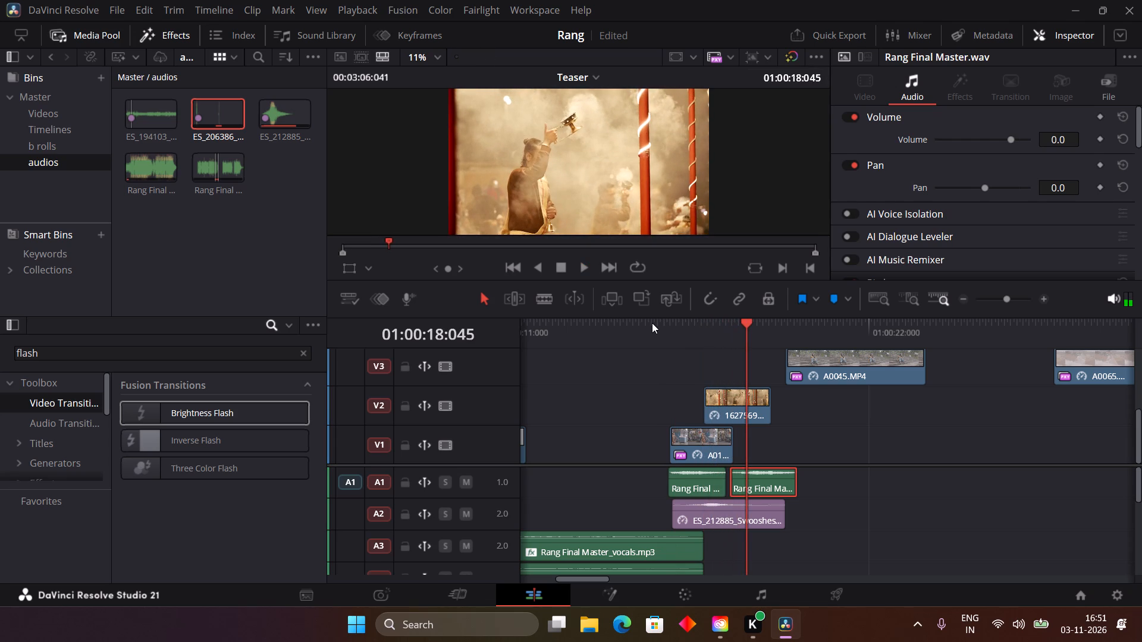
Shift the ES_212885 swoosh sound on A2 about 0.4 seconds later.
{"action": "left_click_drag", "start_coordinate": [708, 517], "coordinate": [723, 517]}
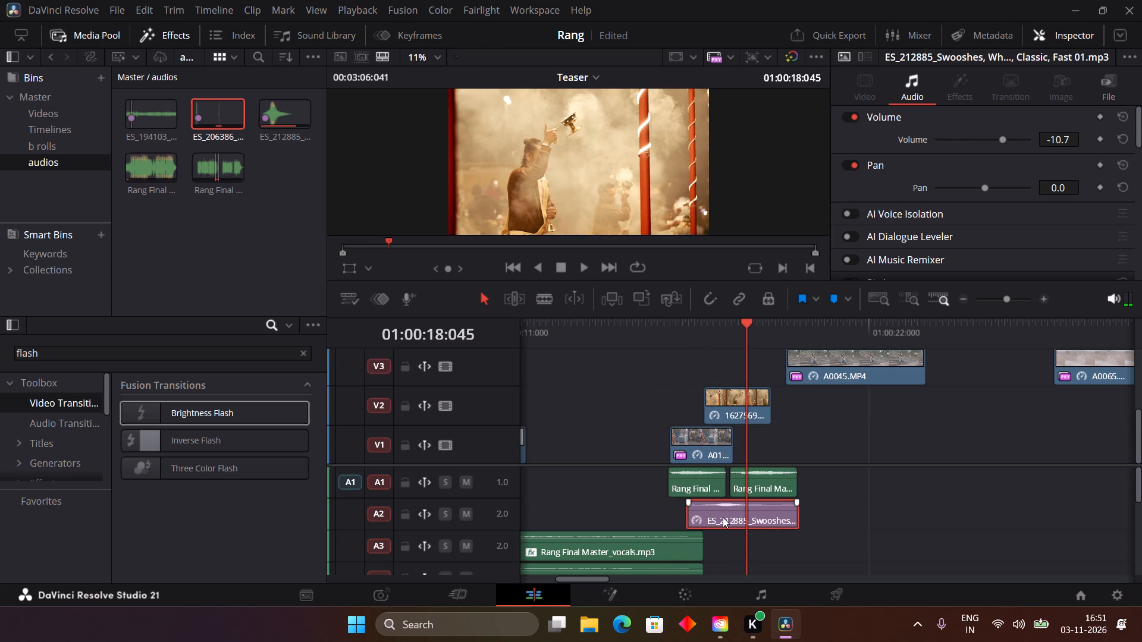
Move A0135.MP4 on V1 earlier to begin at about 01:00:12, and preview the music entry without it.
{"action": "left_click_drag", "start_coordinate": [702, 451], "coordinate": [585, 443]}
{"action": "left_click", "coordinate": [658, 326]}
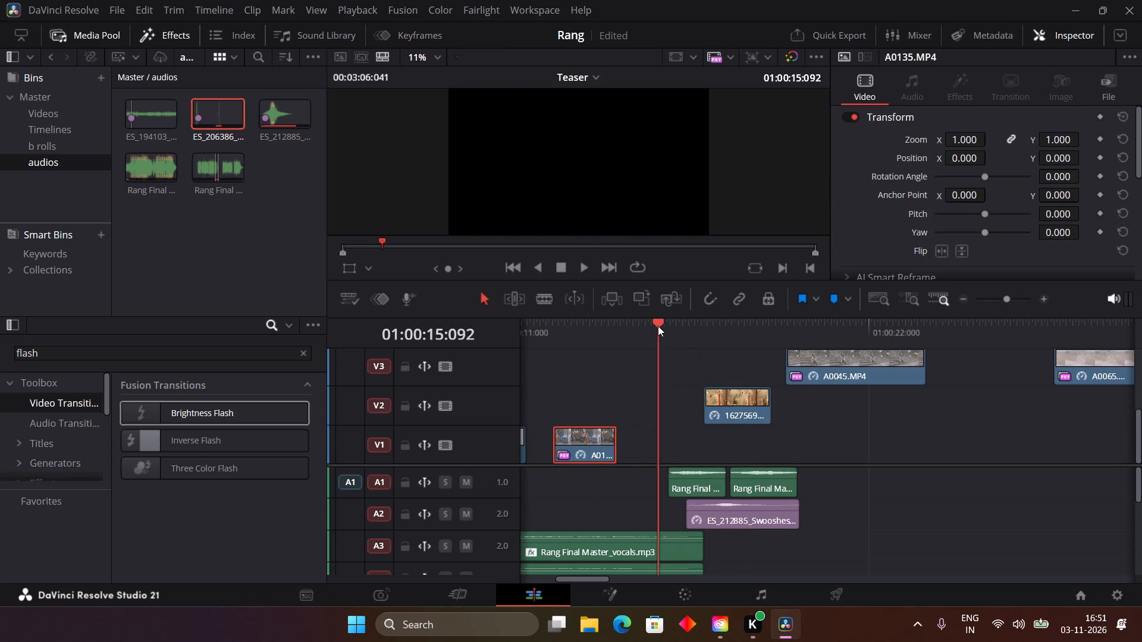
{"action": "key", "text": "space"}
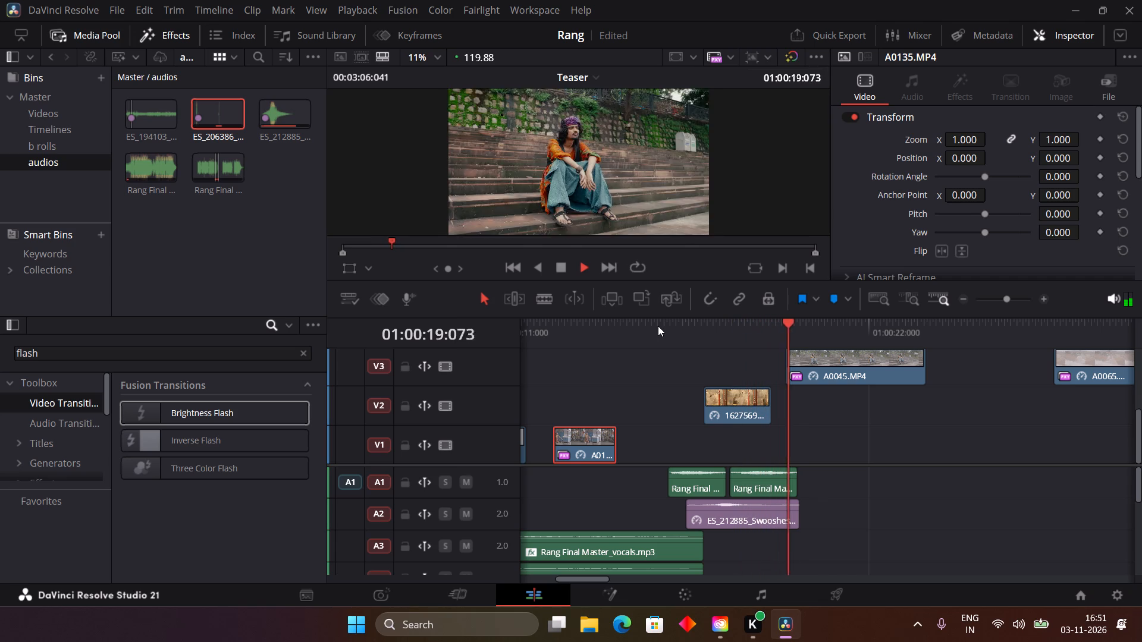
{"action": "key", "text": "space"}
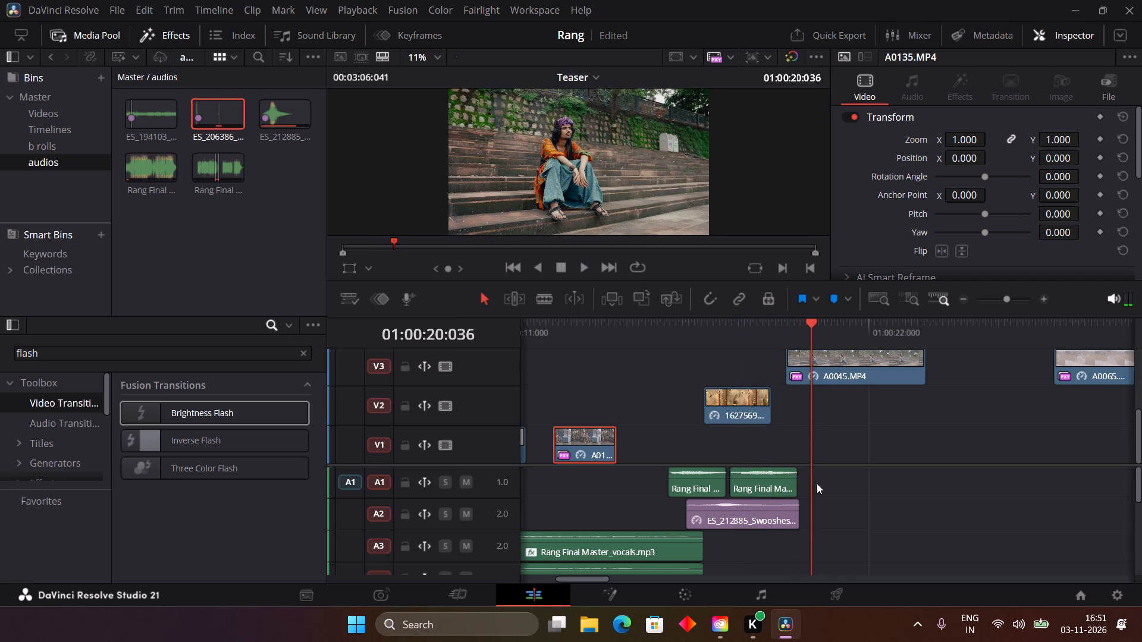
Extend the second Rang Final Master.wav piece on A1 to end at about 01:00:20, and replay the section to check it.
{"action": "left_click", "coordinate": [778, 487]}
{"action": "right_click", "coordinate": [778, 487]}
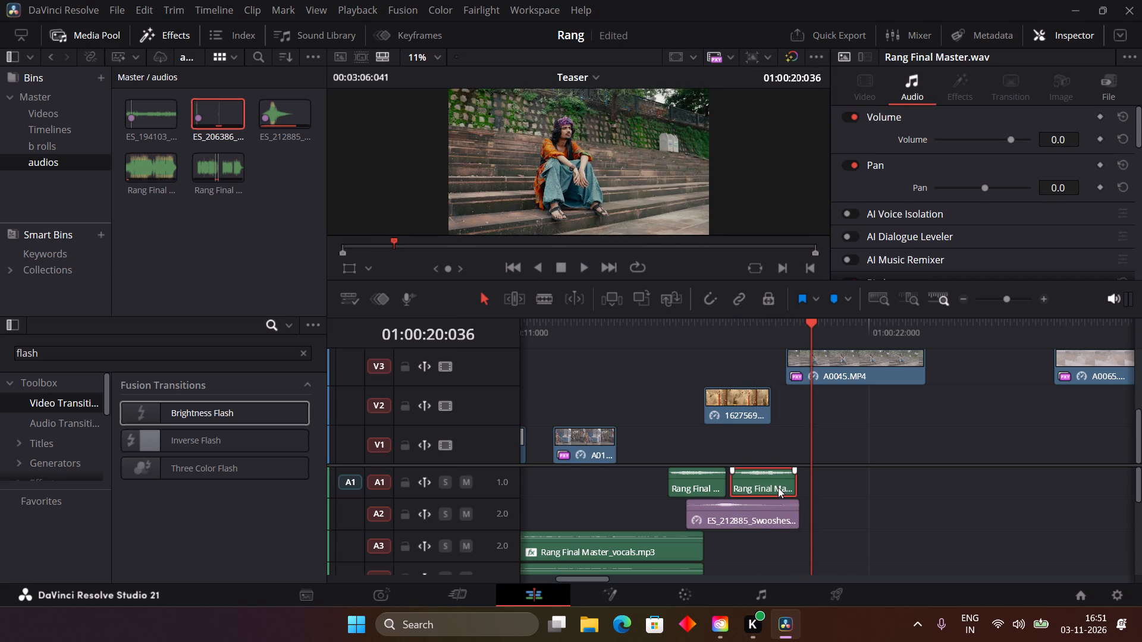
{"action": "left_click", "coordinate": [841, 503]}
{"action": "left_click_drag", "start_coordinate": [793, 486], "coordinate": [818, 487]}
{"action": "left_click", "coordinate": [750, 322]}
{"action": "key", "text": "space"}
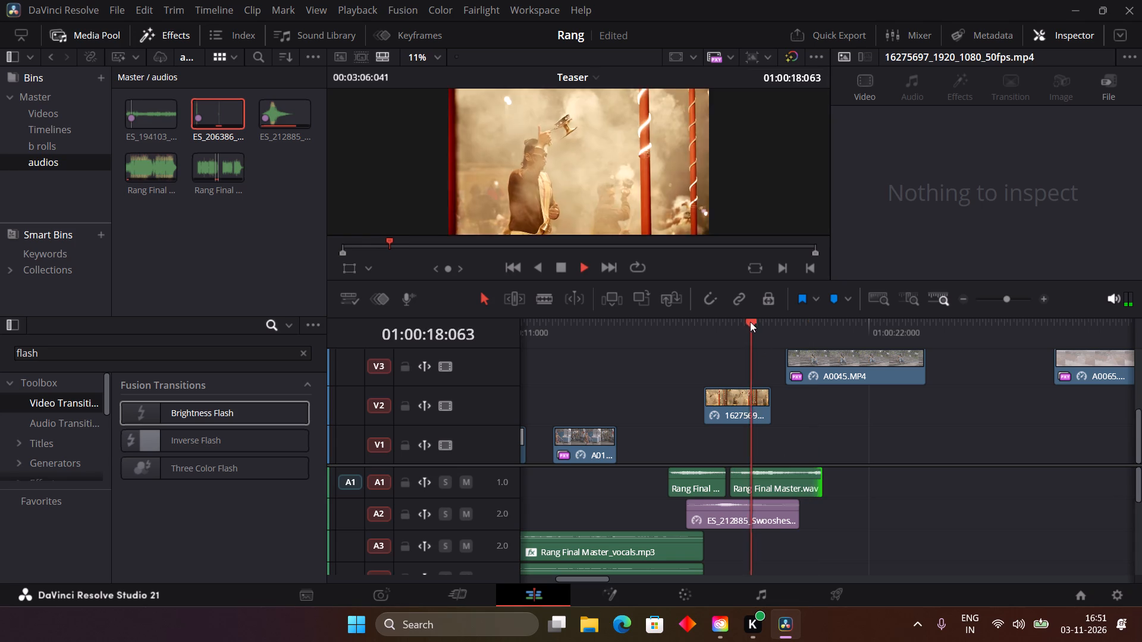
{"action": "key", "text": "space"}
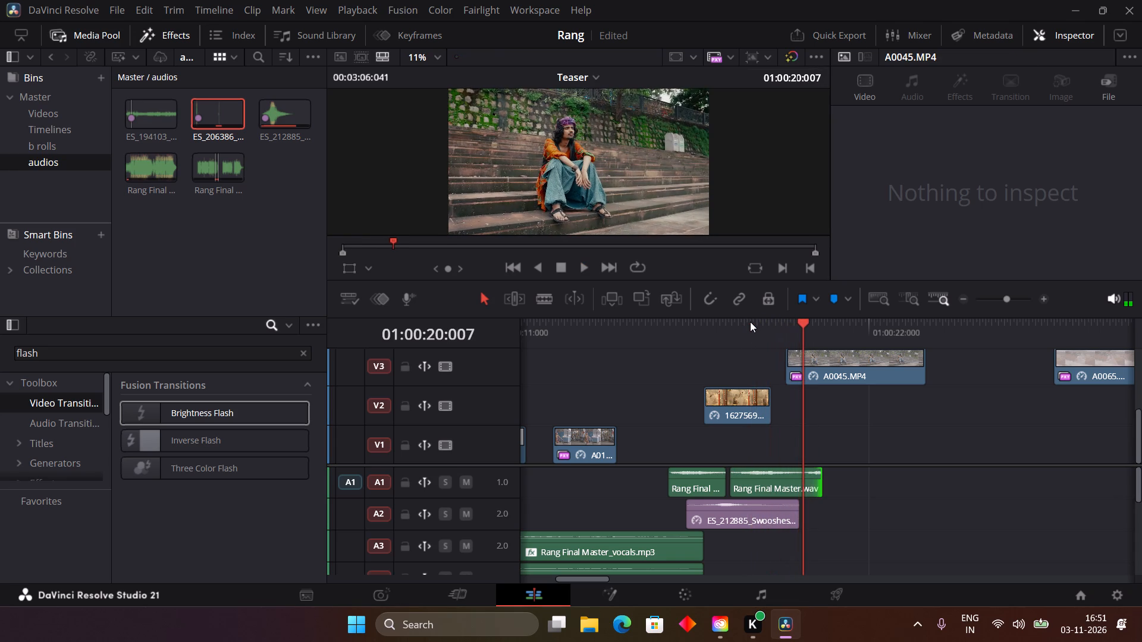
{"action": "left_click_drag", "start_coordinate": [818, 486], "coordinate": [800, 496]}
{"action": "left_click_drag", "start_coordinate": [698, 317], "coordinate": [688, 328]}
{"action": "left_click", "coordinate": [688, 328]}
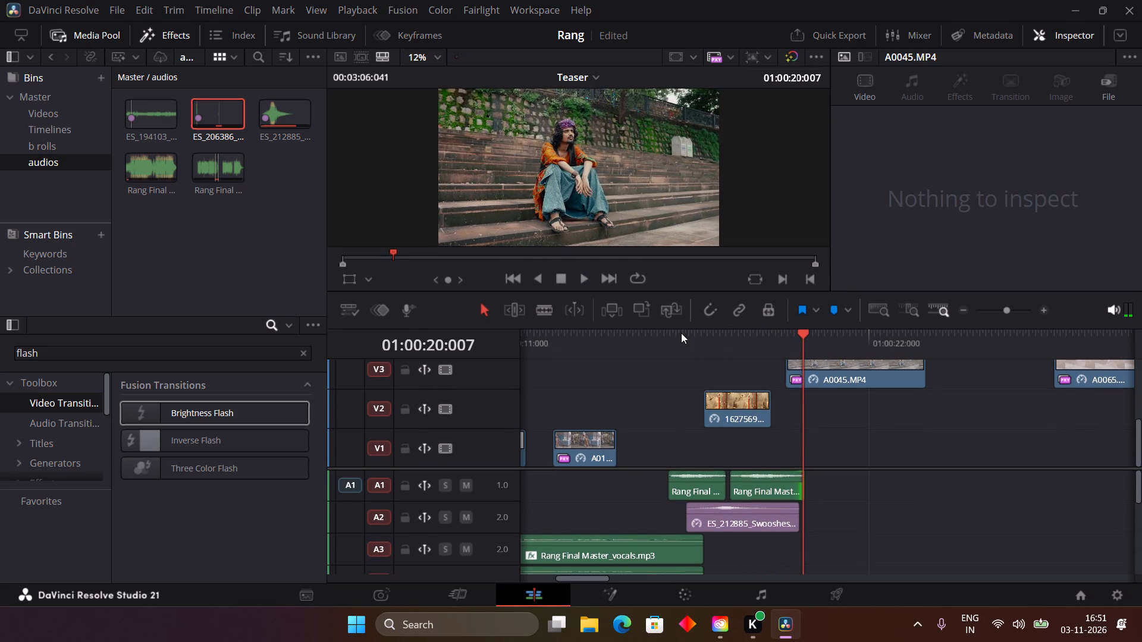
{"action": "left_click", "coordinate": [680, 333]}
{"action": "key", "text": "space"}
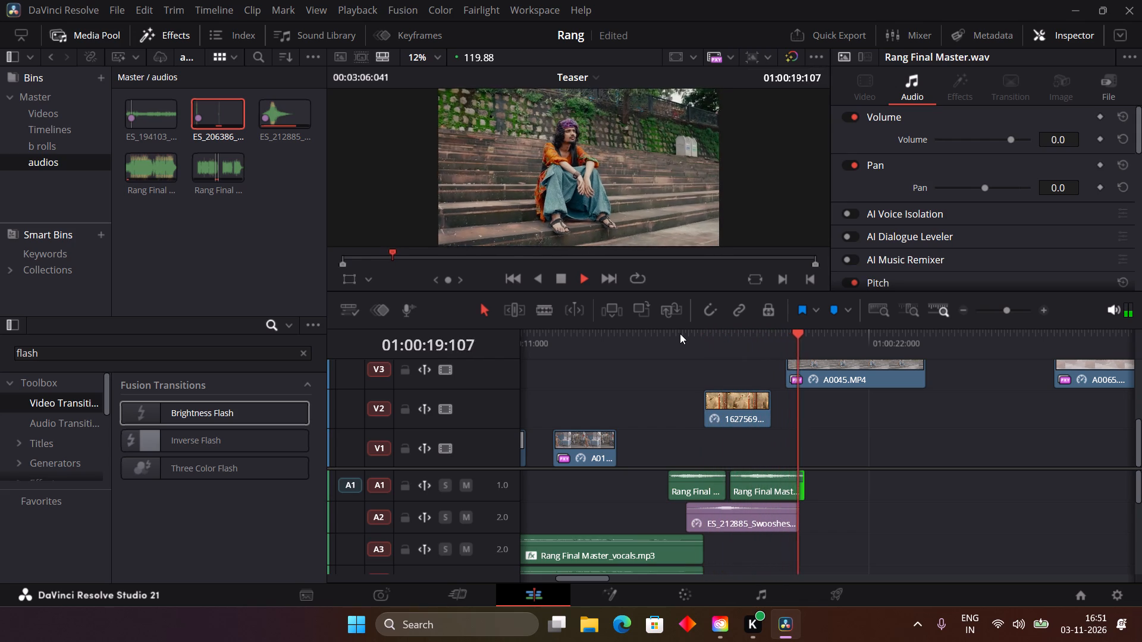
{"action": "key", "text": "space"}
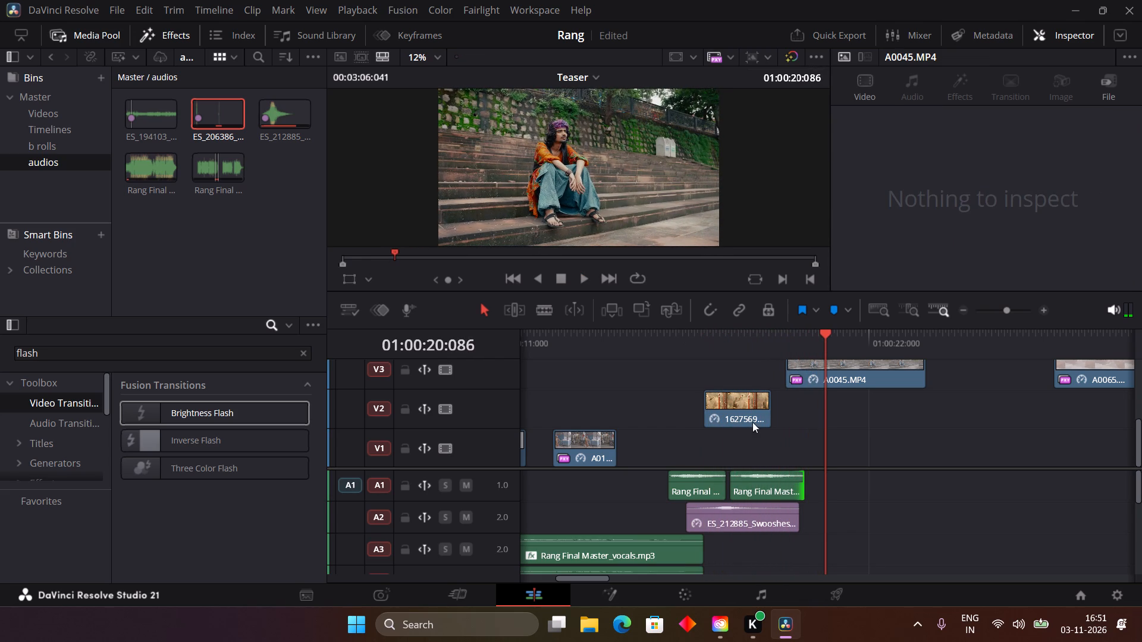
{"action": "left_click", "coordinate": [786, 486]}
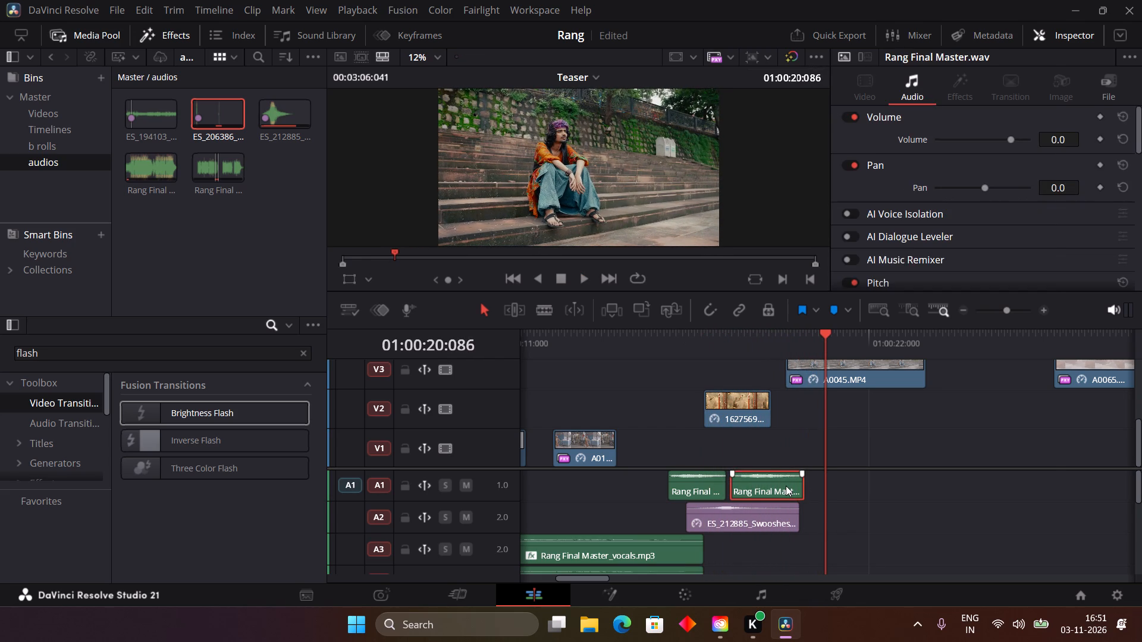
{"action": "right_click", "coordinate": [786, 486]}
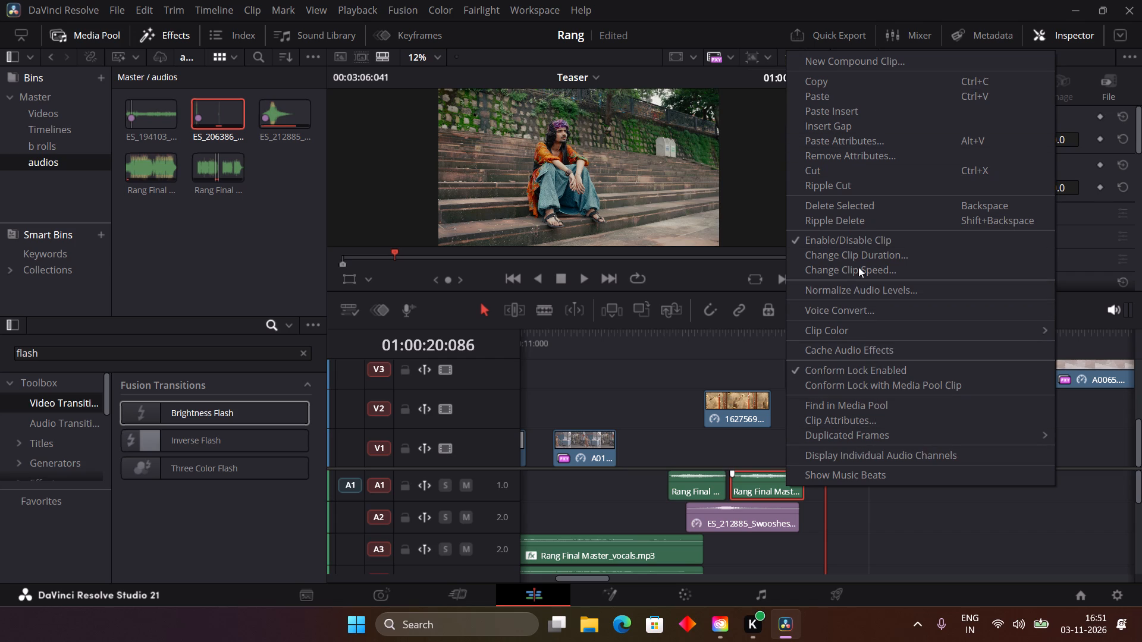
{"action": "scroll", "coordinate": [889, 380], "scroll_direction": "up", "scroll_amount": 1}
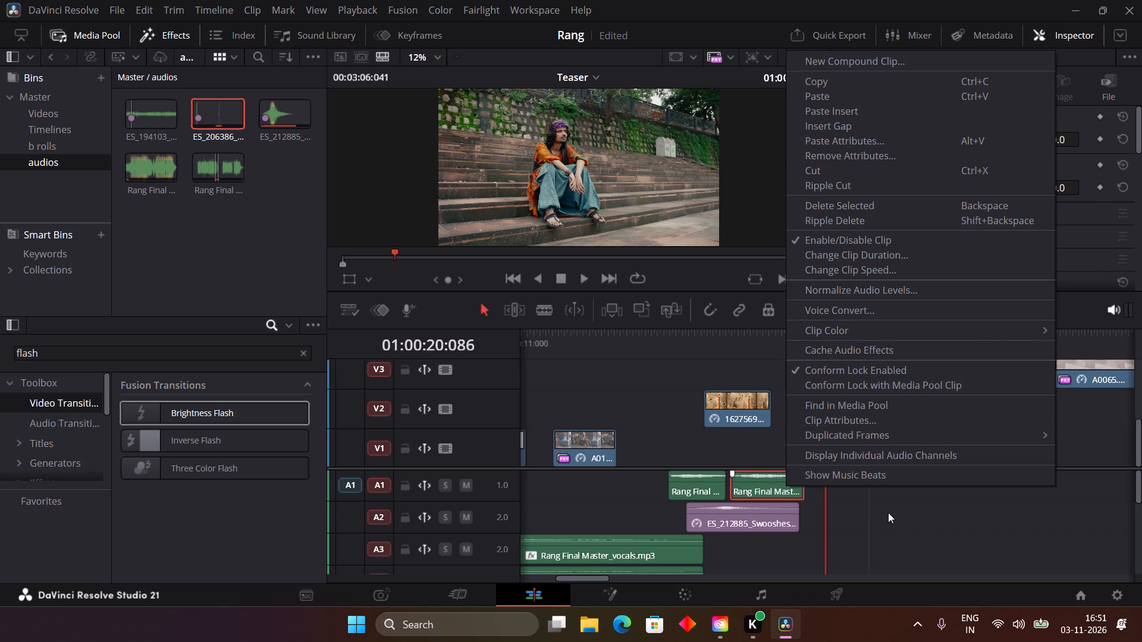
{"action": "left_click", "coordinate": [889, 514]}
Move the second Rang Final Master.wav piece later on A1 to start near the end of A0045.MP4, at about 01:00:23.
{"action": "scroll", "coordinate": [889, 514], "scroll_direction": "up", "scroll_amount": 1}
{"action": "left_click_drag", "start_coordinate": [753, 492], "coordinate": [950, 496]}
{"action": "scroll", "coordinate": [832, 427], "scroll_direction": "left", "scroll_amount": 1}
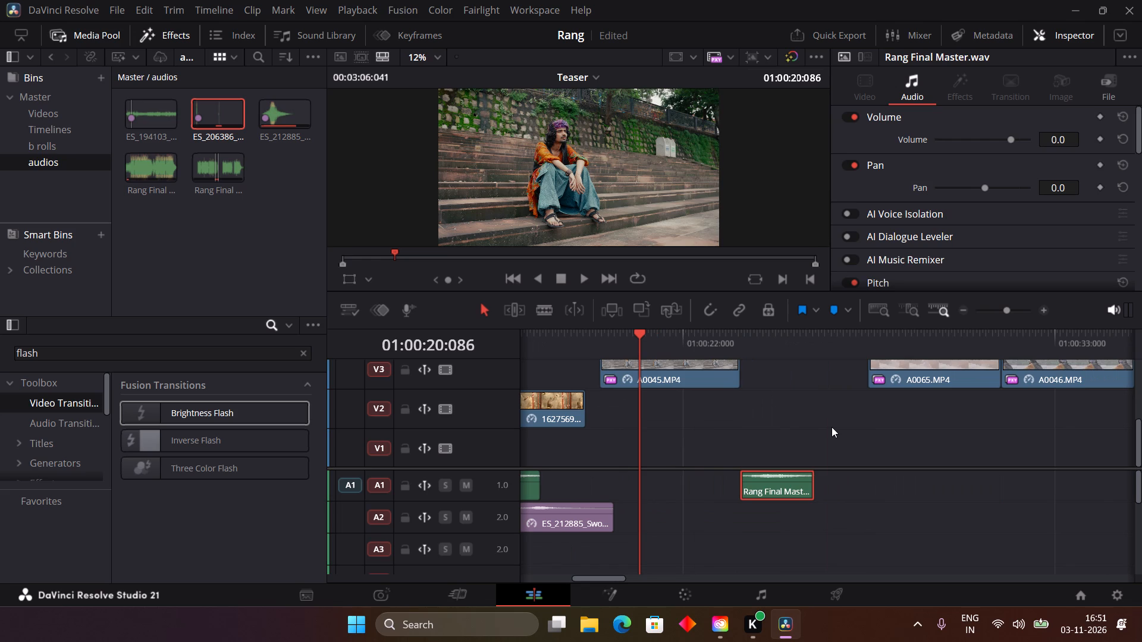
{"action": "scroll", "coordinate": [832, 427], "scroll_direction": "left", "scroll_amount": 1}
{"action": "scroll", "coordinate": [832, 427], "scroll_direction": "down", "scroll_amount": 1}
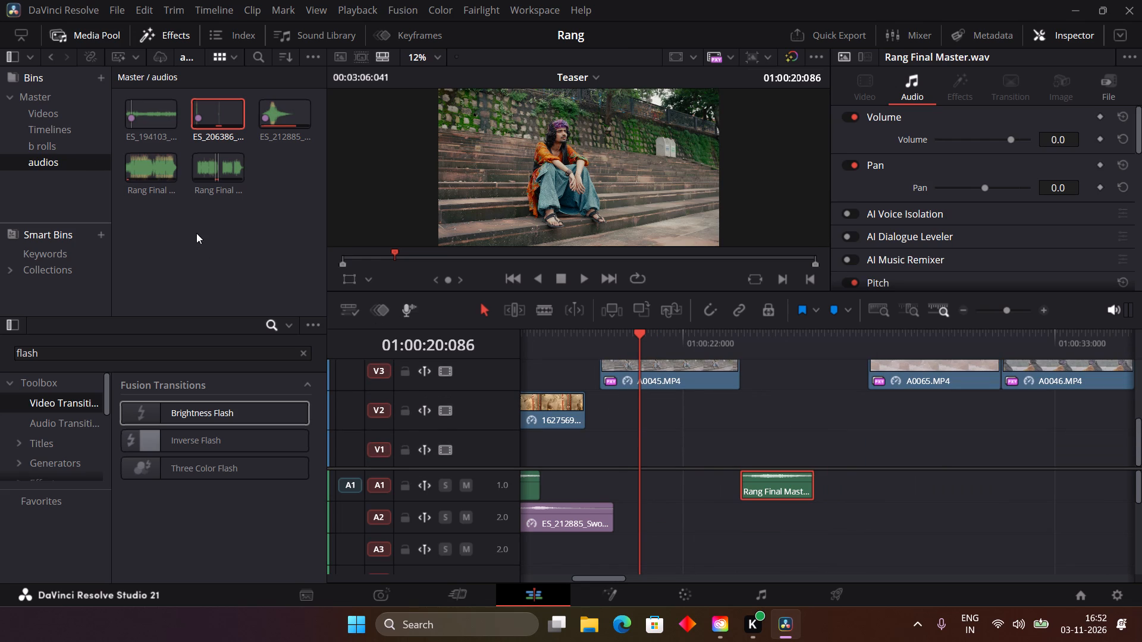
Add only the video of underwater.mp4 from the b rolls bin to V1 above the moved music piece, extending its end to match.
{"action": "left_click", "coordinate": [58, 115]}
{"action": "left_click", "coordinate": [58, 143]}
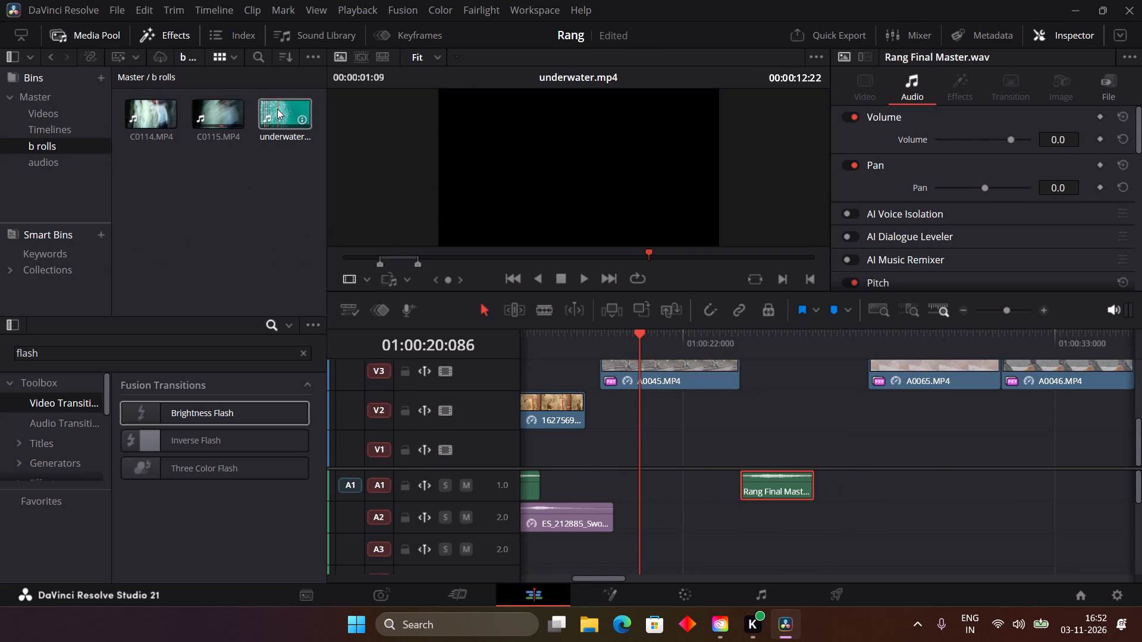
{"action": "double_click", "coordinate": [277, 109]}
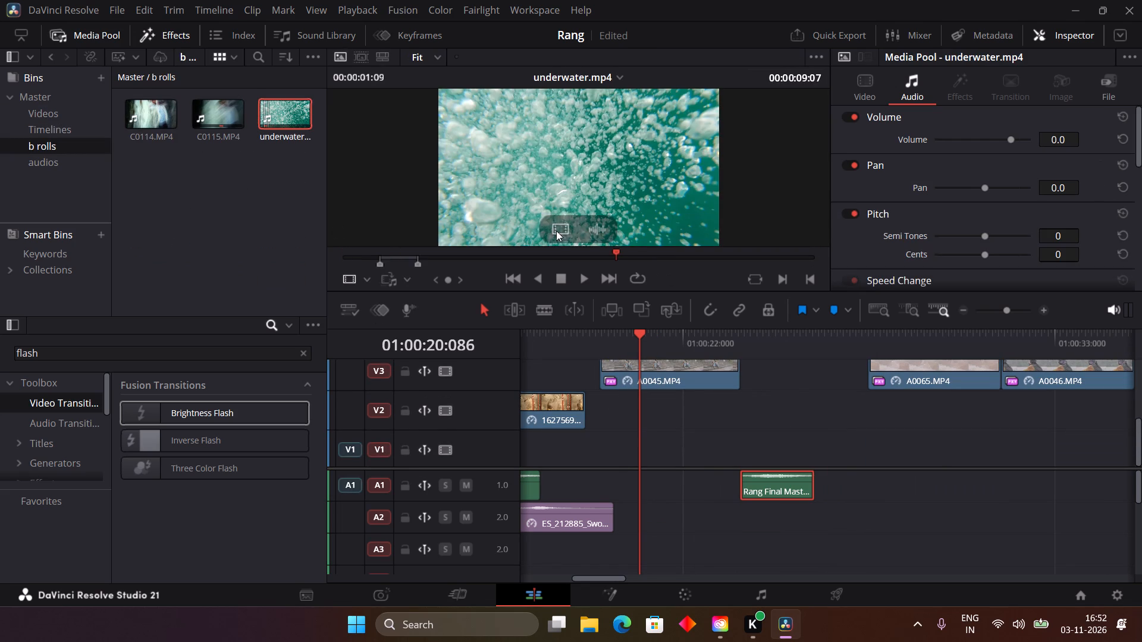
{"action": "left_click_drag", "start_coordinate": [556, 231], "coordinate": [739, 473]}
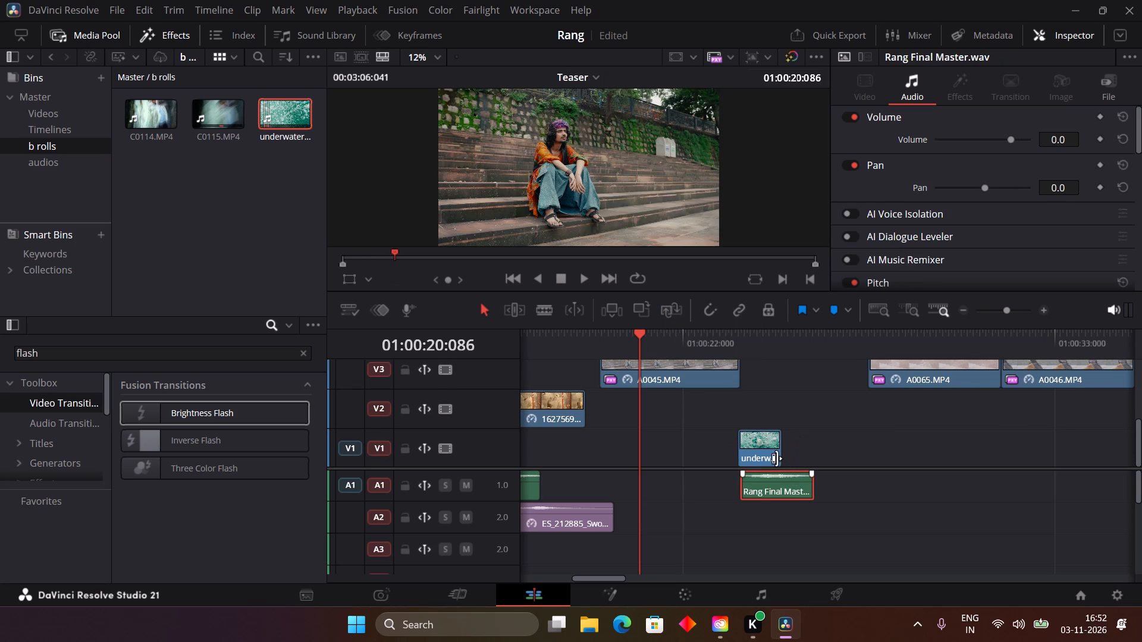
{"action": "left_click_drag", "start_coordinate": [777, 458], "coordinate": [811, 457]}
{"action": "left_click_drag", "start_coordinate": [699, 436], "coordinate": [826, 505]}
{"action": "left_click", "coordinate": [779, 391]}
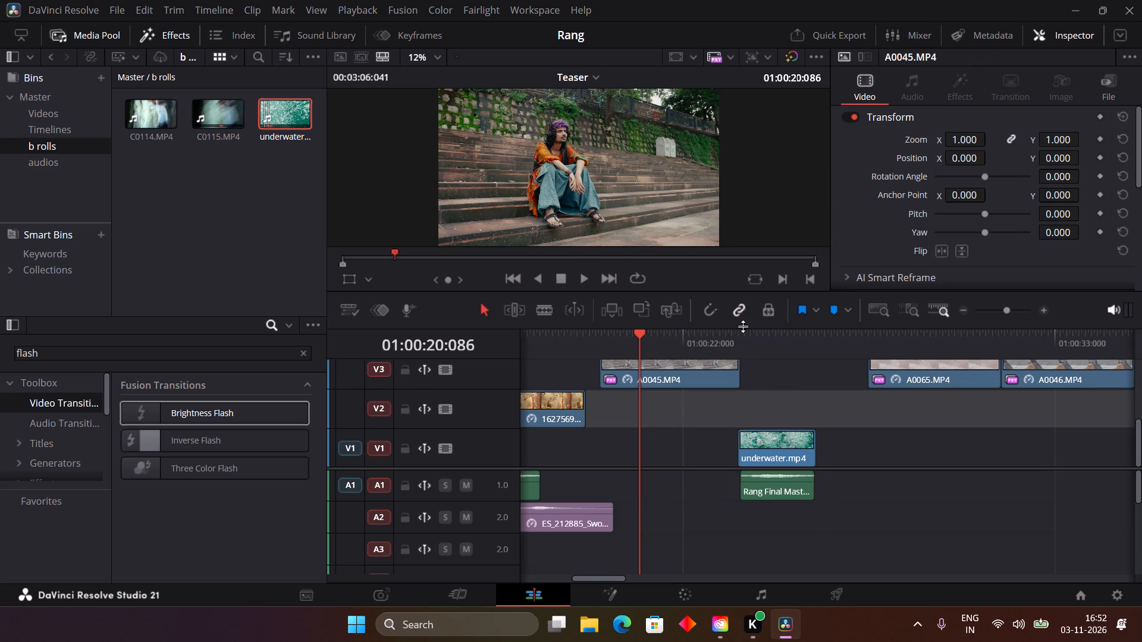
Trim the start of underwater.mp4 on V1 towards the start of the Rang Final Master.wav piece below it.
{"action": "left_click", "coordinate": [738, 334]}
{"action": "key", "text": "ctrl+equal"}
{"action": "key", "text": "ctrl+equal"}
{"action": "key", "text": "ctrl+equal"}
{"action": "key", "text": "ctrl+equal"}
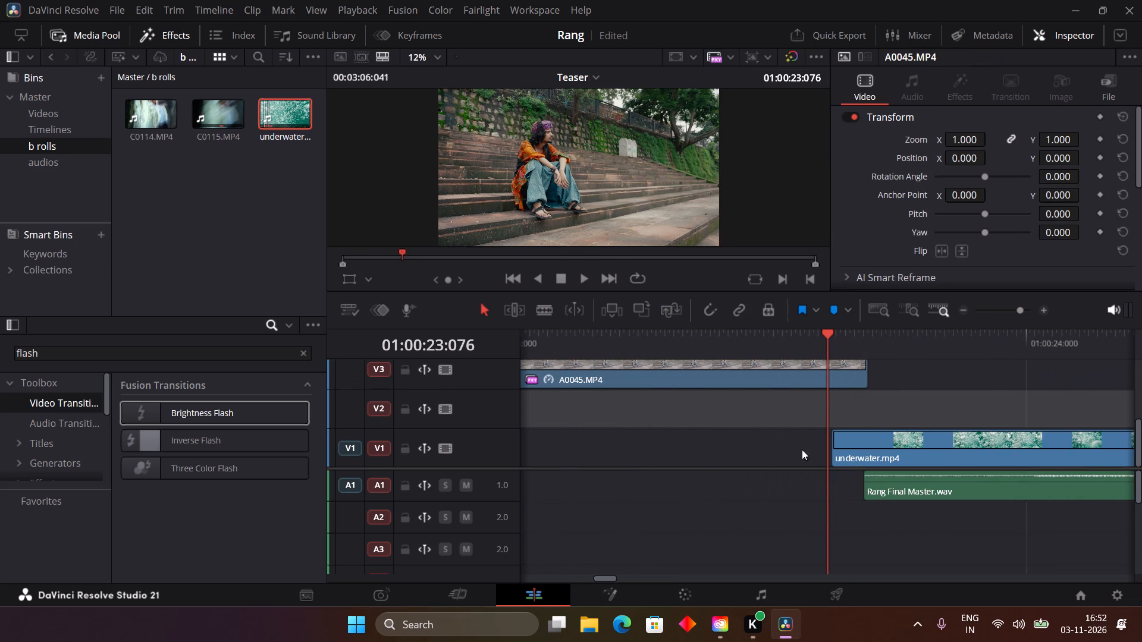
{"action": "left_click_drag", "start_coordinate": [838, 448], "coordinate": [868, 451]}
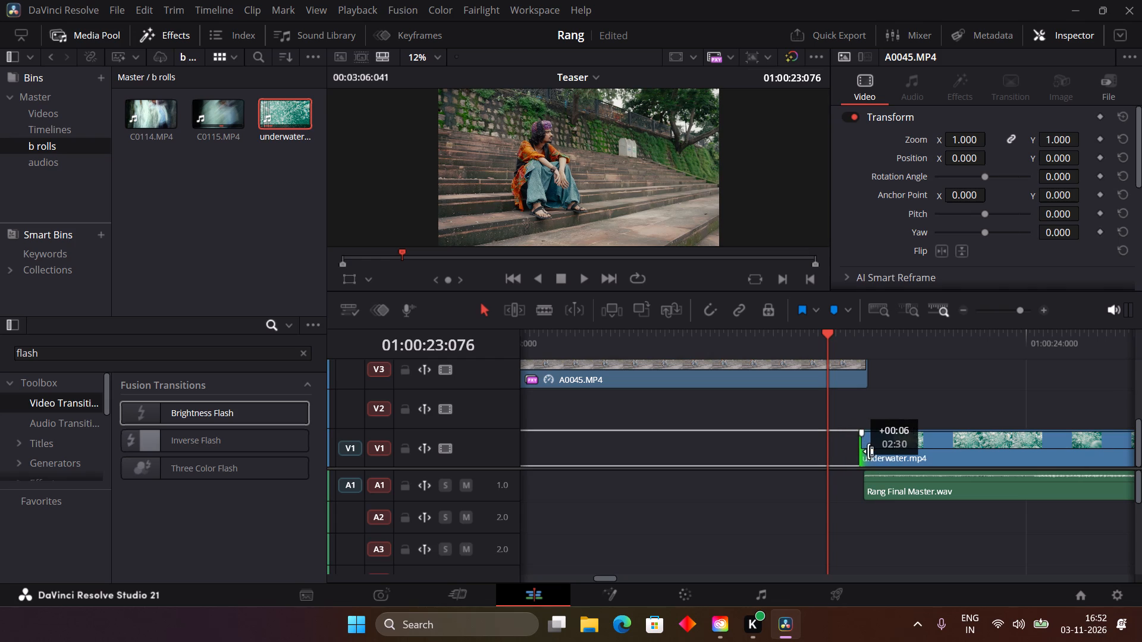
Trim the start and end of underwater.mp4 on V1 to match the Rang Final Master.wav piece below it.
{"action": "left_click_drag", "start_coordinate": [868, 451], "coordinate": [871, 451]}
{"action": "scroll", "coordinate": [871, 451], "scroll_direction": "left", "scroll_amount": 6}
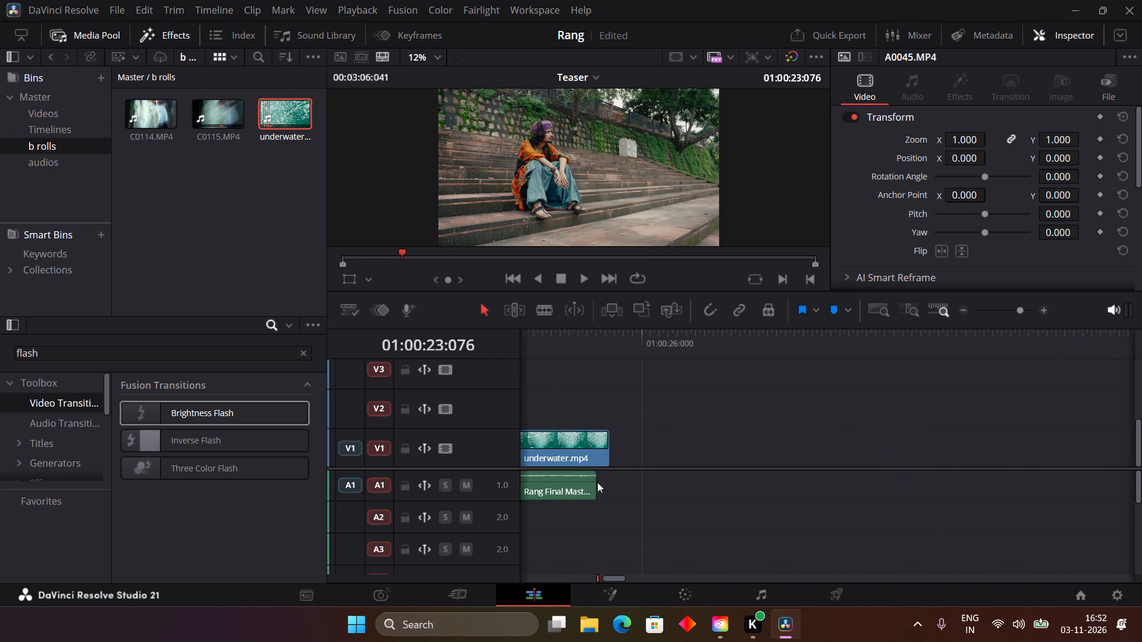
{"action": "left_click_drag", "start_coordinate": [607, 453], "coordinate": [592, 457]}
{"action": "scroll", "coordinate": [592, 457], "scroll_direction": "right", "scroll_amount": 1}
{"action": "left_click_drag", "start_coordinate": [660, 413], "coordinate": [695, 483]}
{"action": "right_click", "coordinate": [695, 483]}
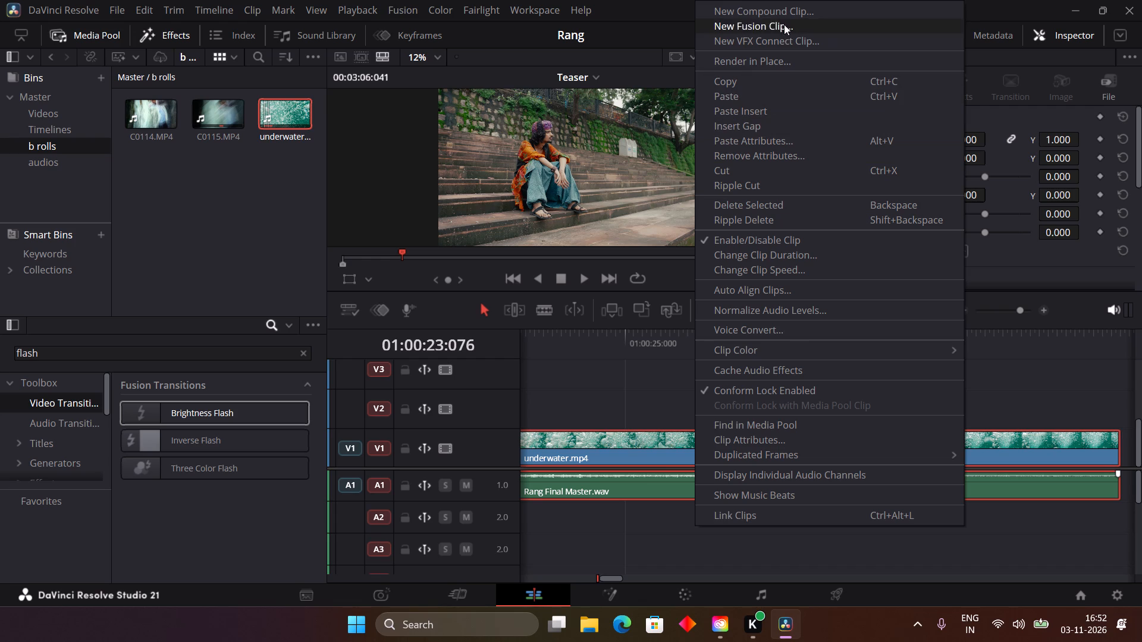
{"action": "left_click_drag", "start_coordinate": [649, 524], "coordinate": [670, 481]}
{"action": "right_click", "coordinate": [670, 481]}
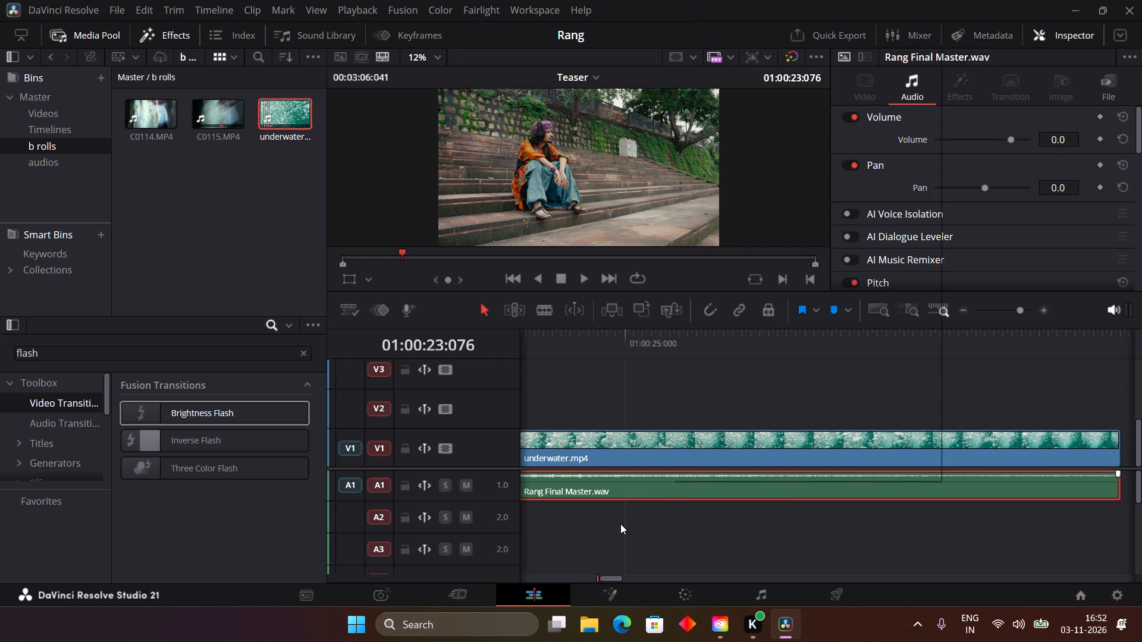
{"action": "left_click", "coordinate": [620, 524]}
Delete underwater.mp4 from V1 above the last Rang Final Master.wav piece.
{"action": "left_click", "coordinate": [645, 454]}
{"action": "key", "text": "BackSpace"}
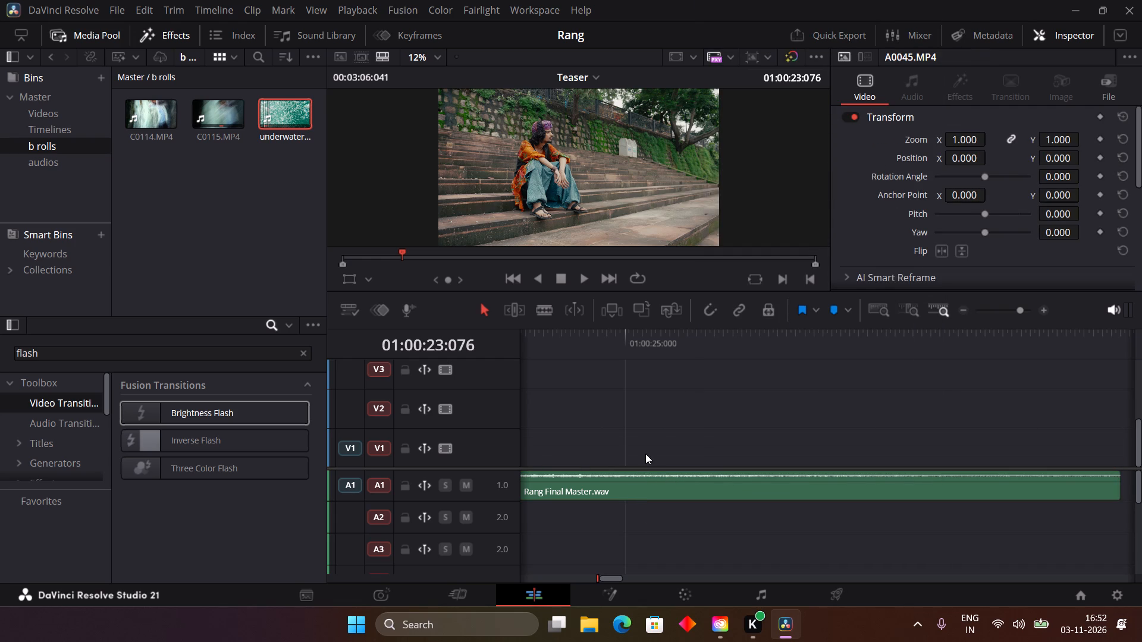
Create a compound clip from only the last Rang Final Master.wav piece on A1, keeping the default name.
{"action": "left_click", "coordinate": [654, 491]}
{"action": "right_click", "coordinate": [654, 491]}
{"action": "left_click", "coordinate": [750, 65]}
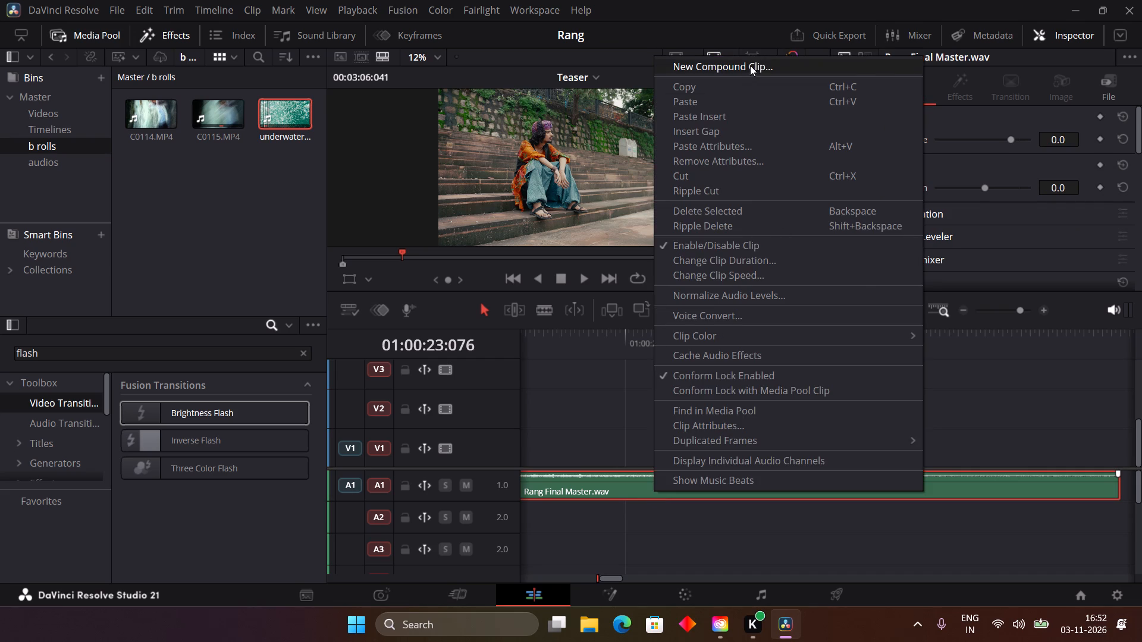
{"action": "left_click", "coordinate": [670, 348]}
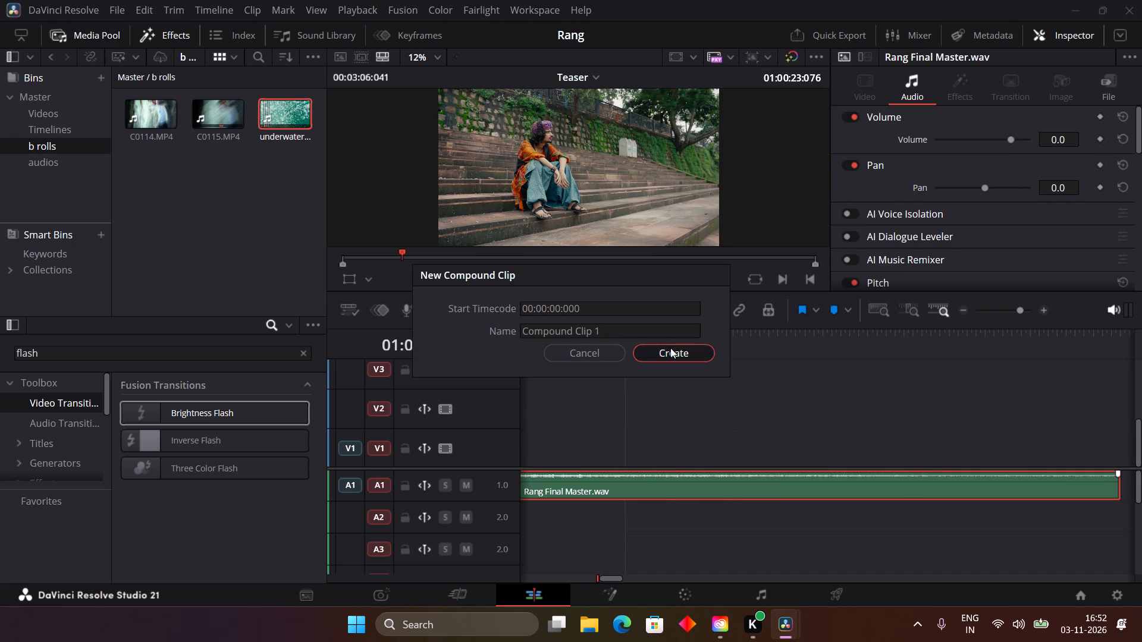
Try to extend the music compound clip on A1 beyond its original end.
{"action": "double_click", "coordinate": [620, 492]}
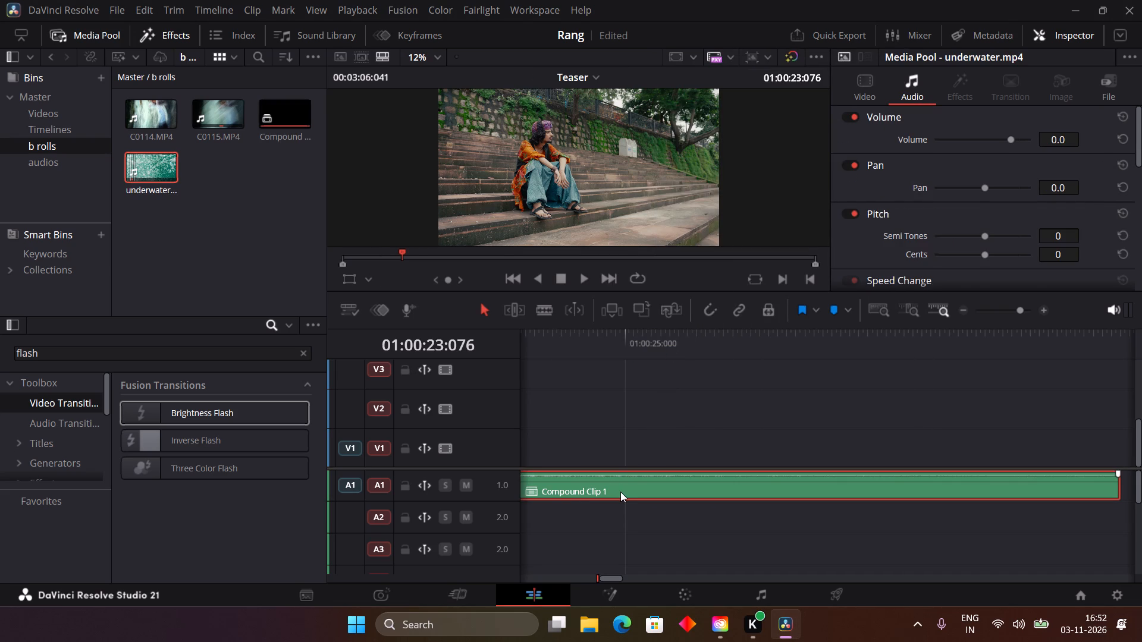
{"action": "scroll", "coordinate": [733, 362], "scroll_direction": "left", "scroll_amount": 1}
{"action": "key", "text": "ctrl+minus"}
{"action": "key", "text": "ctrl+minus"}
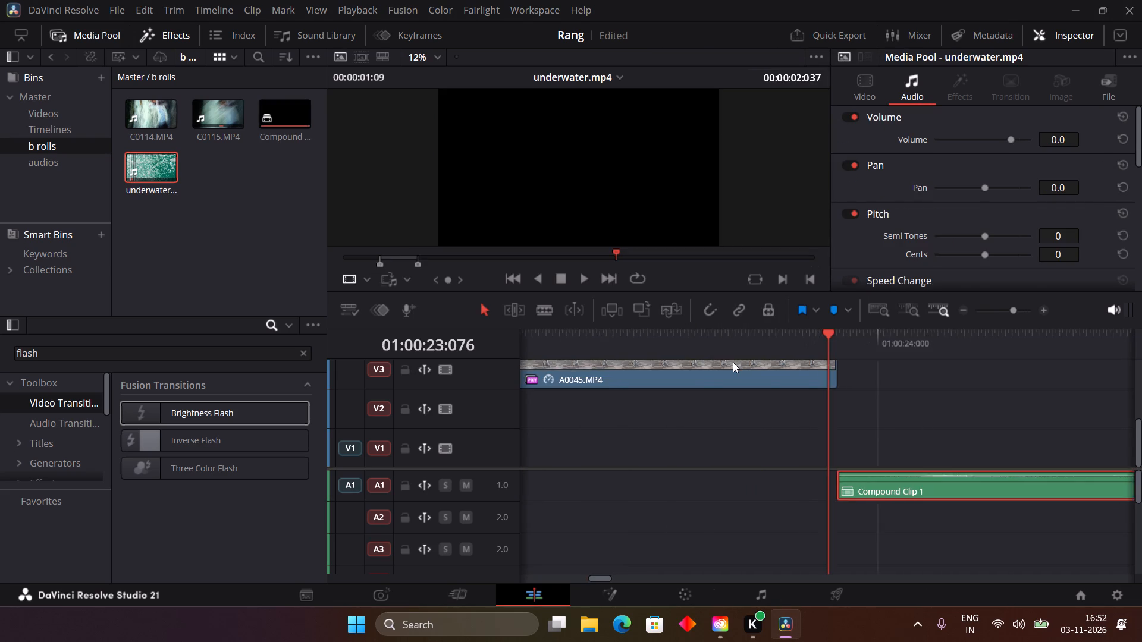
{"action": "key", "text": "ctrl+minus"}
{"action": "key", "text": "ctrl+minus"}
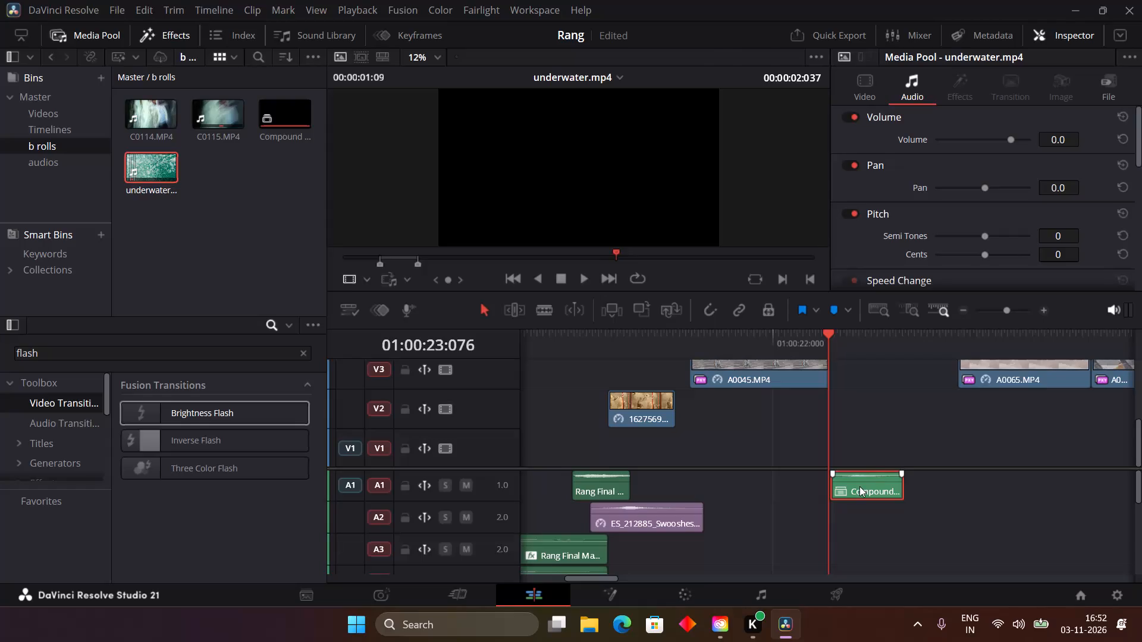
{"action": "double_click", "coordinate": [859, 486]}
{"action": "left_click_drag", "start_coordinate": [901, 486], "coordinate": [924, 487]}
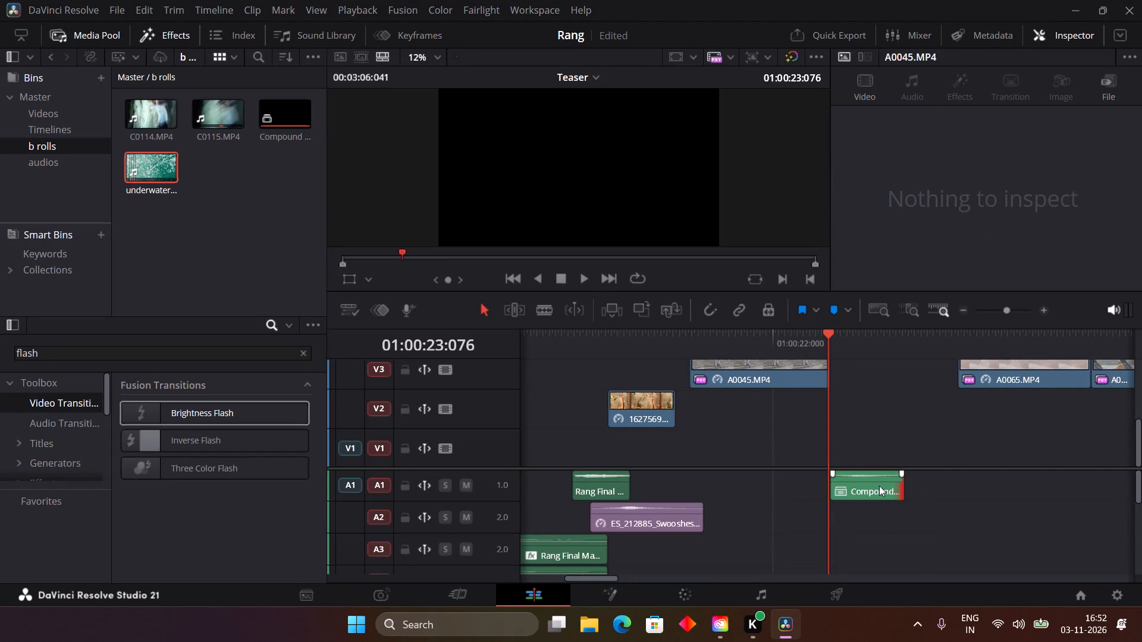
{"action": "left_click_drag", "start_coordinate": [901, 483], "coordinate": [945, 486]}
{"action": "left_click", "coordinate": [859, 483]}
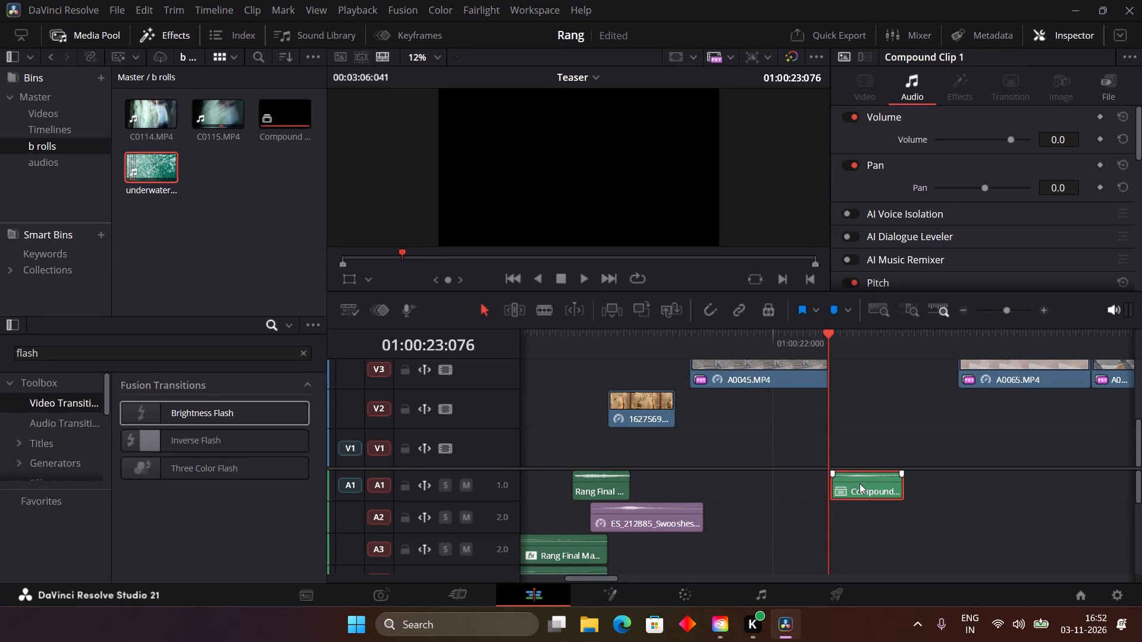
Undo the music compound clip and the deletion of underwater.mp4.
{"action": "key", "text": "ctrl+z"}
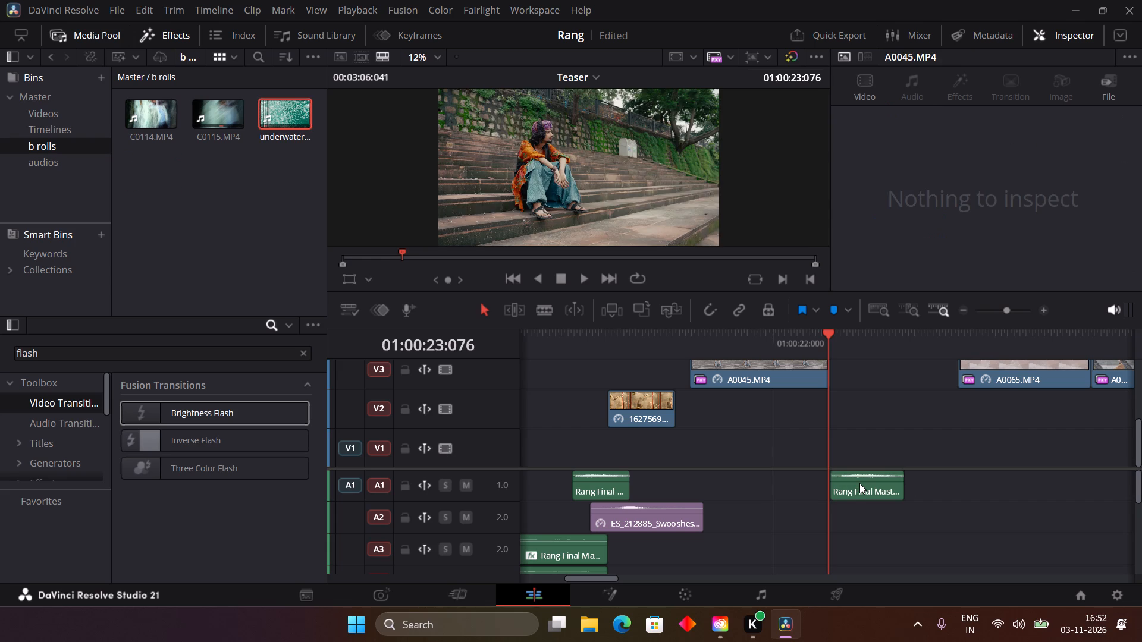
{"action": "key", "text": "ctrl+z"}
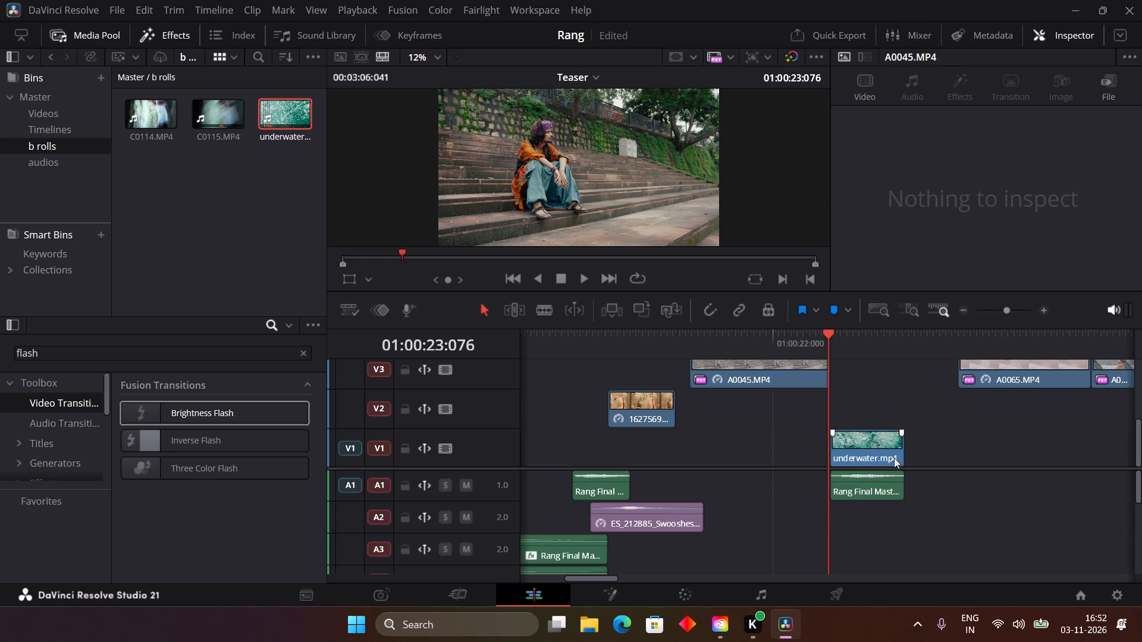
Extend the end of underwater.mp4 on V1 about one second beyond the music piece below it.
{"action": "left_click_drag", "start_coordinate": [901, 455], "coordinate": [931, 458]}
Combine underwater.mp4 and the Rang Final Master.wav piece below it into a compound clip named Echo.
{"action": "left_click_drag", "start_coordinate": [868, 527], "coordinate": [909, 438]}
{"action": "left_click", "coordinate": [896, 451]}
{"action": "right_click", "coordinate": [883, 450]}
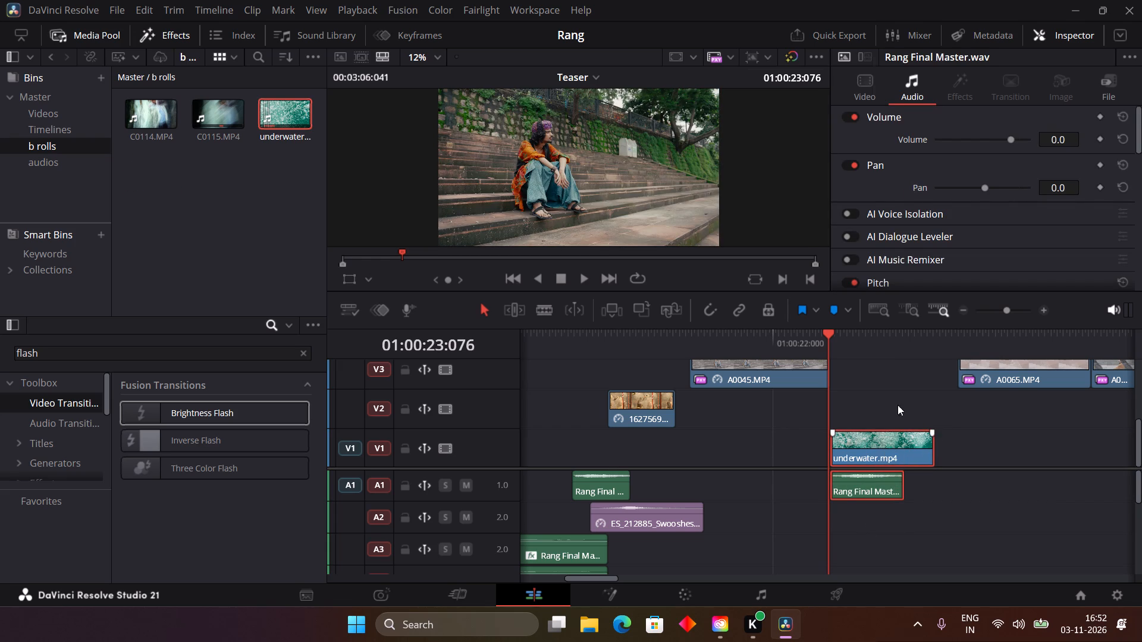
{"action": "left_click", "coordinate": [948, 7]}
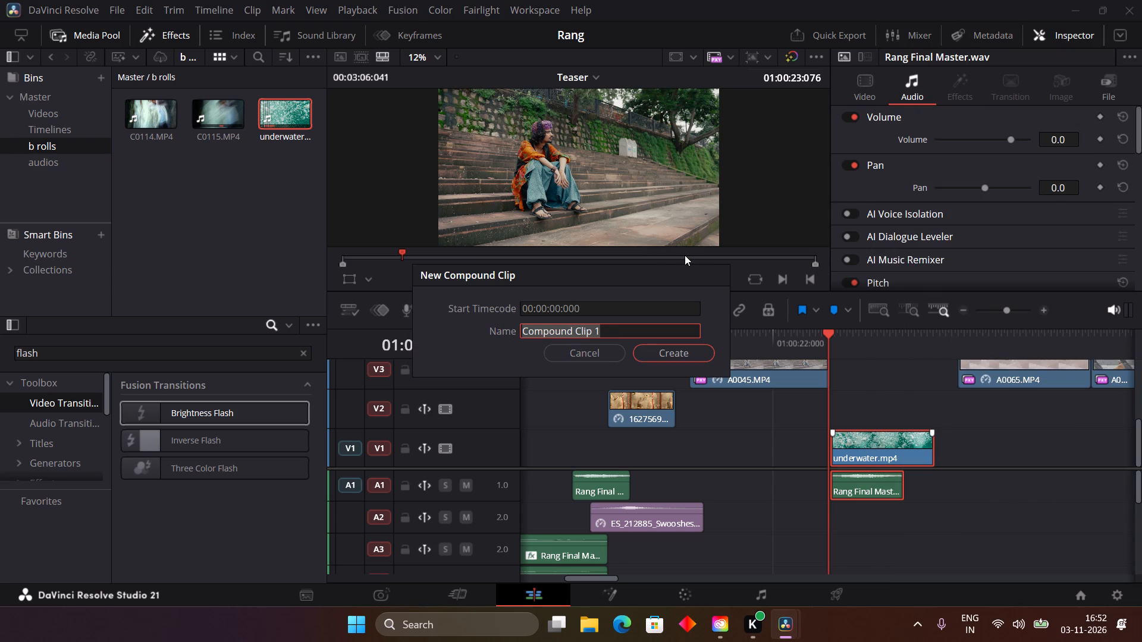
{"action": "type", "text": "Echo"}
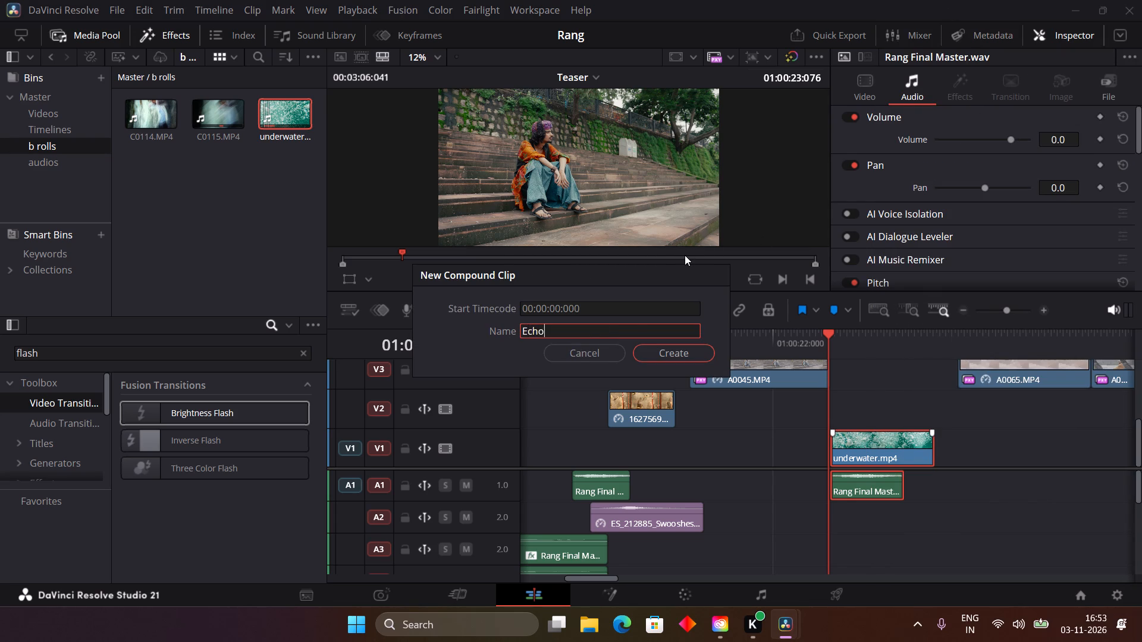
{"action": "key", "text": "Return"}
{"action": "left_click", "coordinate": [961, 455]}
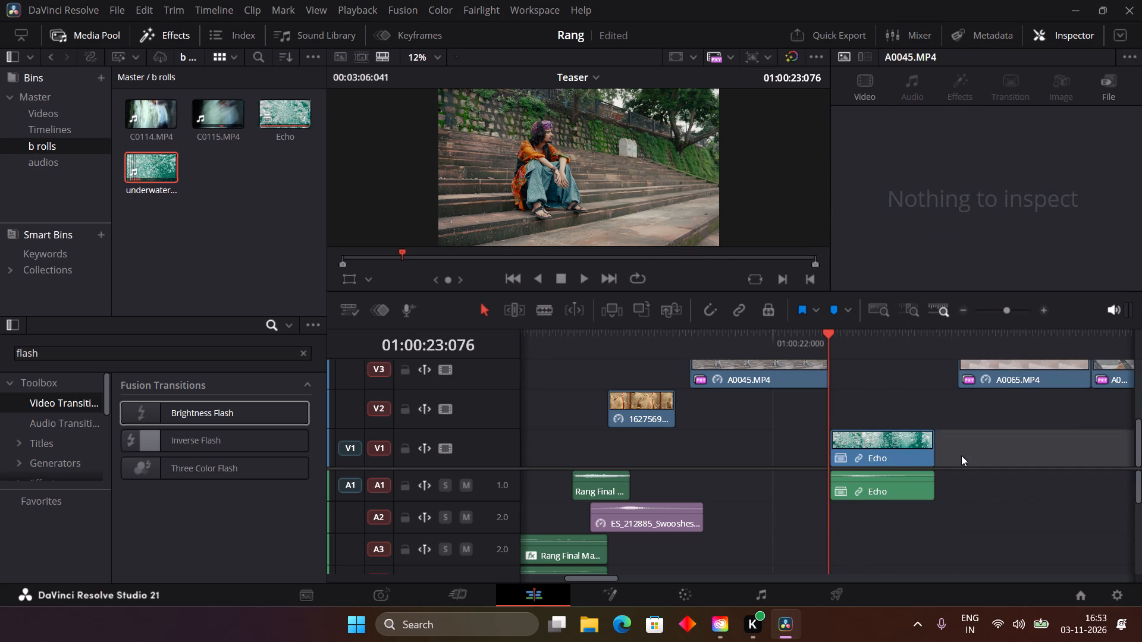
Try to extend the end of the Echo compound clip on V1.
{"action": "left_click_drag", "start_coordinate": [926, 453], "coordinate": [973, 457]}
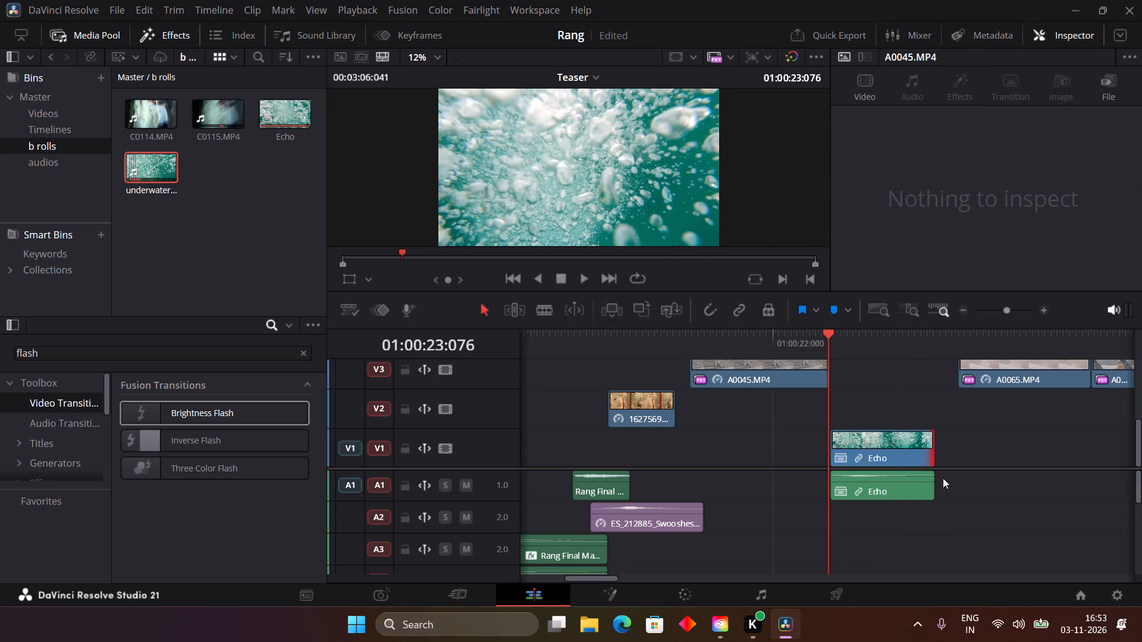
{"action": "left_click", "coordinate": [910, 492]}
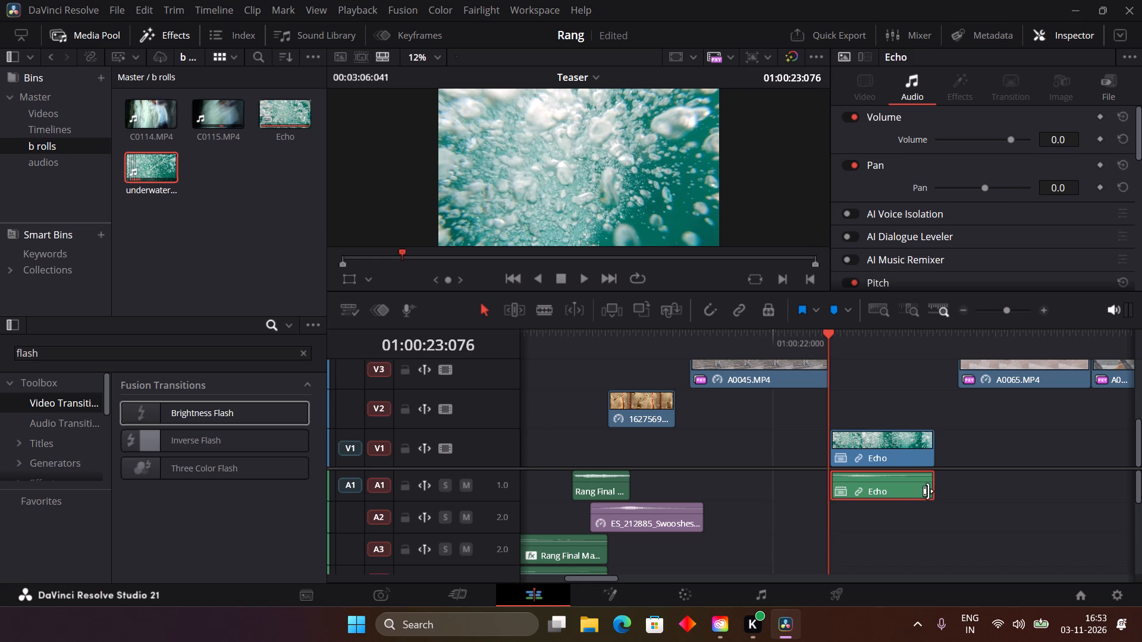
Play back the Echo compound clip from just before its start to check its picture and sound.
{"action": "key", "text": "space"}
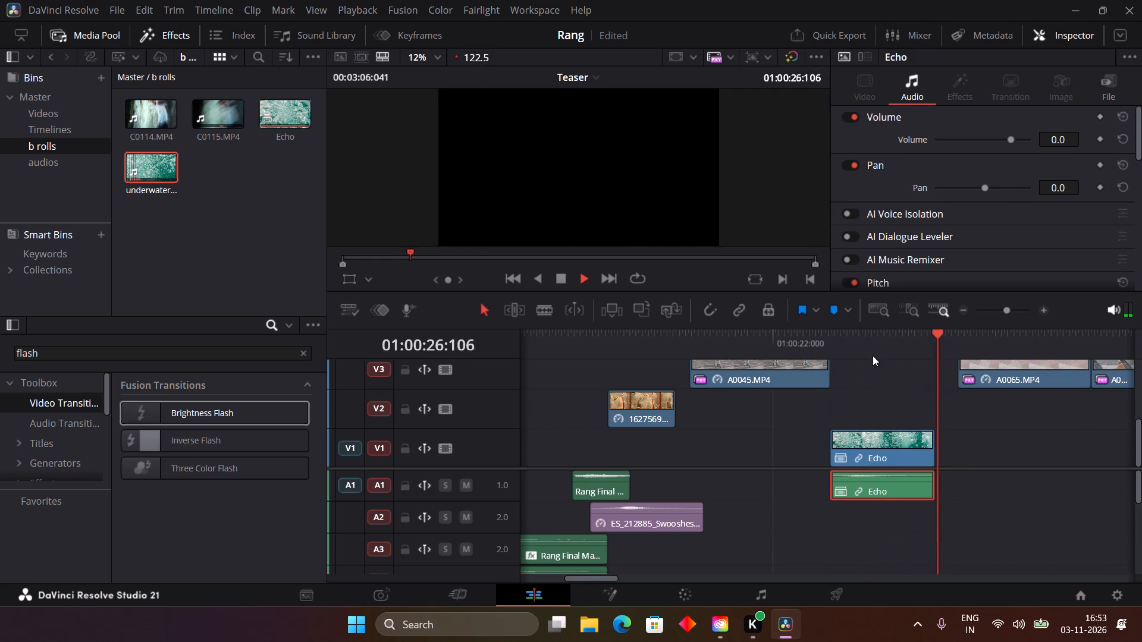
{"action": "left_click", "coordinate": [819, 342]}
{"action": "key", "text": "space"}
{"action": "key", "text": "space"}
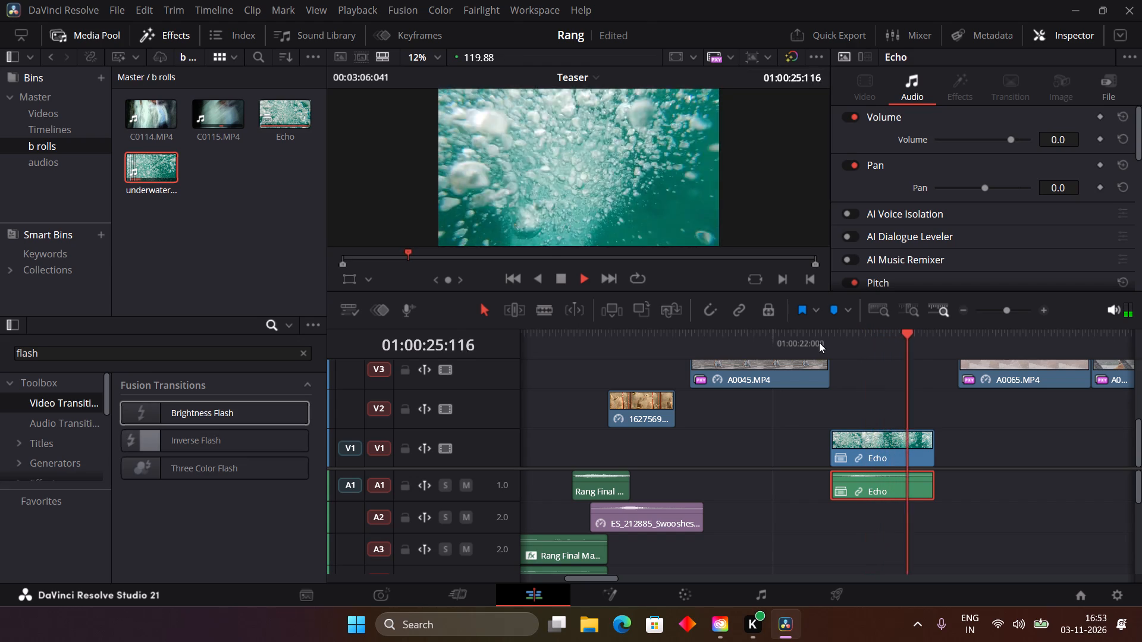
{"action": "key", "text": "space"}
{"action": "right_click", "coordinate": [872, 486]}
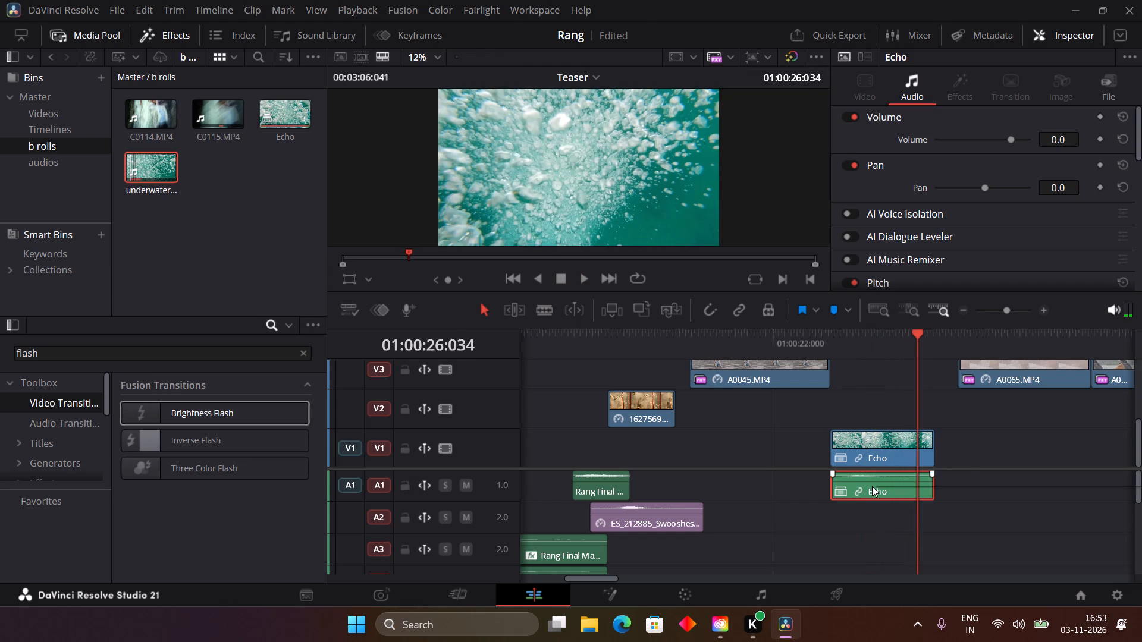
{"action": "left_click", "coordinate": [912, 533]}
Search the effects library's video transitions for echo with Echo's audio selected, and clear the search text.
{"action": "left_click", "coordinate": [896, 486]}
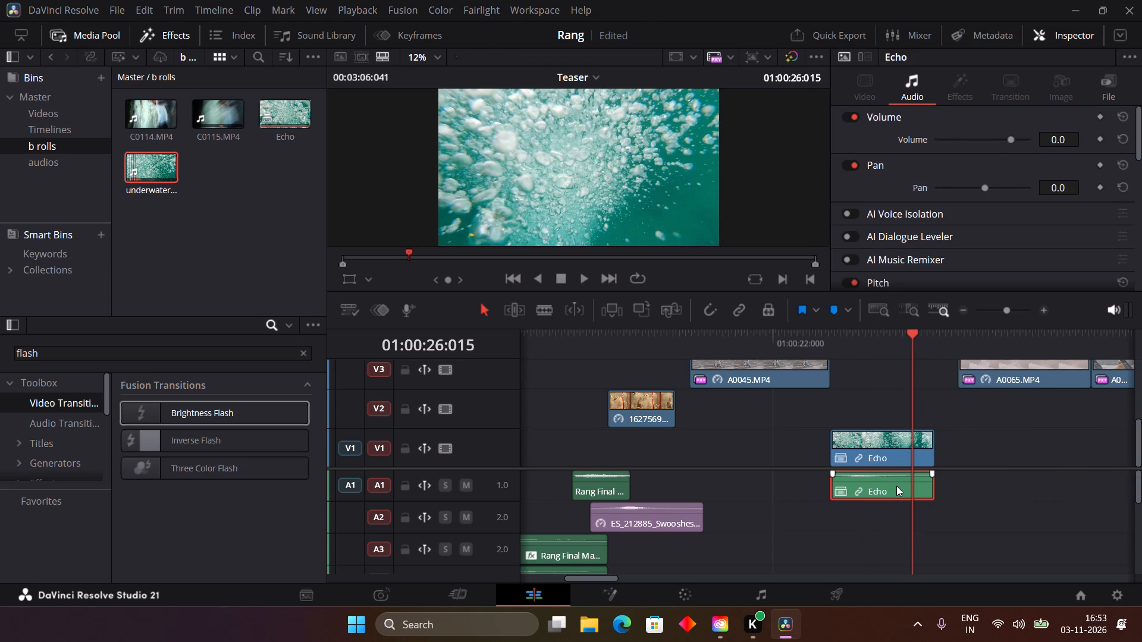
{"action": "left_click", "coordinate": [303, 355]}
{"action": "left_click", "coordinate": [239, 346]}
{"action": "type", "text": "ech"}
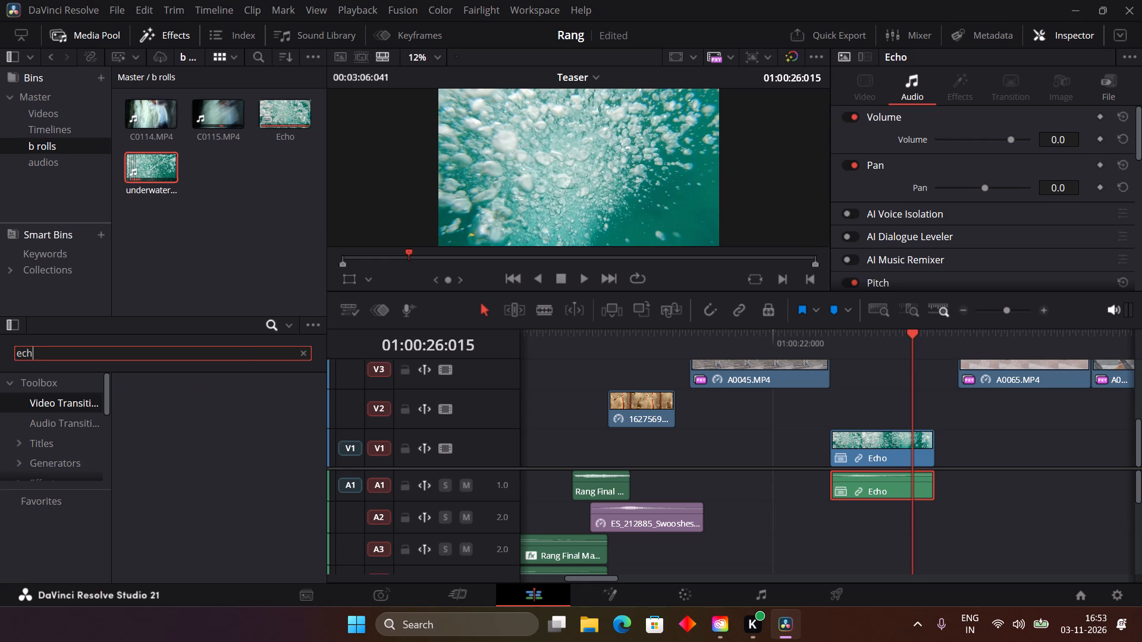
{"action": "key", "text": "o"}
{"action": "key", "text": "BackSpace"}
{"action": "key", "text": "BackSpace"}
{"action": "key", "text": "BackSpace"}
{"action": "key", "text": "BackSpace"}
{"action": "key", "text": "BackSpace"}
{"action": "key", "text": "BackSpace"}
{"action": "key", "text": "BackSpace"}
{"action": "key", "text": "BackSpace"}
{"action": "key", "text": "BackSpace"}
{"action": "key", "text": "BackSpace"}
{"action": "key", "text": "BackSpace"}
{"action": "type", "text": "echo"}
{"action": "key", "text": "BackSpace"}
{"action": "key", "text": "BackSpace"}
{"action": "key", "text": "BackSpace"}
{"action": "key", "text": "BackSpace"}
{"action": "key", "text": "BackSpace"}
{"action": "key", "text": "BackSpace"}
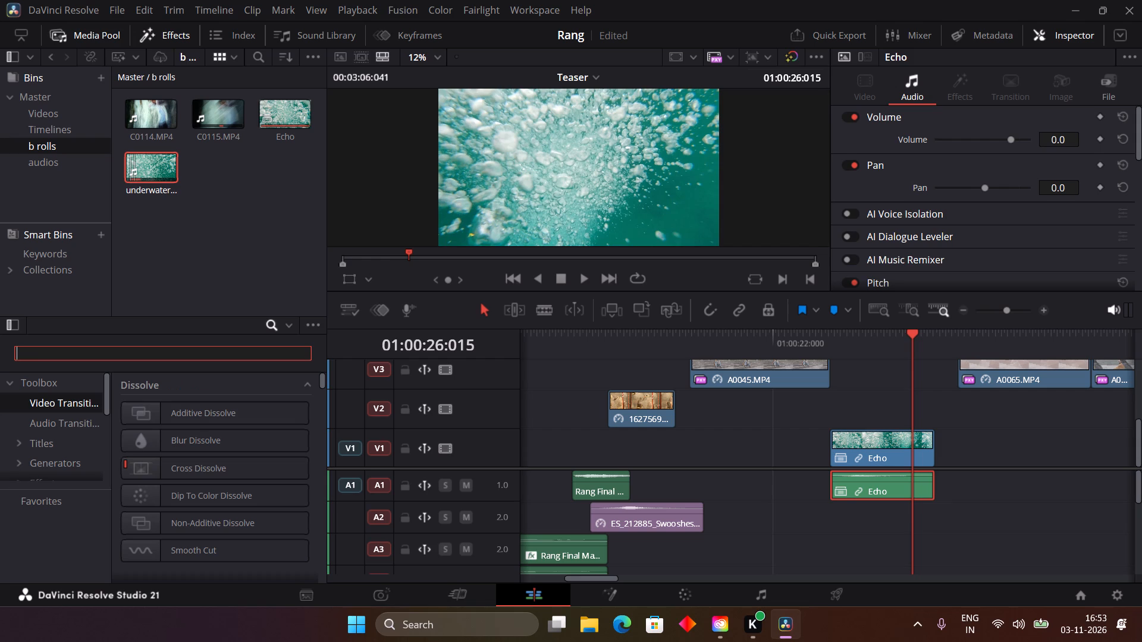
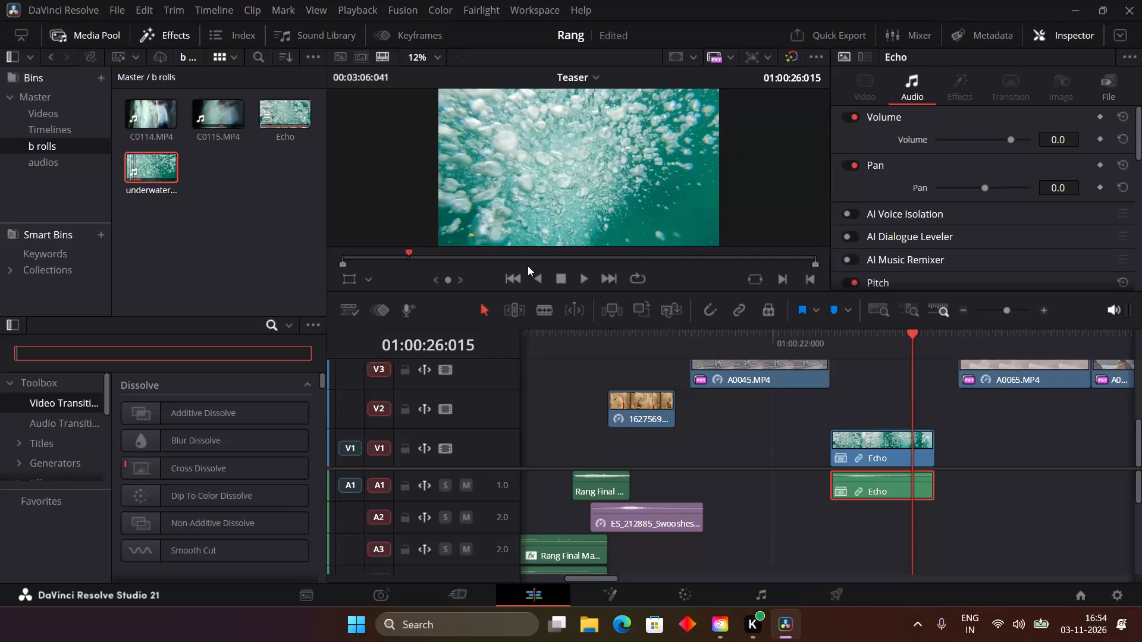
Look through the Echo clip's audio properties and search the effects library's video transitions for rever.
{"action": "scroll", "coordinate": [983, 218], "scroll_direction": "down", "scroll_amount": 1}
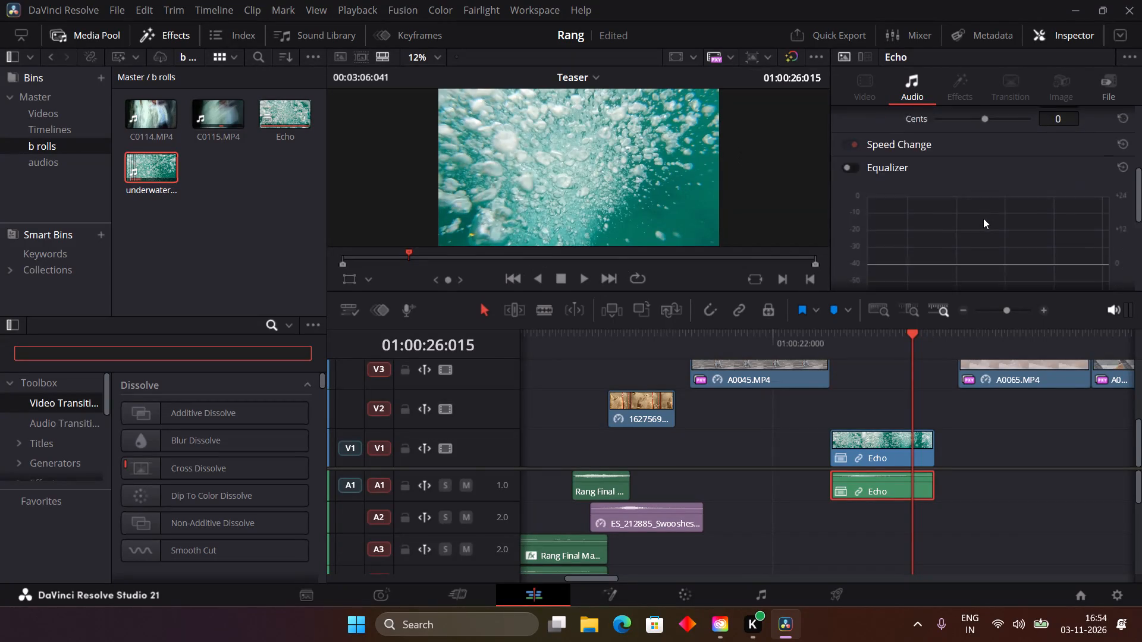
{"action": "scroll", "coordinate": [983, 218], "scroll_direction": "down", "scroll_amount": 3}
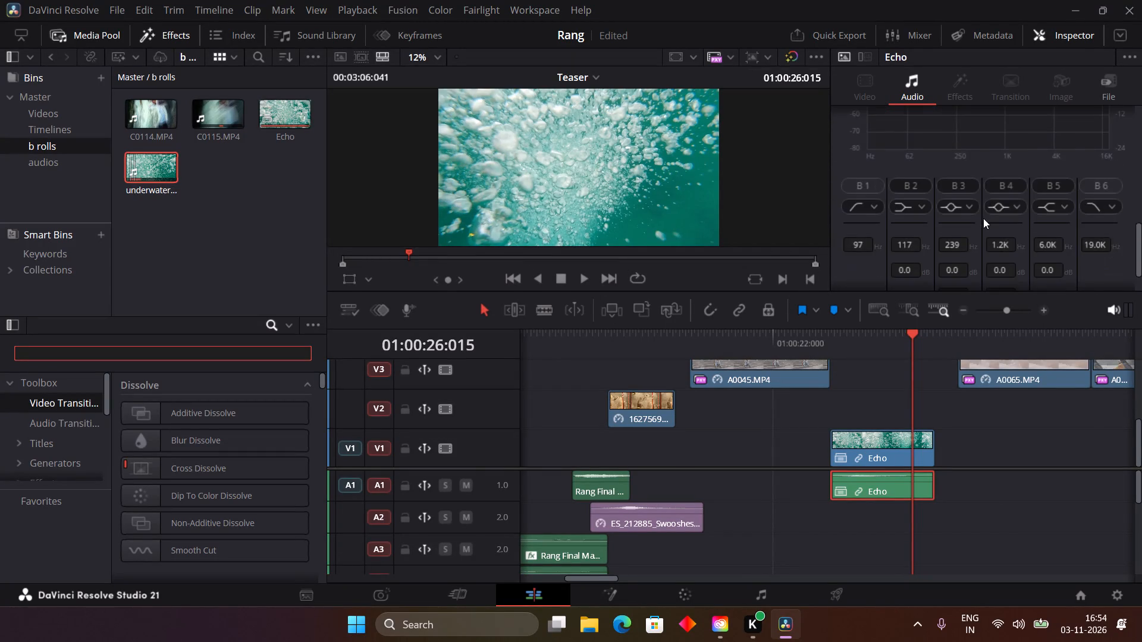
{"action": "scroll", "coordinate": [983, 218], "scroll_direction": "down", "scroll_amount": 1}
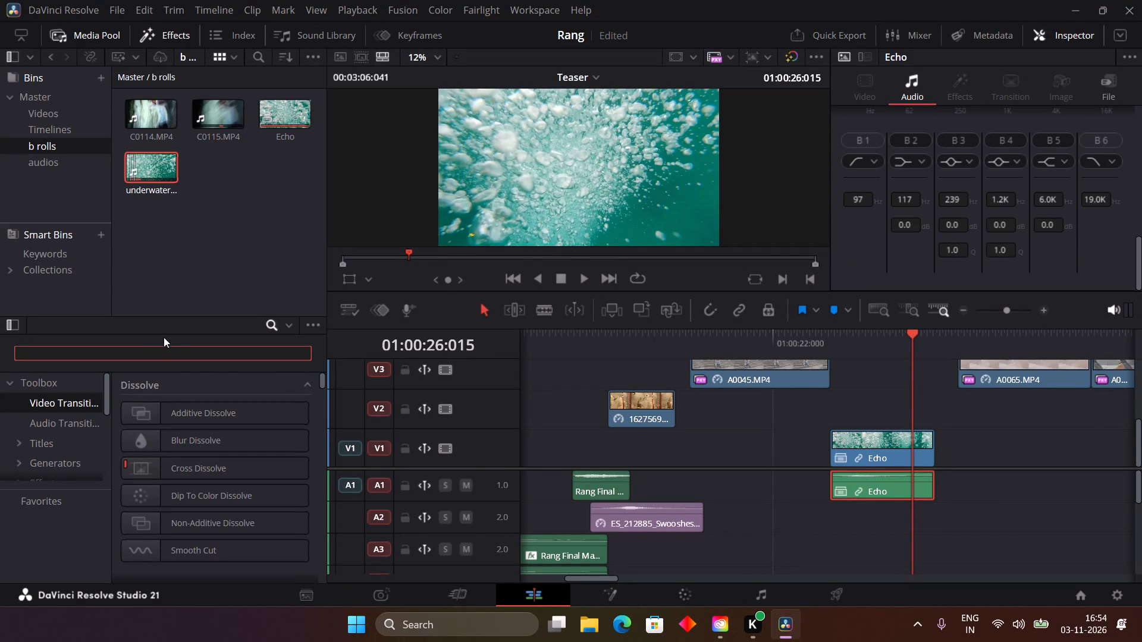
{"action": "left_click", "coordinate": [171, 357]}
{"action": "type", "text": "rever"}
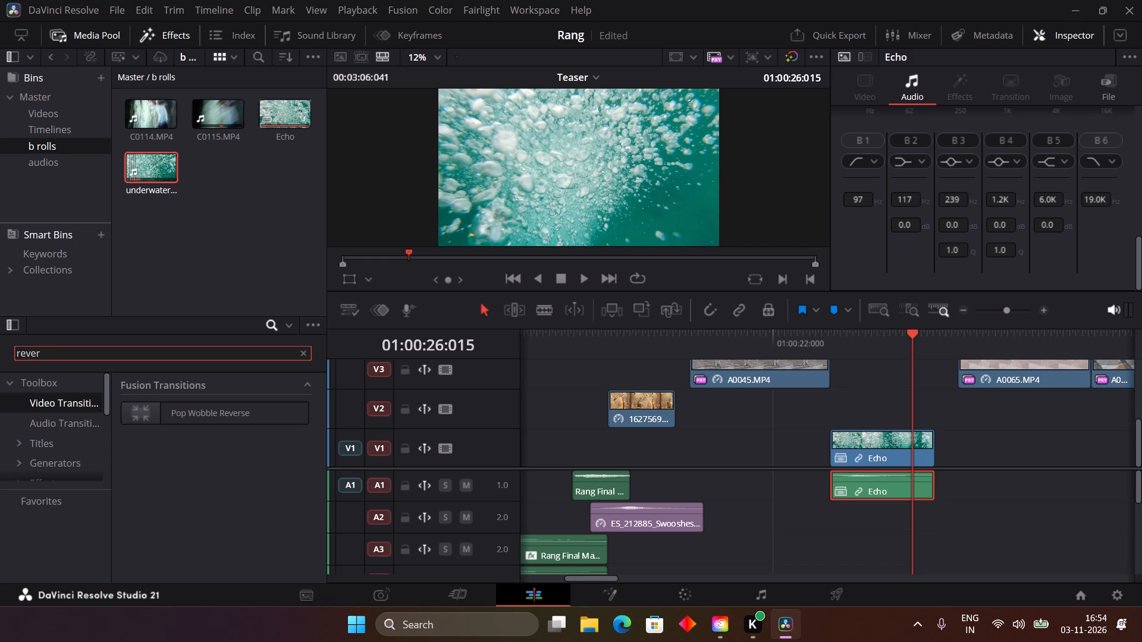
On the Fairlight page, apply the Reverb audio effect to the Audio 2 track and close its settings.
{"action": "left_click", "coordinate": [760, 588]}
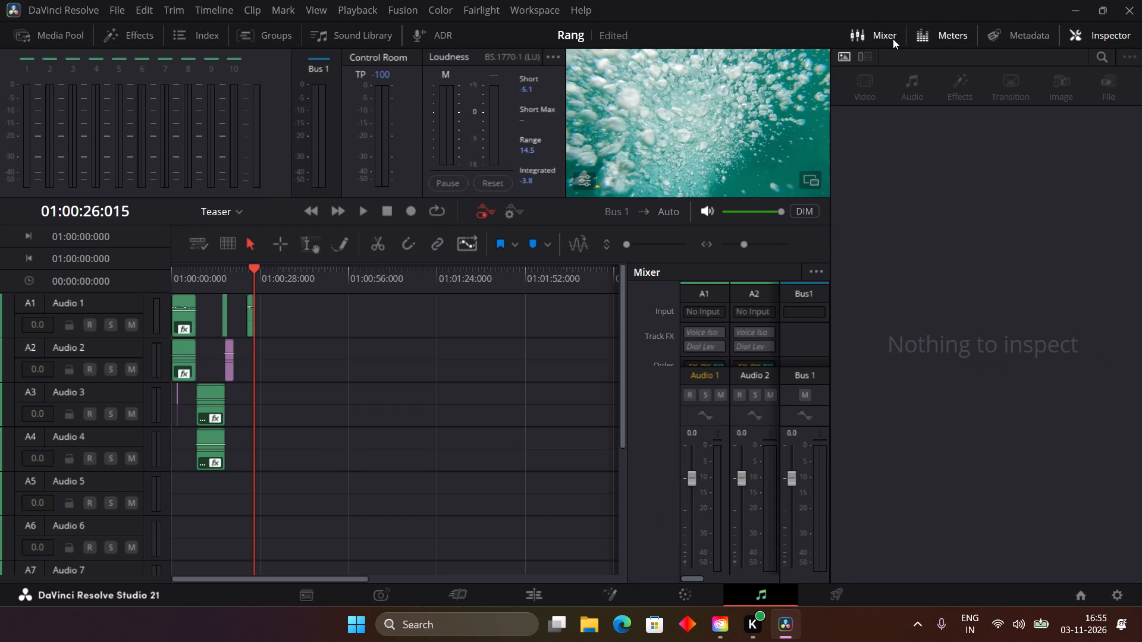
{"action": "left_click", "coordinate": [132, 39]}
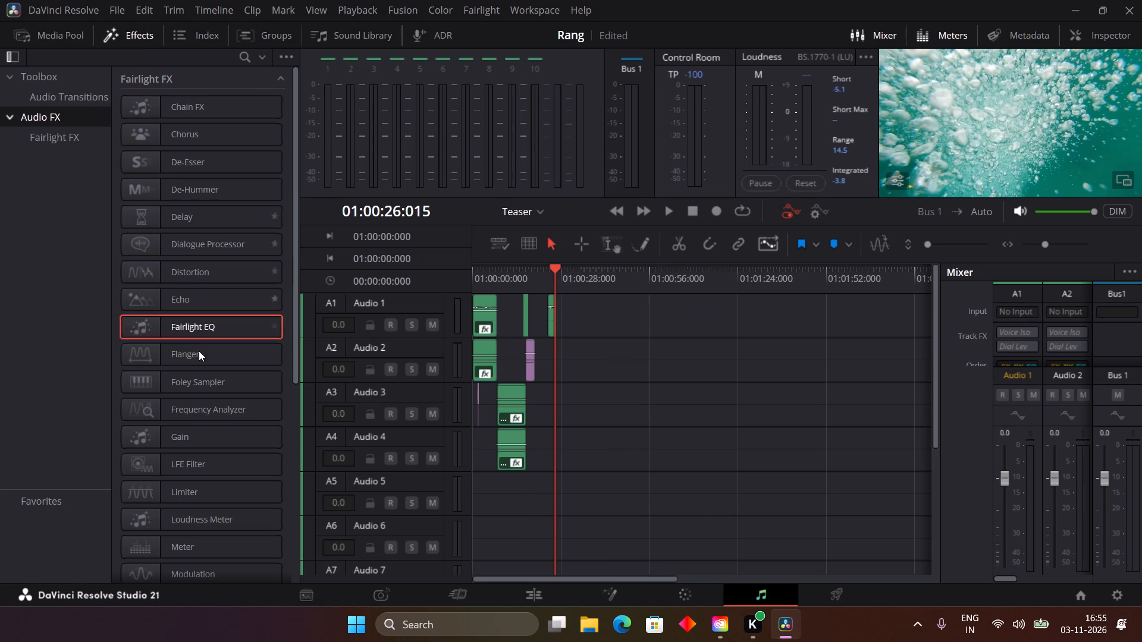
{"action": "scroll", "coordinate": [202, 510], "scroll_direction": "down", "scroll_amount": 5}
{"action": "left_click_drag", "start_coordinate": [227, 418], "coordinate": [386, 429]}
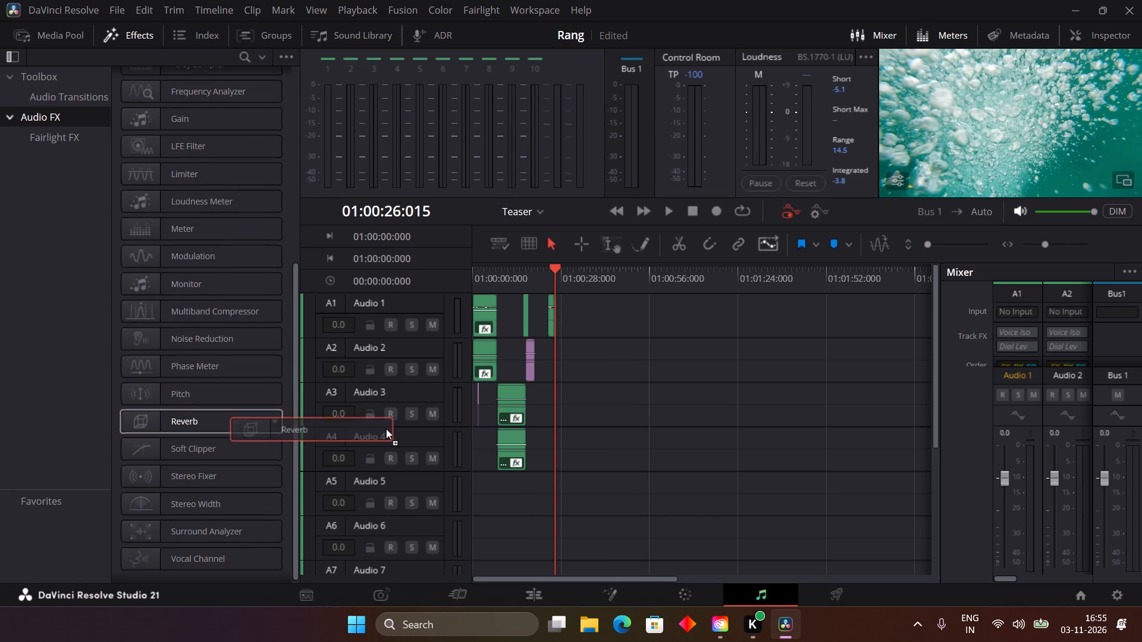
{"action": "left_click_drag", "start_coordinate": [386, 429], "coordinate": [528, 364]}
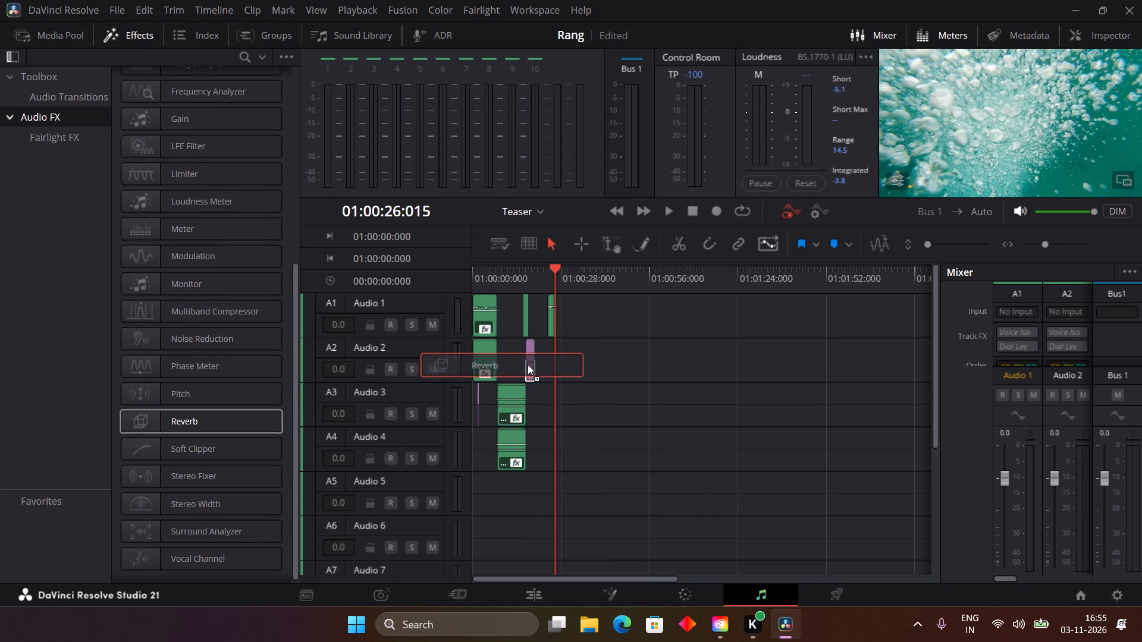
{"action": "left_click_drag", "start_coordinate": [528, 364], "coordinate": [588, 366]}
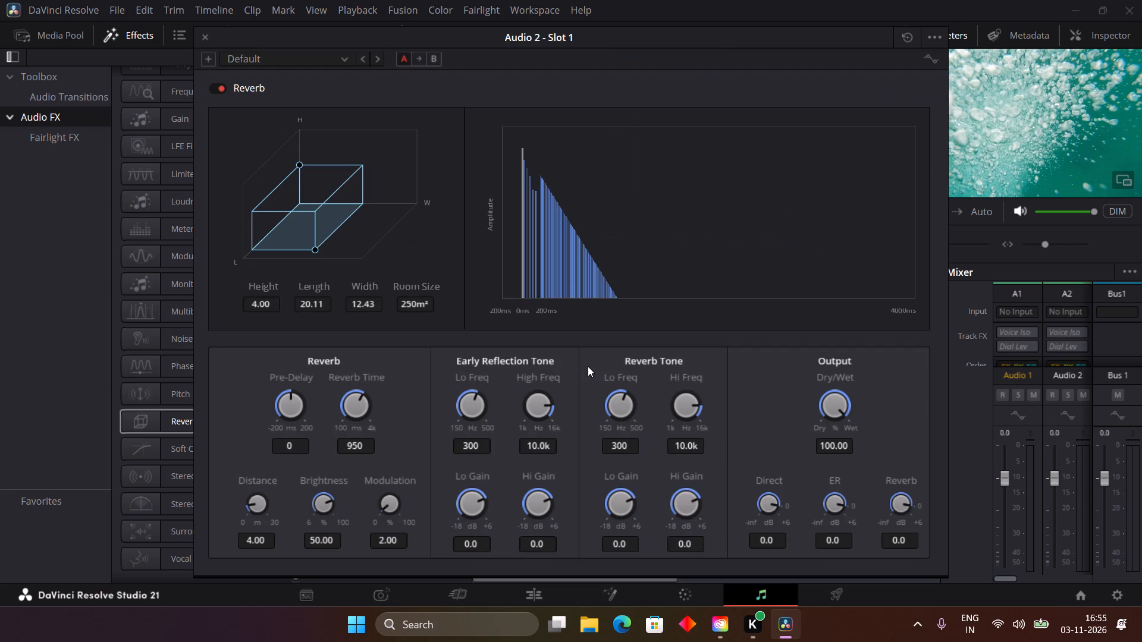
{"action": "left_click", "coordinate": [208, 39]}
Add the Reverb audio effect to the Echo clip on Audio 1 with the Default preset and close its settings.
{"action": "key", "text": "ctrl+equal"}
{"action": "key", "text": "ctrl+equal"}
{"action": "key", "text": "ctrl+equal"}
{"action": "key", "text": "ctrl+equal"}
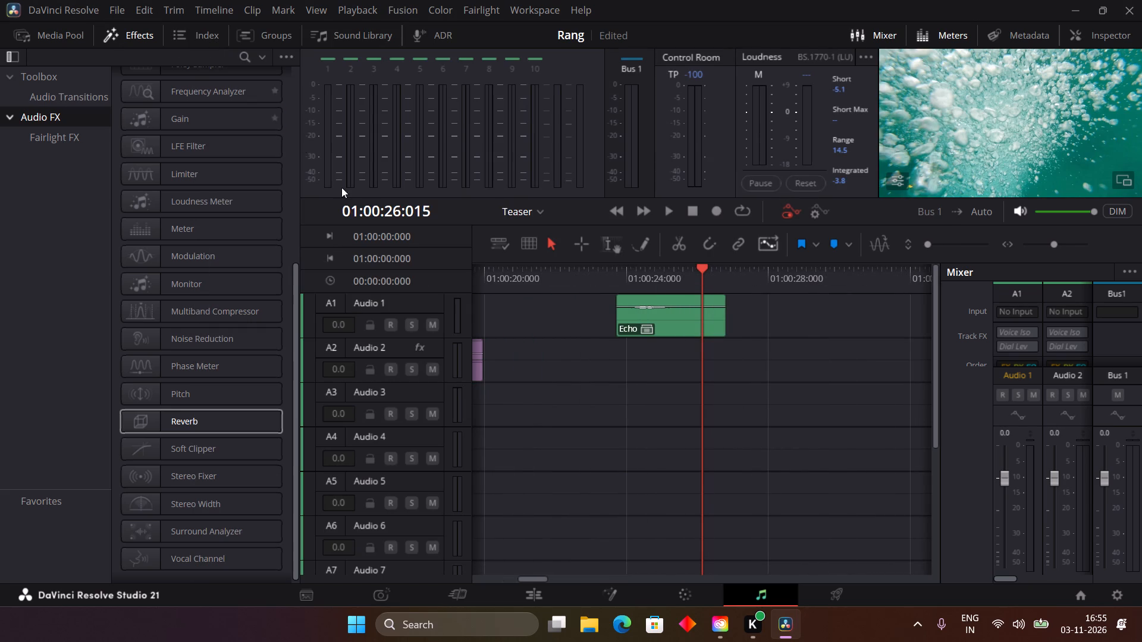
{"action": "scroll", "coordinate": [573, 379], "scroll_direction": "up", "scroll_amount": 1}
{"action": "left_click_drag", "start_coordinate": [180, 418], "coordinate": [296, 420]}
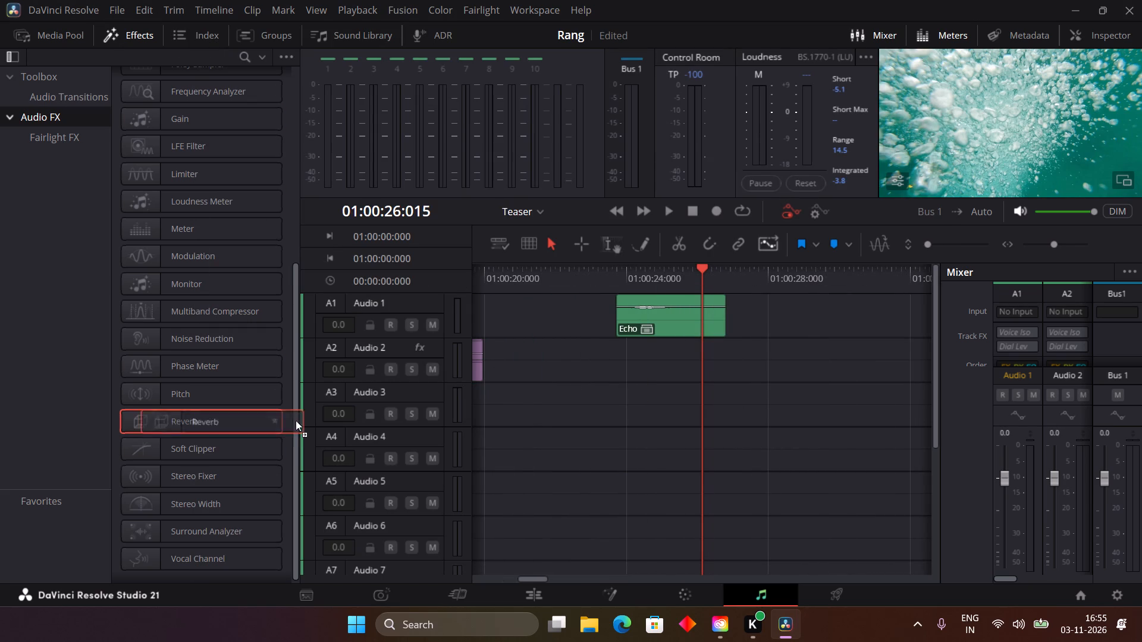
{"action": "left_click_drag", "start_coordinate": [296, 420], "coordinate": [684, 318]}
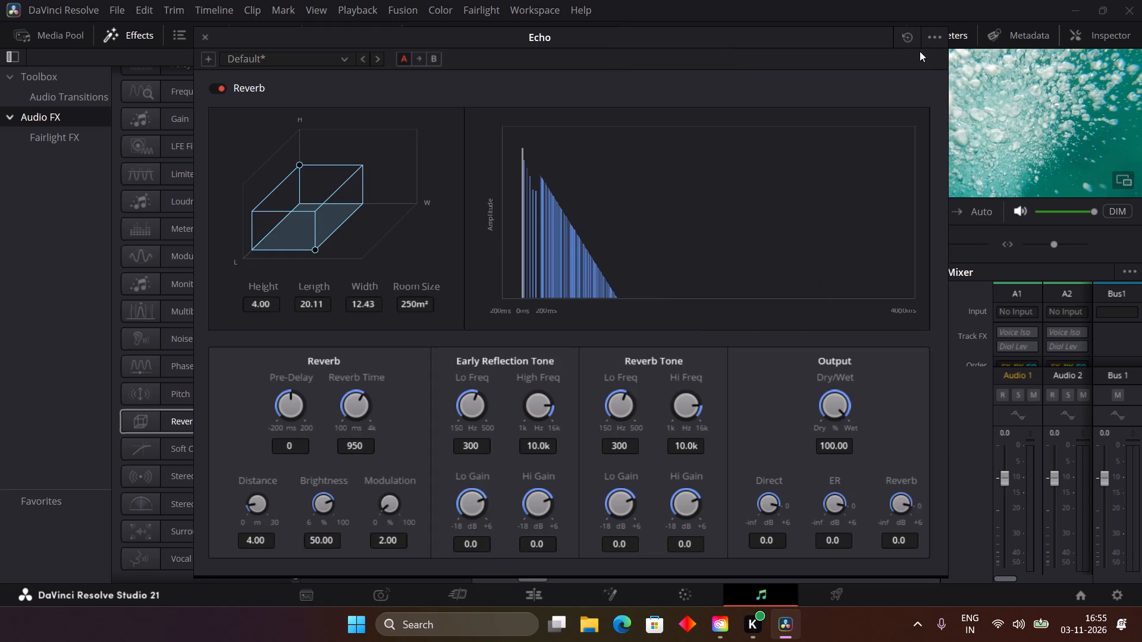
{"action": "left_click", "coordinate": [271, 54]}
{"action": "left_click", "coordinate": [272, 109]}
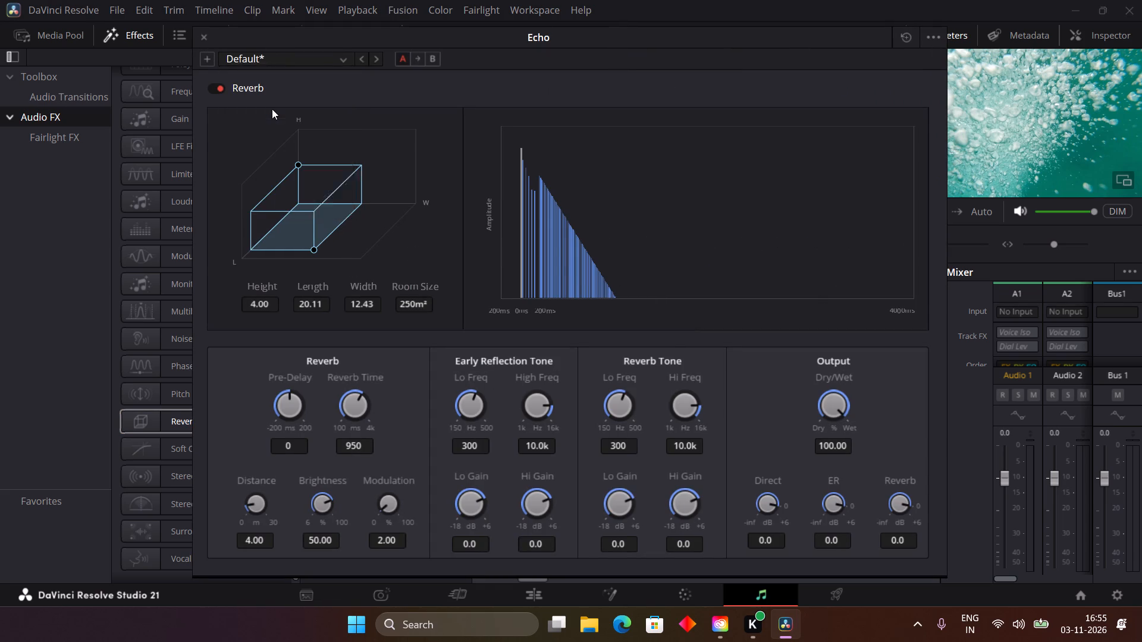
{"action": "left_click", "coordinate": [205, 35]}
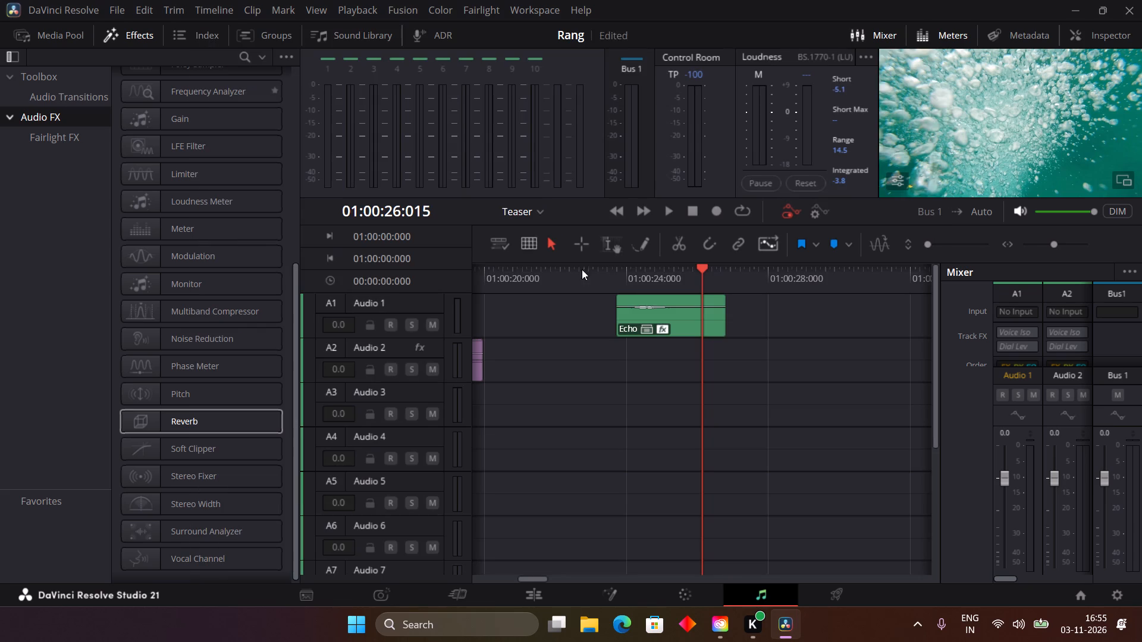
Play back the Echo clip repeatedly from just before its start to hear the reverb.
{"action": "left_click", "coordinate": [604, 271]}
{"action": "key", "text": "space"}
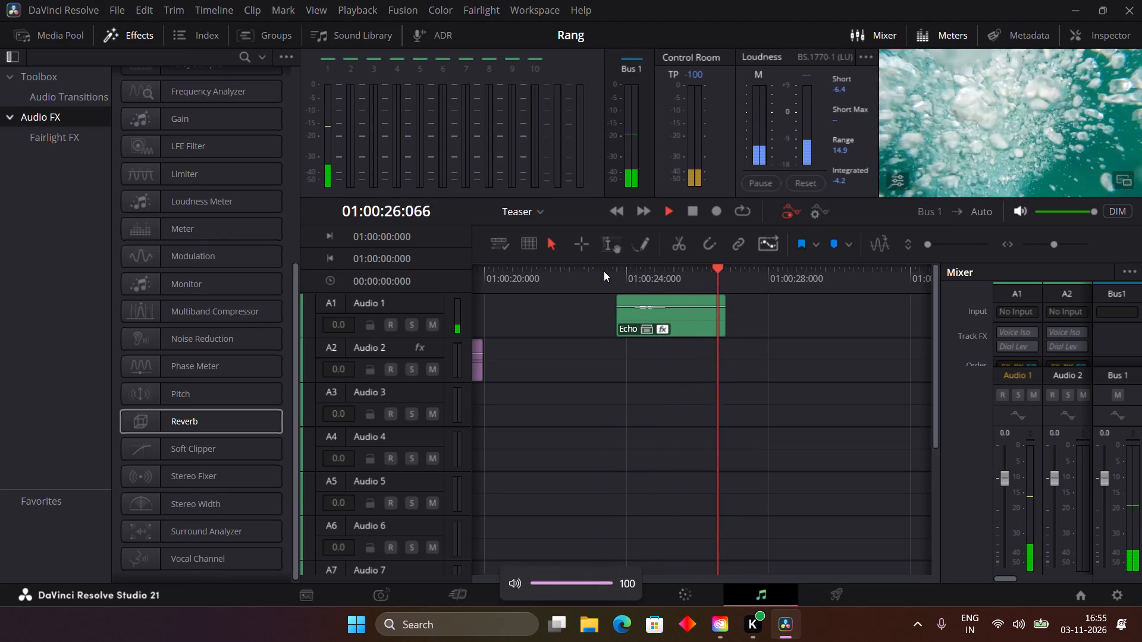
{"action": "left_click", "coordinate": [604, 271]}
{"action": "key", "text": "space"}
{"action": "key", "text": "space"}
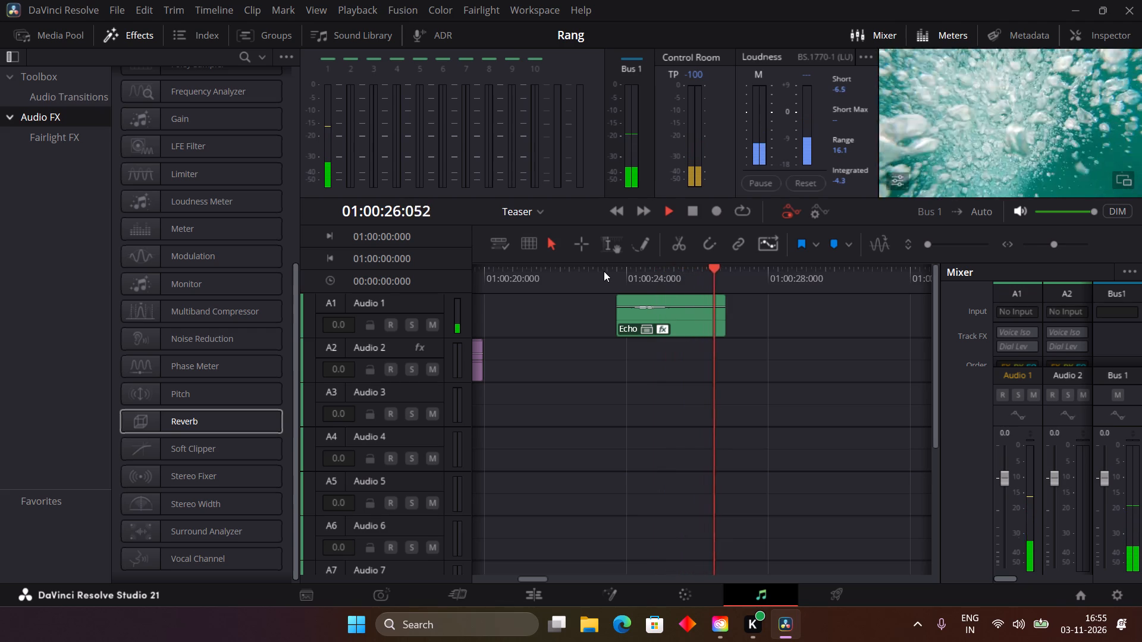
{"action": "left_click", "coordinate": [604, 271]}
{"action": "key", "text": "space"}
{"action": "key", "text": "space"}
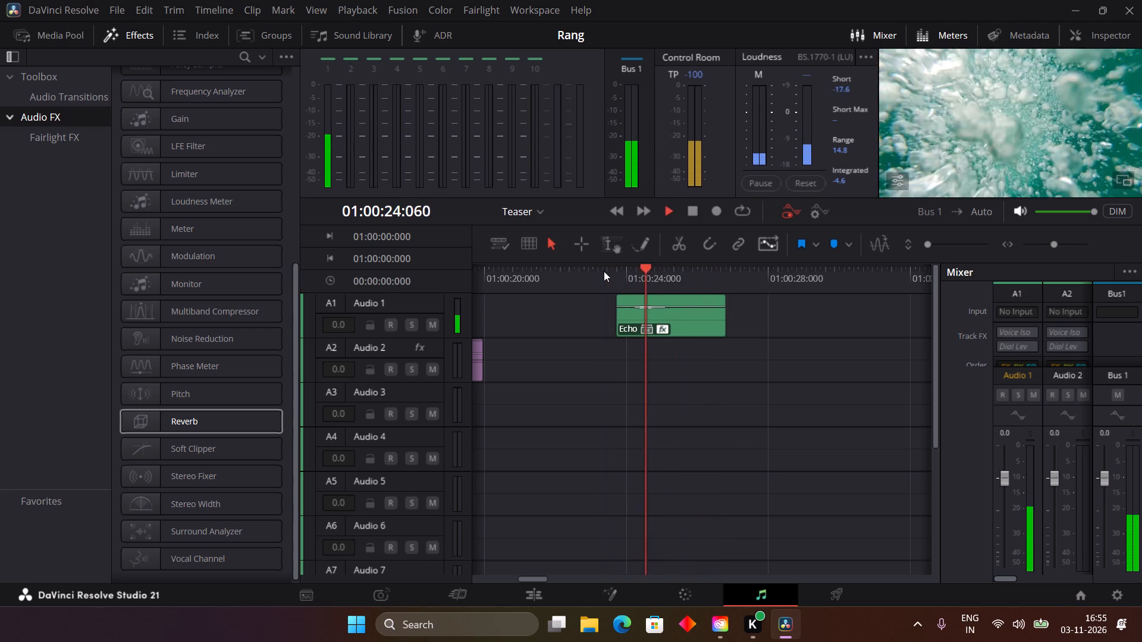
{"action": "key", "text": "space"}
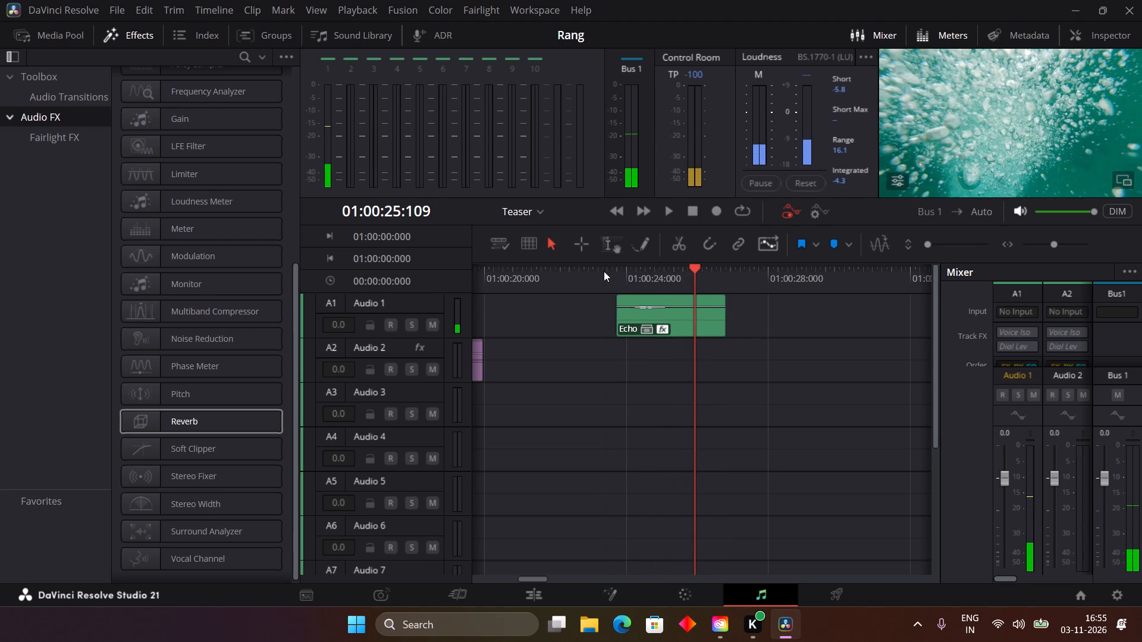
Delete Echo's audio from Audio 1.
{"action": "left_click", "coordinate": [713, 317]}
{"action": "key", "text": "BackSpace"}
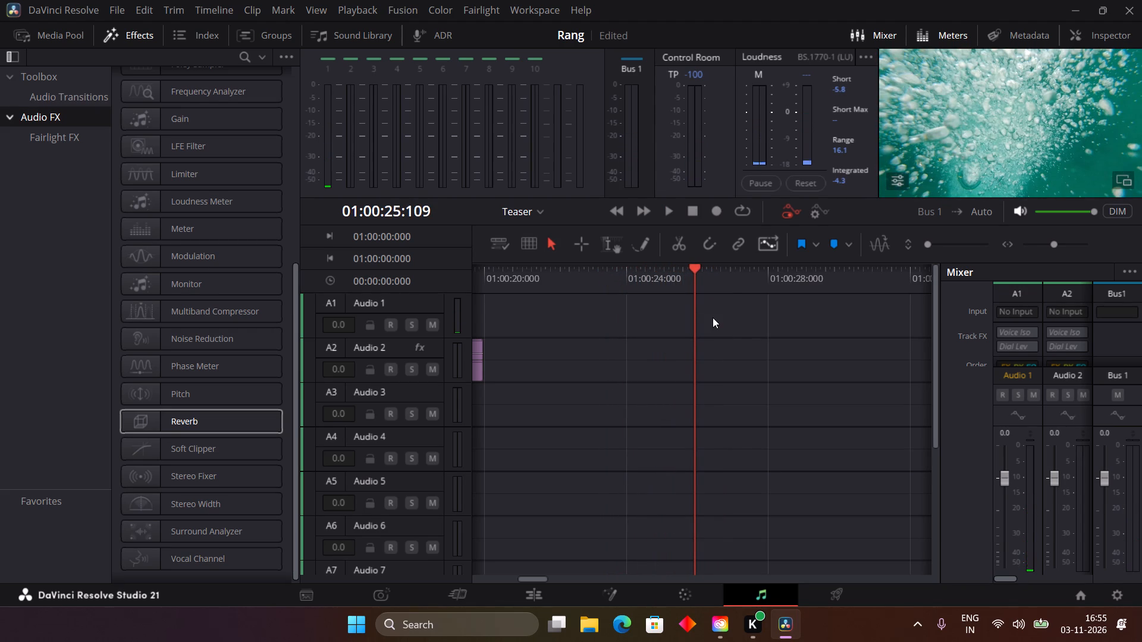
Return to the Edit page and undo back past the audio deletion, reverbs, Echo compound clip, underwater.mp4 placement and the music piece's move.
{"action": "scroll", "coordinate": [713, 317], "scroll_direction": "right", "scroll_amount": 8}
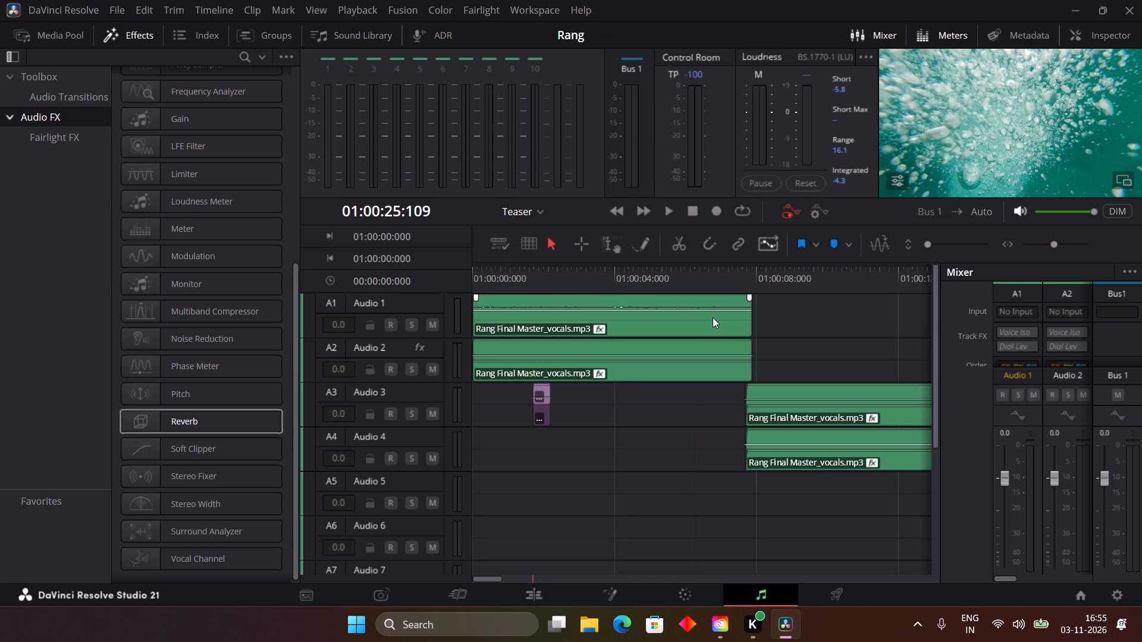
{"action": "left_click", "coordinate": [530, 596]}
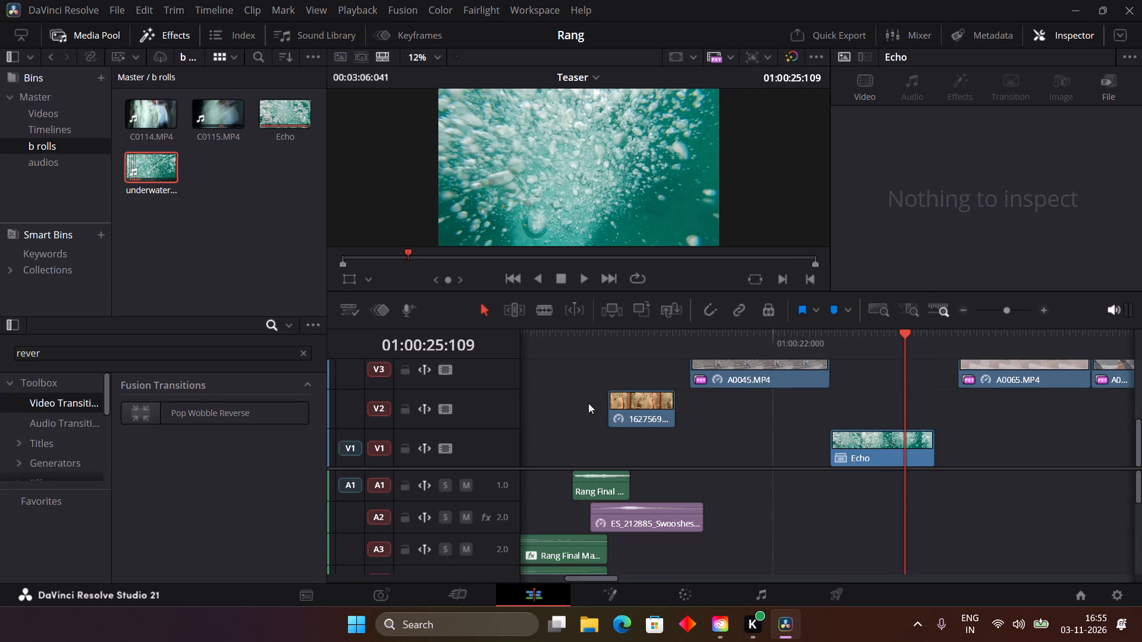
{"action": "scroll", "coordinate": [777, 438], "scroll_direction": "left", "scroll_amount": 2}
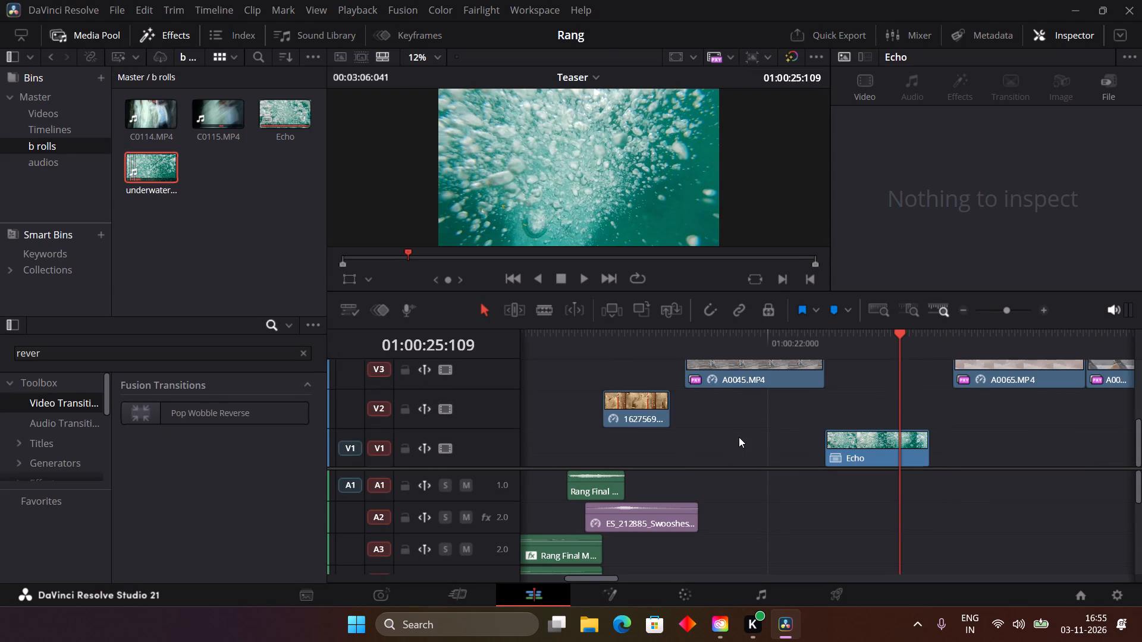
{"action": "scroll", "coordinate": [739, 437], "scroll_direction": "left", "scroll_amount": 1}
{"action": "scroll", "coordinate": [842, 512], "scroll_direction": "up", "scroll_amount": 2}
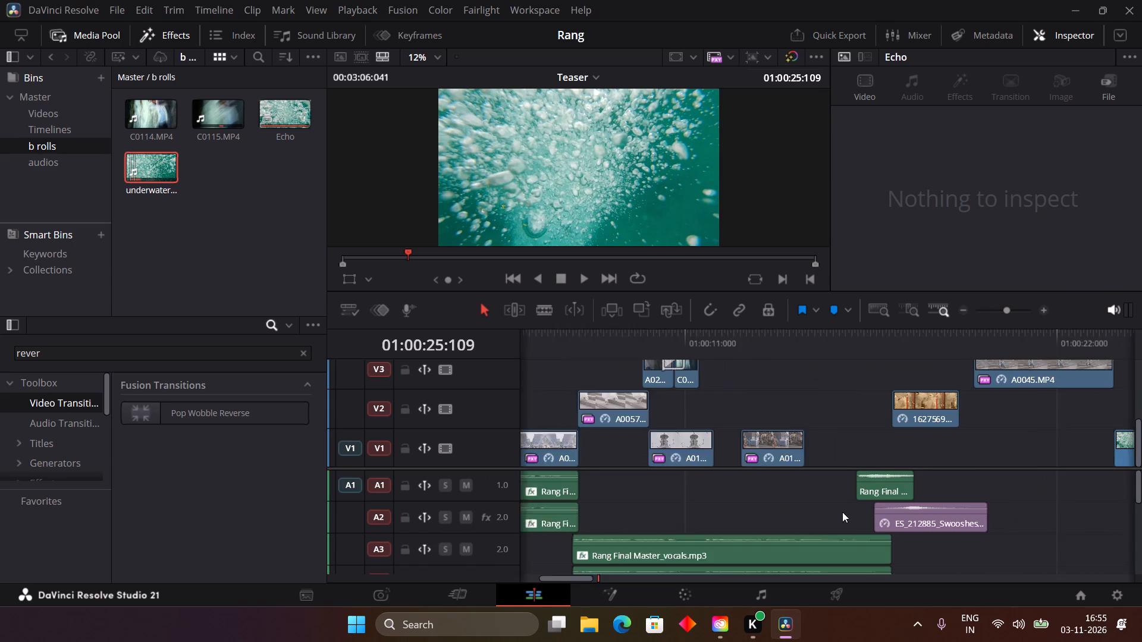
{"action": "key", "text": "ctrl+z"}
{"action": "key", "text": "ctrl+z"}
{"action": "key", "text": "ctrl+z"}
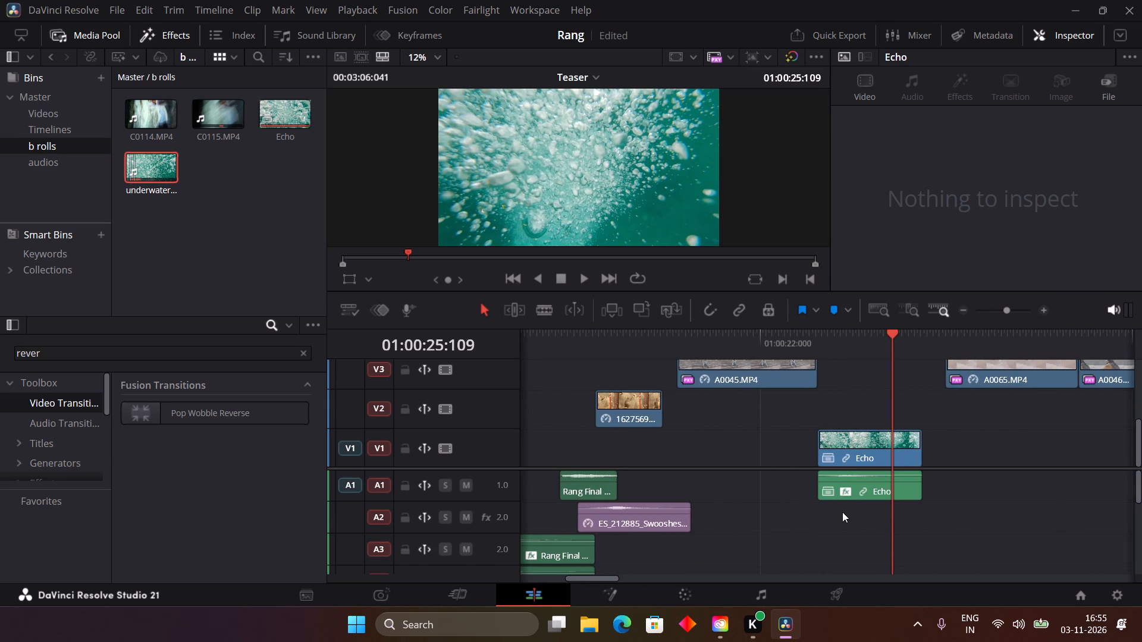
{"action": "key", "text": "ctrl+z"}
{"action": "key", "text": "ctrl+z"}
{"action": "left_click_drag", "start_coordinate": [825, 512], "coordinate": [912, 430]}
{"action": "key", "text": "ctrl+z"}
{"action": "key", "text": "ctrl+z"}
{"action": "key", "text": "ctrl+z"}
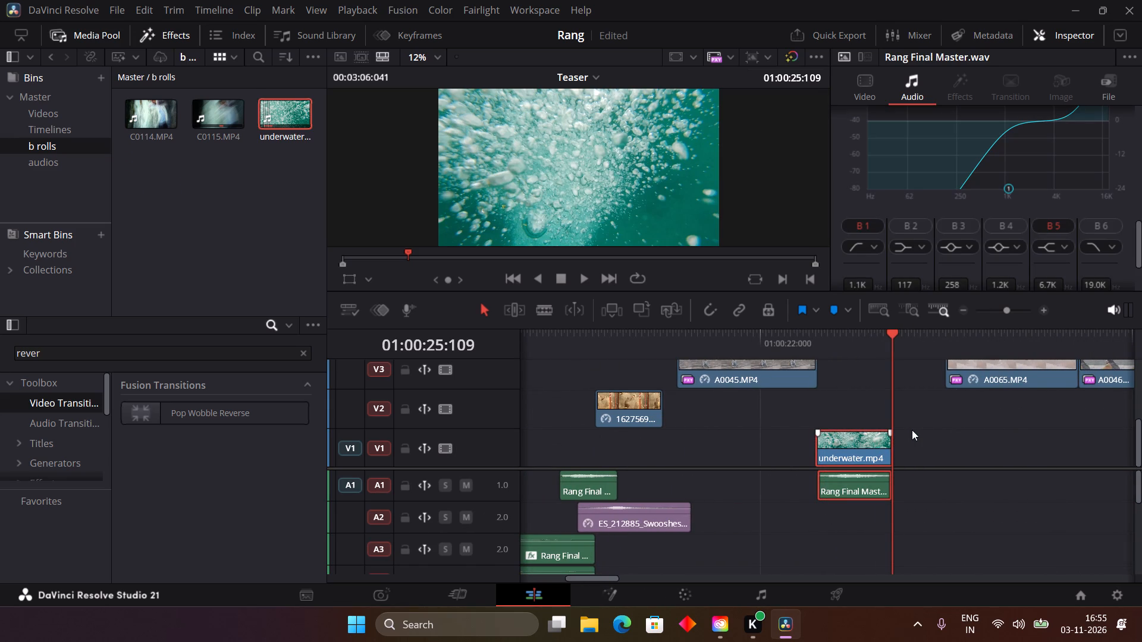
{"action": "key", "text": "ctrl+z"}
{"action": "key", "text": "ctrl+z"}
{"action": "key", "text": "ctrl+z"}
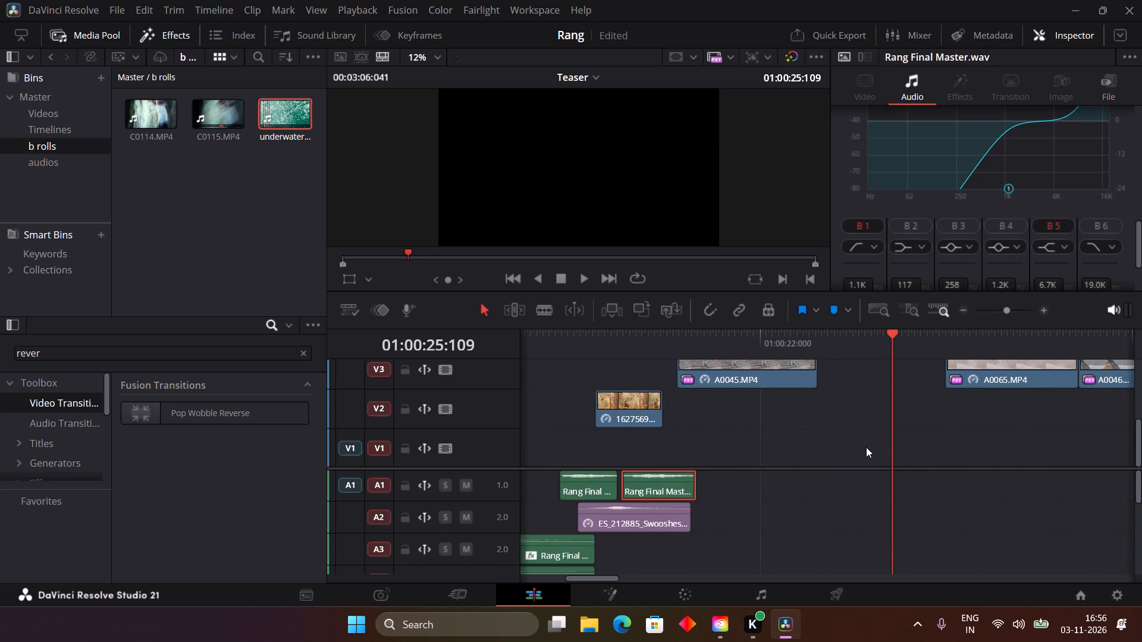
Copy the ES_212885 swoosh from A2 onto A3, starting just over 2 seconds later, near the second Rang Final Master.wav piece.
{"action": "left_click_drag", "start_coordinate": [638, 517], "coordinate": [716, 550], "text": "alt"}
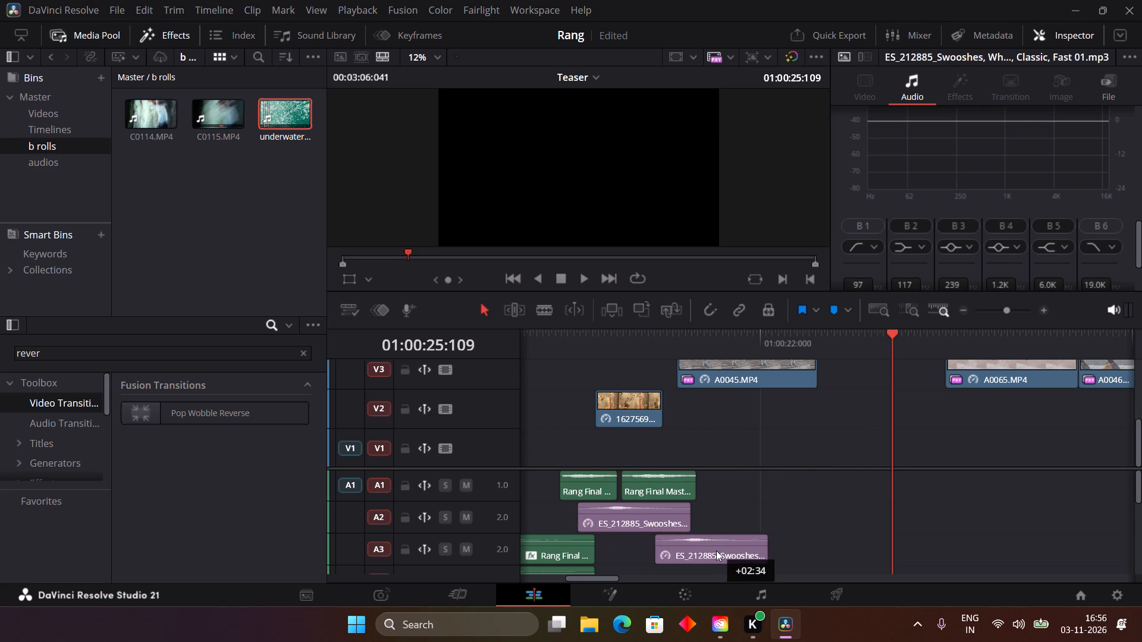
{"action": "left_click_drag", "start_coordinate": [716, 550], "coordinate": [718, 550], "text": "alt"}
Play back the timeline from 01:00:15:063 through the copied swoosh to check its timing.
{"action": "left_click", "coordinate": [541, 340]}
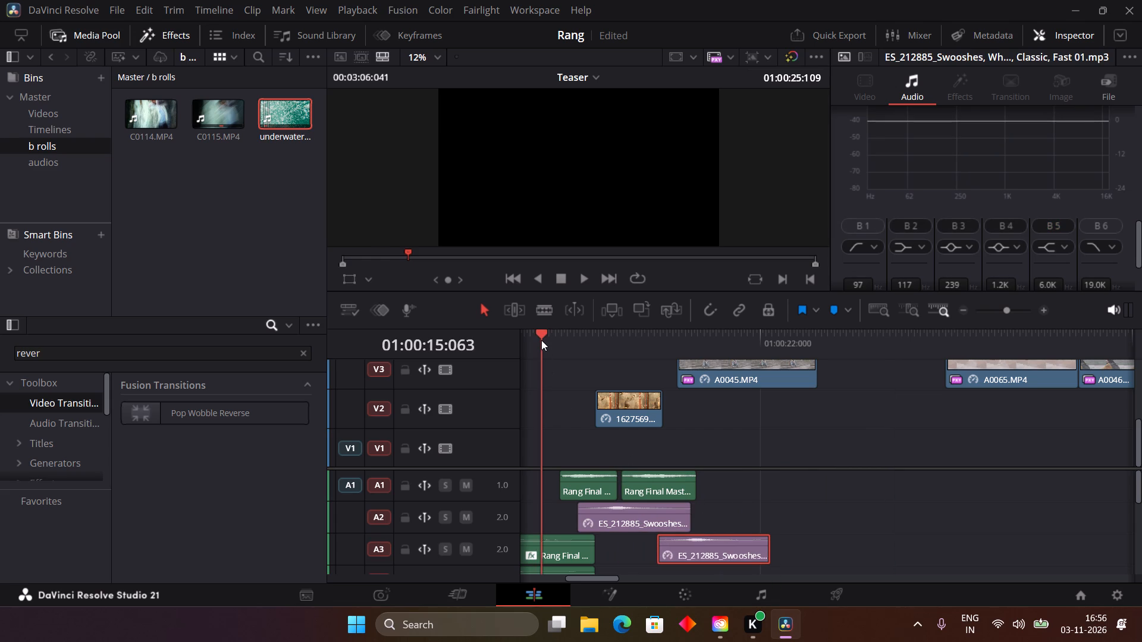
{"action": "key", "text": "space"}
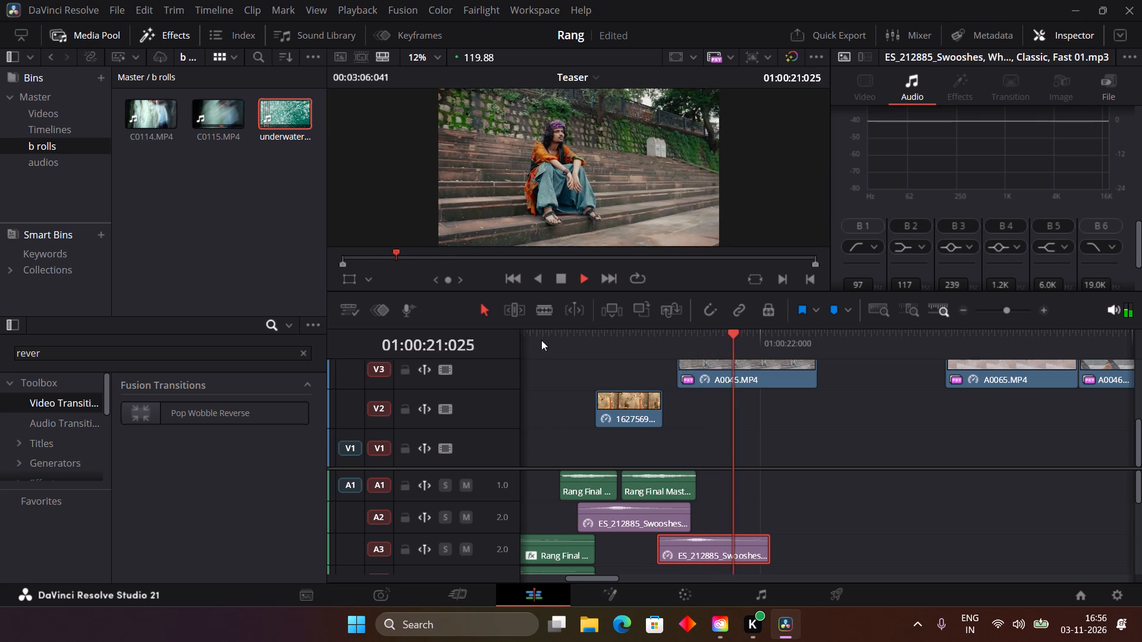
{"action": "key", "text": "space"}
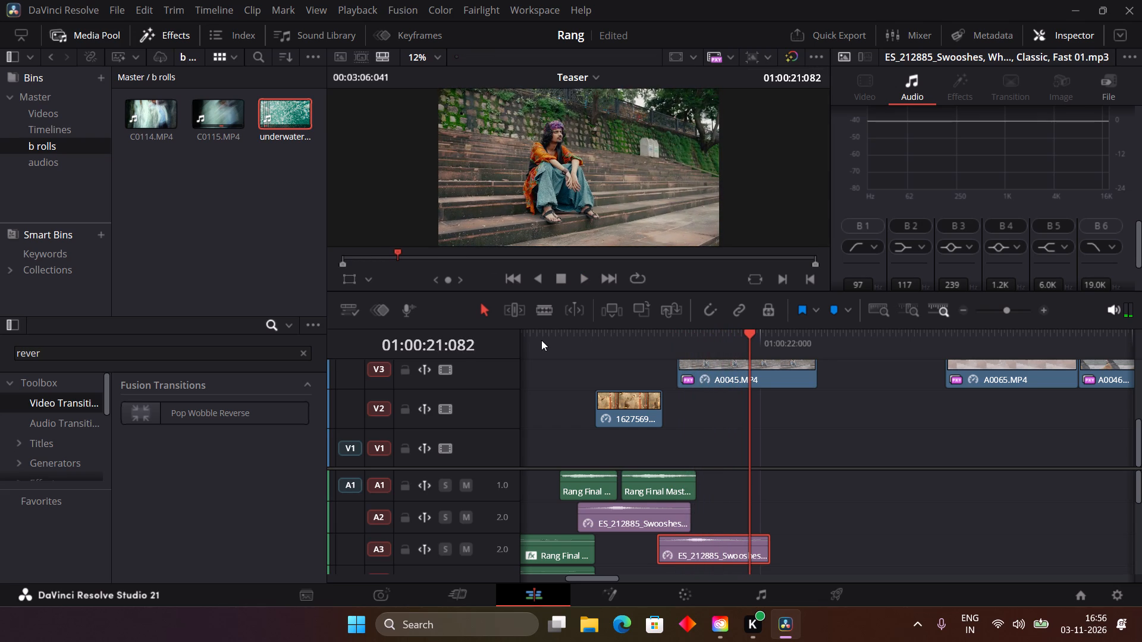
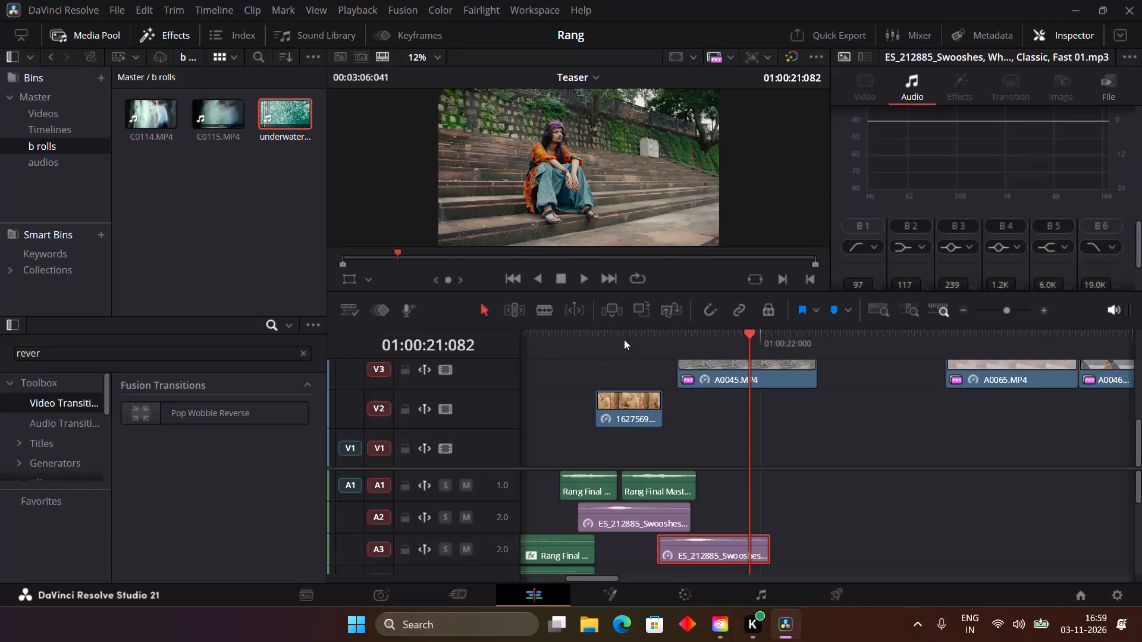
Trim the end of the second Rang Final Master piece on A1 to 01:00:19:113, level with the A2 swoosh's end.
{"action": "left_click_drag", "start_coordinate": [624, 339], "coordinate": [623, 339]}
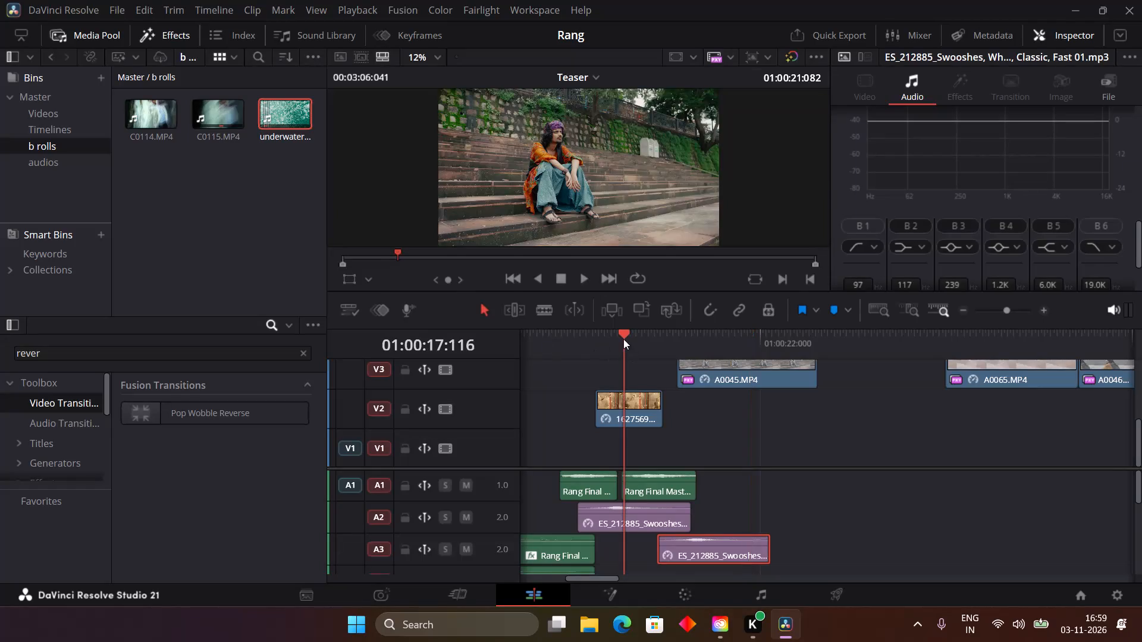
{"action": "left_click_drag", "start_coordinate": [623, 339], "coordinate": [661, 341]}
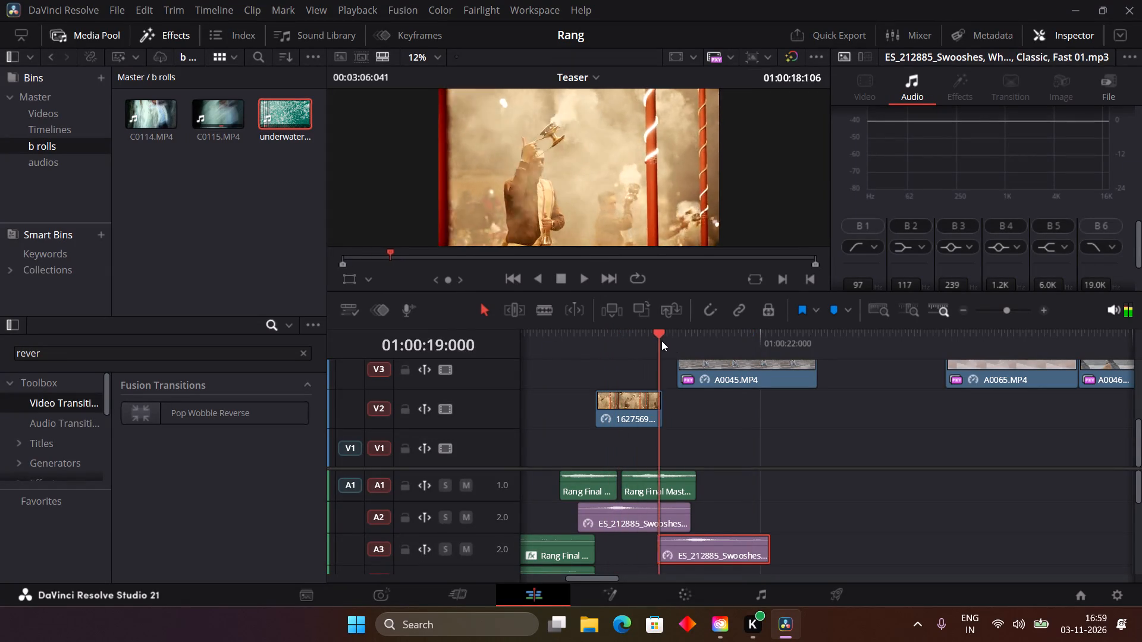
{"action": "left_click_drag", "start_coordinate": [661, 341], "coordinate": [692, 344]}
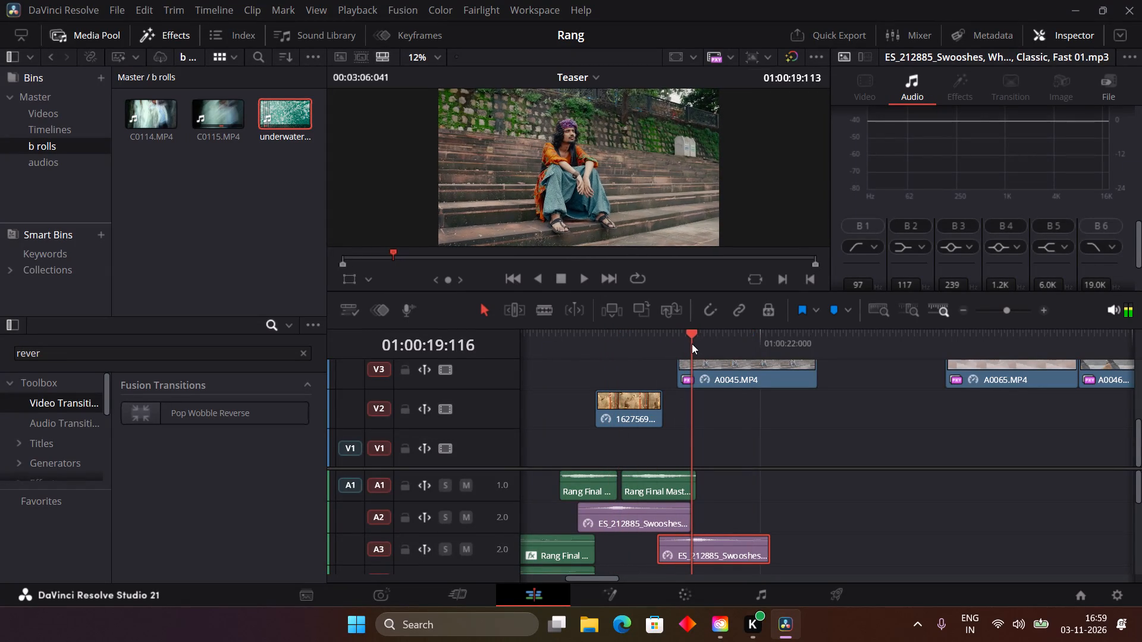
{"action": "left_click_drag", "start_coordinate": [692, 344], "coordinate": [691, 344]}
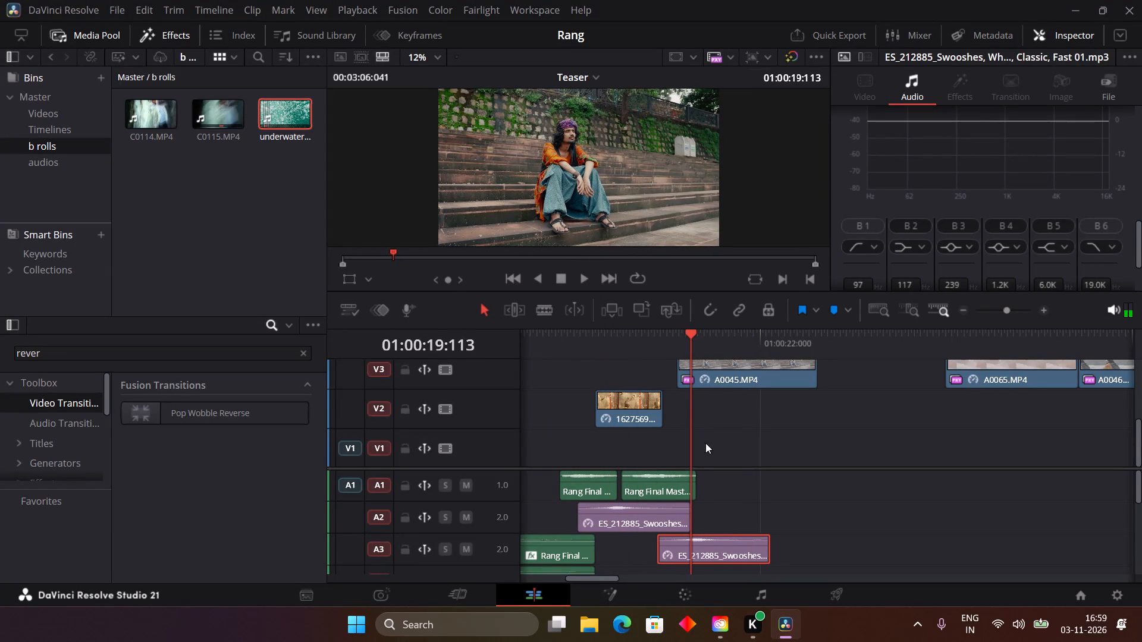
{"action": "left_click", "coordinate": [692, 489]}
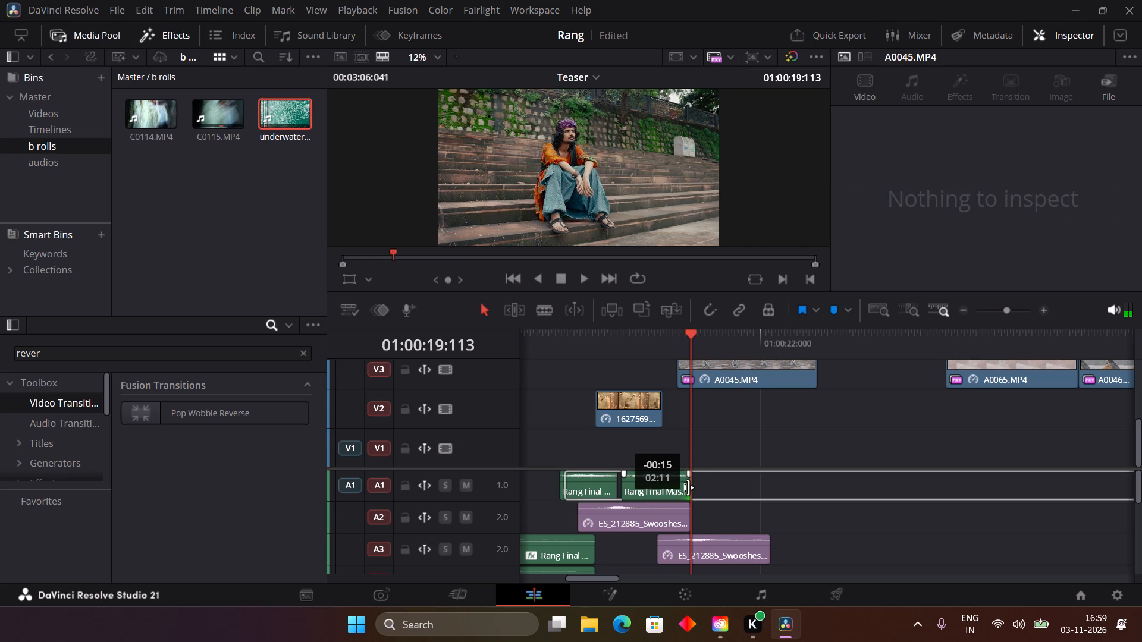
Return the playhead to 01:00:15:097 and examine audio tracks A3 to A5 around it.
{"action": "left_click", "coordinate": [551, 335]}
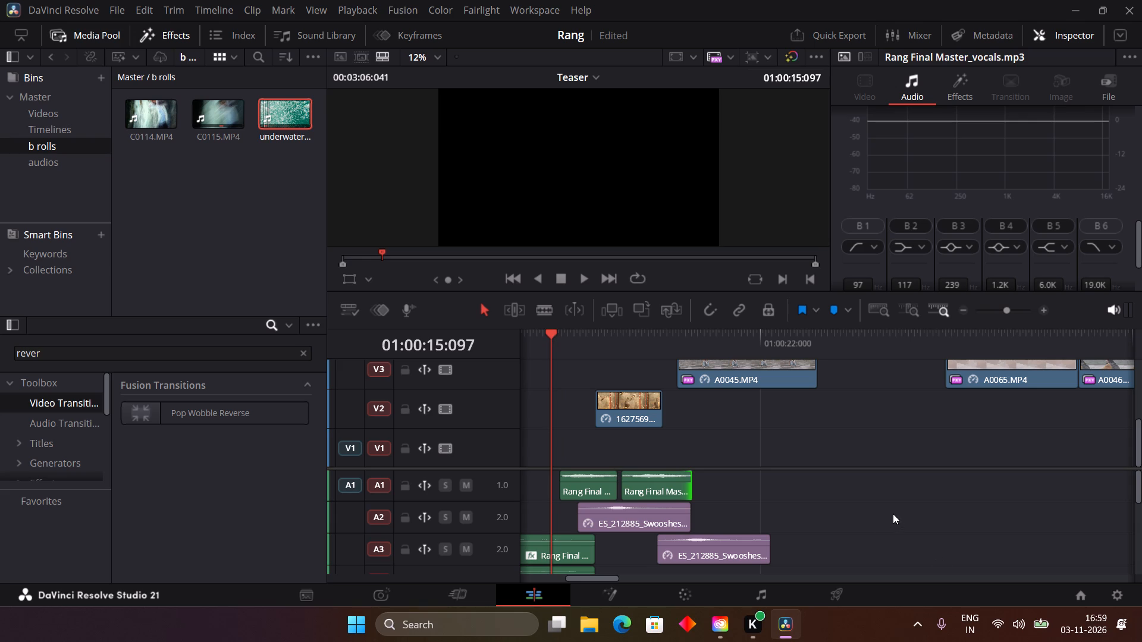
{"action": "scroll", "coordinate": [893, 514], "scroll_direction": "up", "scroll_amount": 2}
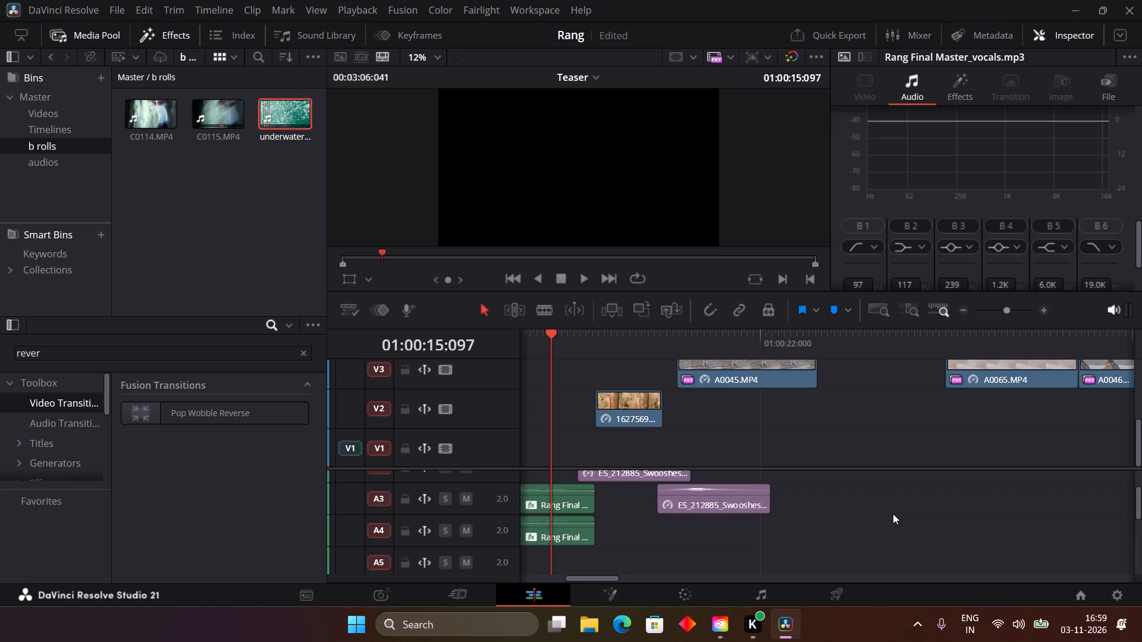
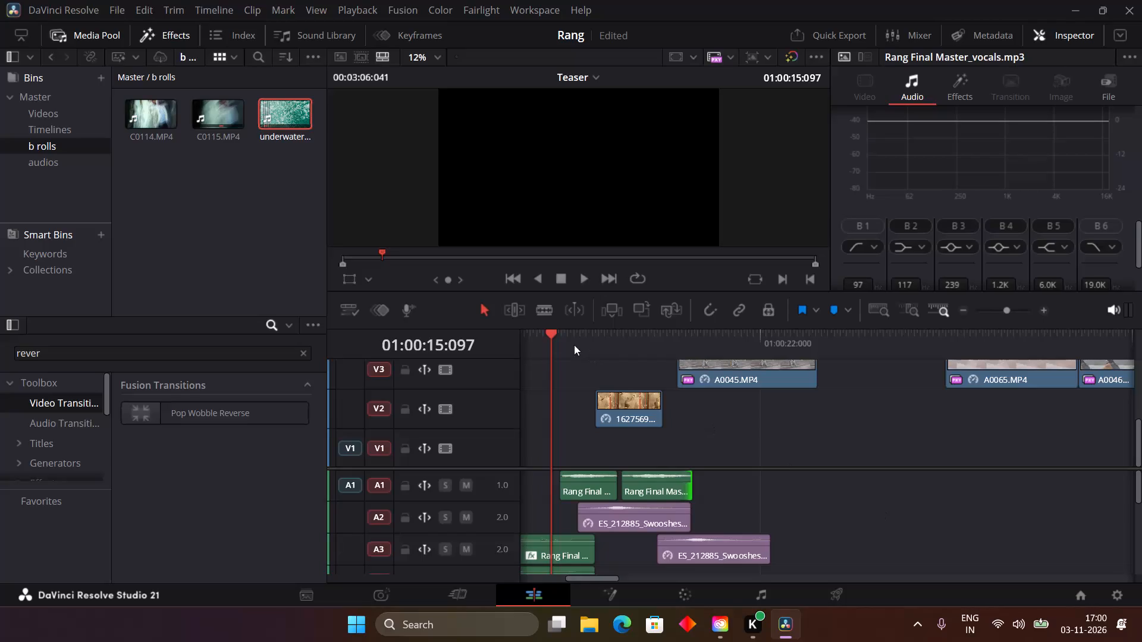
Scrub the Teaser from its start and play it from about 01:00:07 to 01:00:13:016 to review picture and sound.
{"action": "left_click_drag", "start_coordinate": [567, 333], "coordinate": [475, 357]}
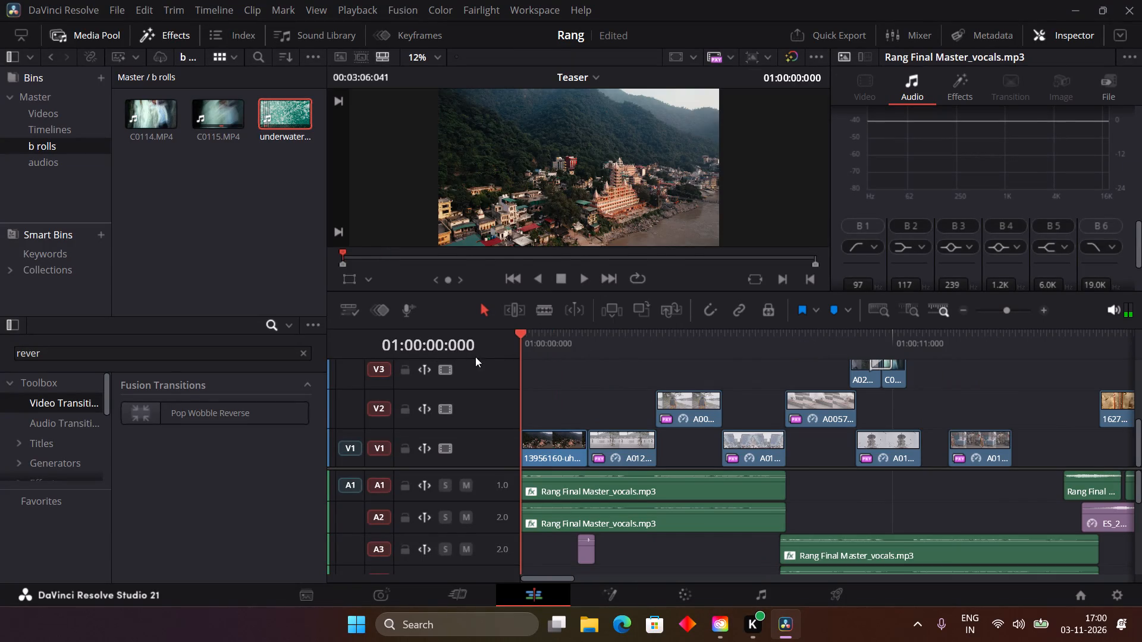
{"action": "left_click_drag", "start_coordinate": [475, 357], "coordinate": [746, 364]}
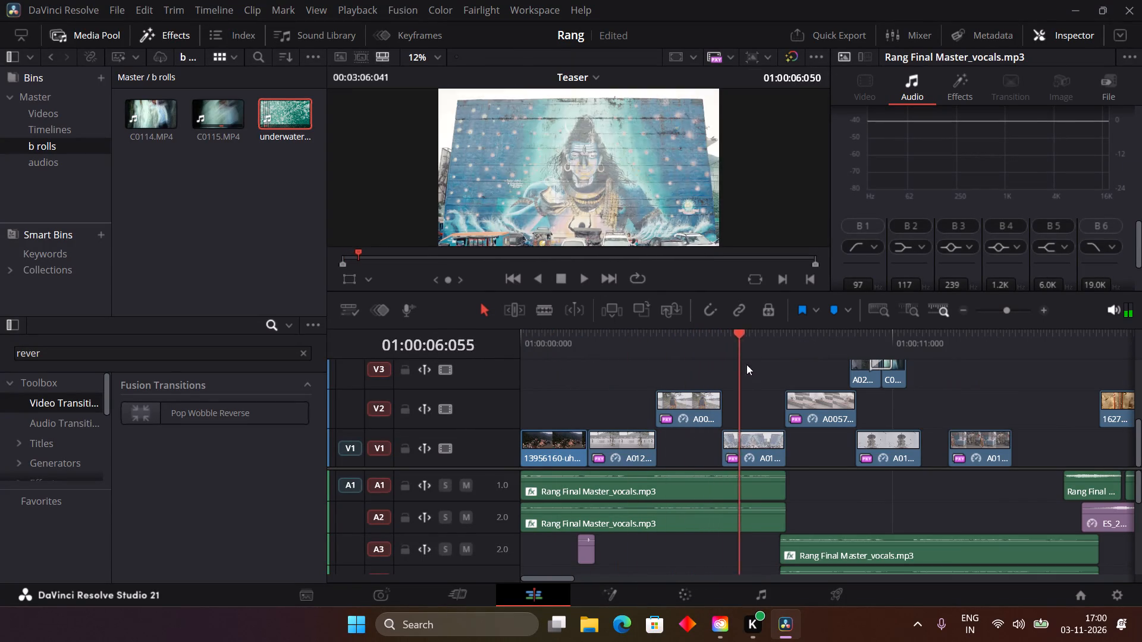
{"action": "left_click_drag", "start_coordinate": [746, 364], "coordinate": [790, 365]}
{"action": "scroll", "coordinate": [822, 492], "scroll_direction": "up", "scroll_amount": 1}
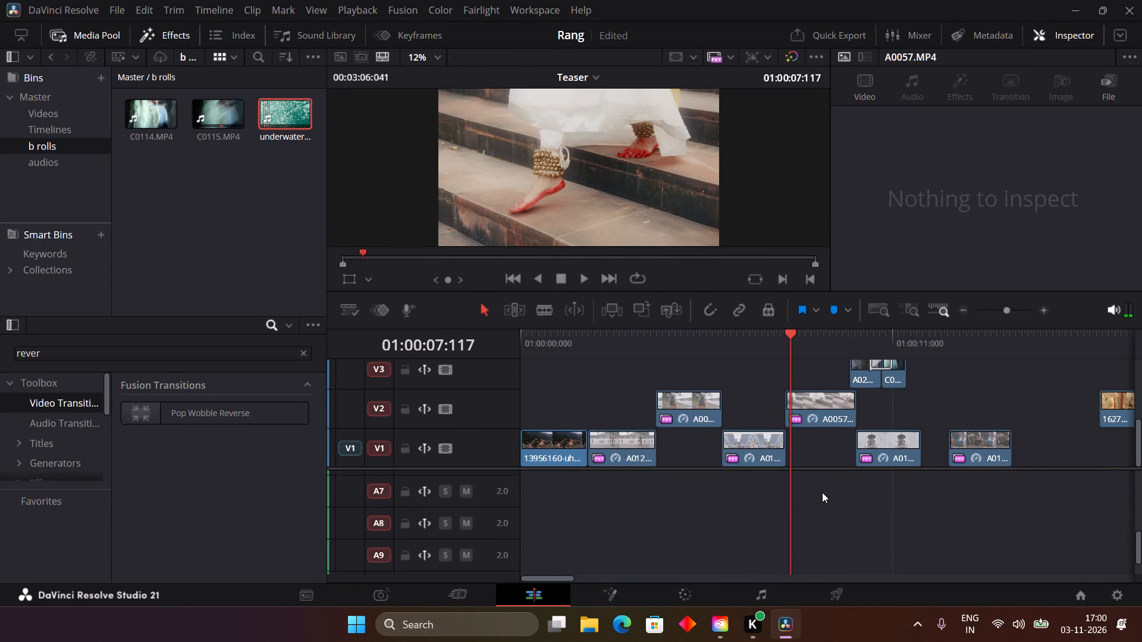
{"action": "scroll", "coordinate": [822, 492], "scroll_direction": "up", "scroll_amount": 1}
{"action": "left_click", "coordinate": [763, 338]}
{"action": "key", "text": "space"}
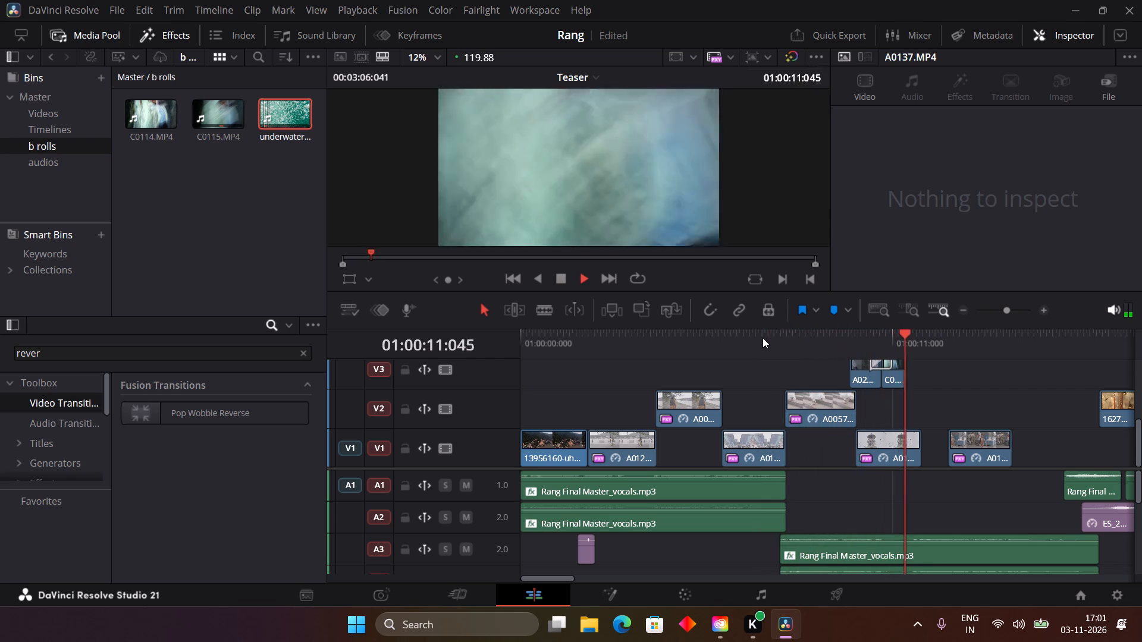
{"action": "key", "text": "space"}
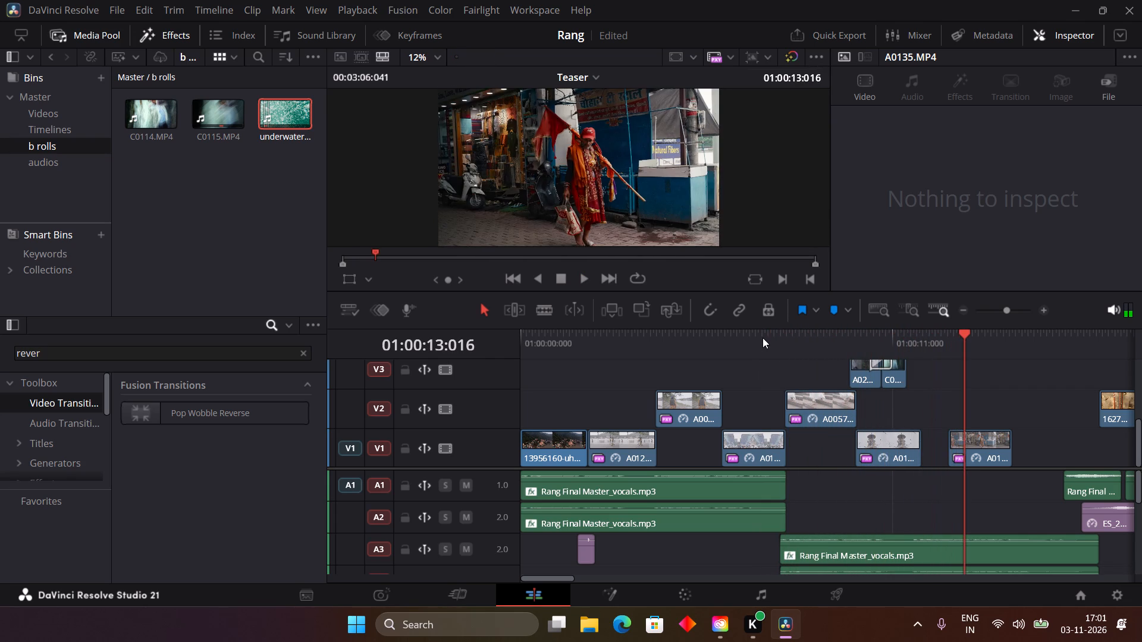
Look over the rest of the Teaser timeline's clips and audio tracks, from the swooshes through to the ghost clip and back.
{"action": "scroll", "coordinate": [904, 509], "scroll_direction": "left", "scroll_amount": 1}
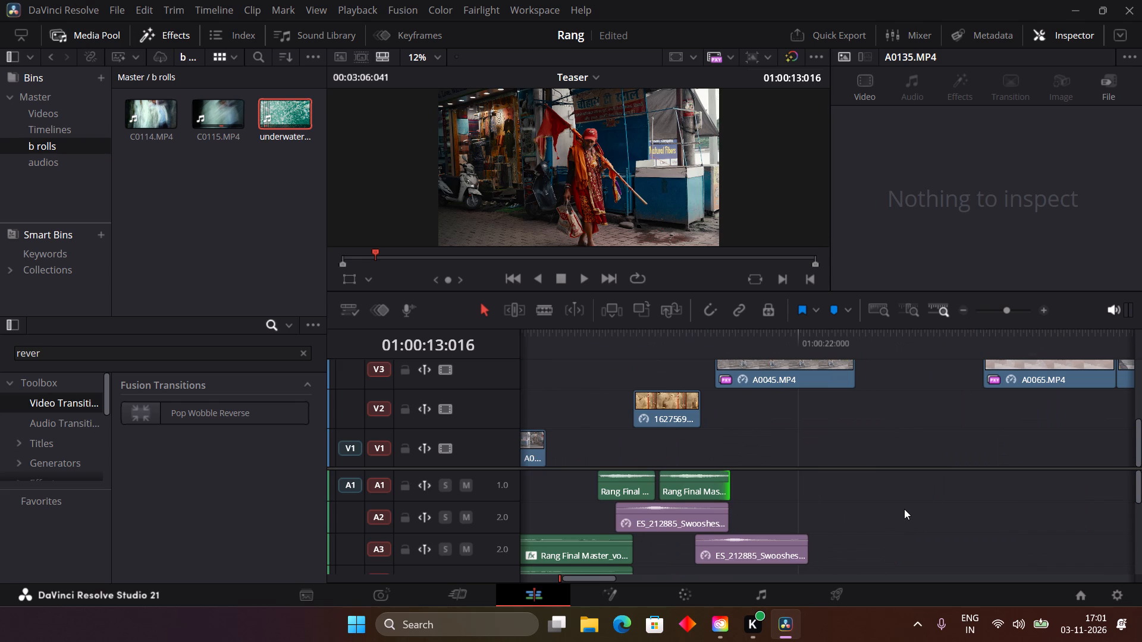
{"action": "scroll", "coordinate": [904, 509], "scroll_direction": "left", "scroll_amount": 1}
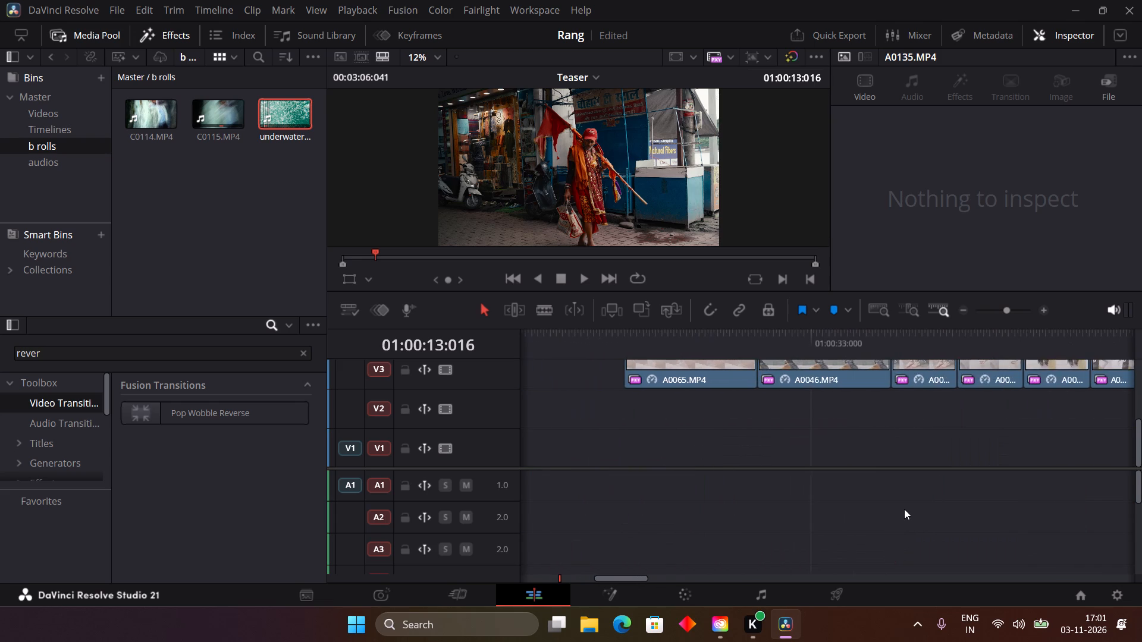
{"action": "scroll", "coordinate": [904, 509], "scroll_direction": "left", "scroll_amount": 10}
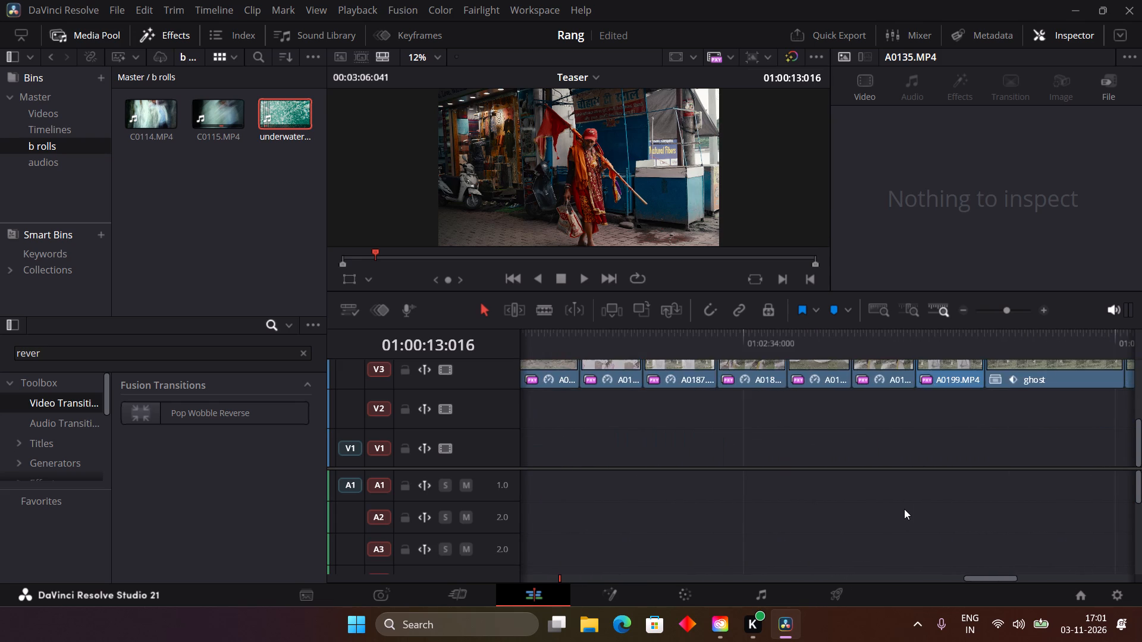
{"action": "scroll", "coordinate": [904, 509], "scroll_direction": "right", "scroll_amount": 15}
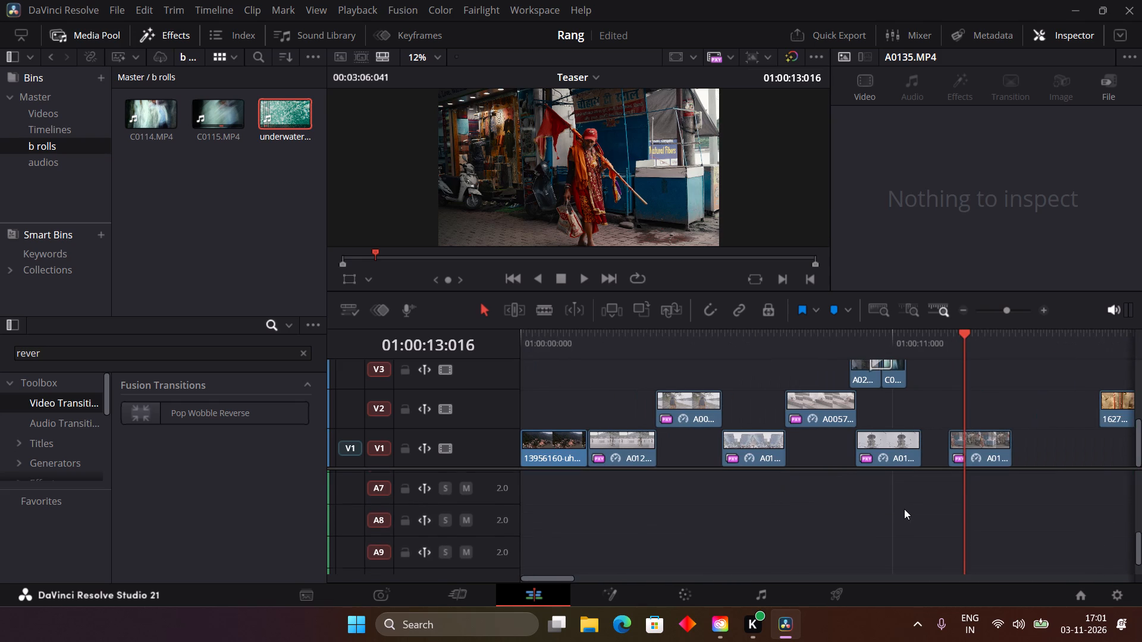
{"action": "scroll", "coordinate": [904, 509], "scroll_direction": "left", "scroll_amount": 1}
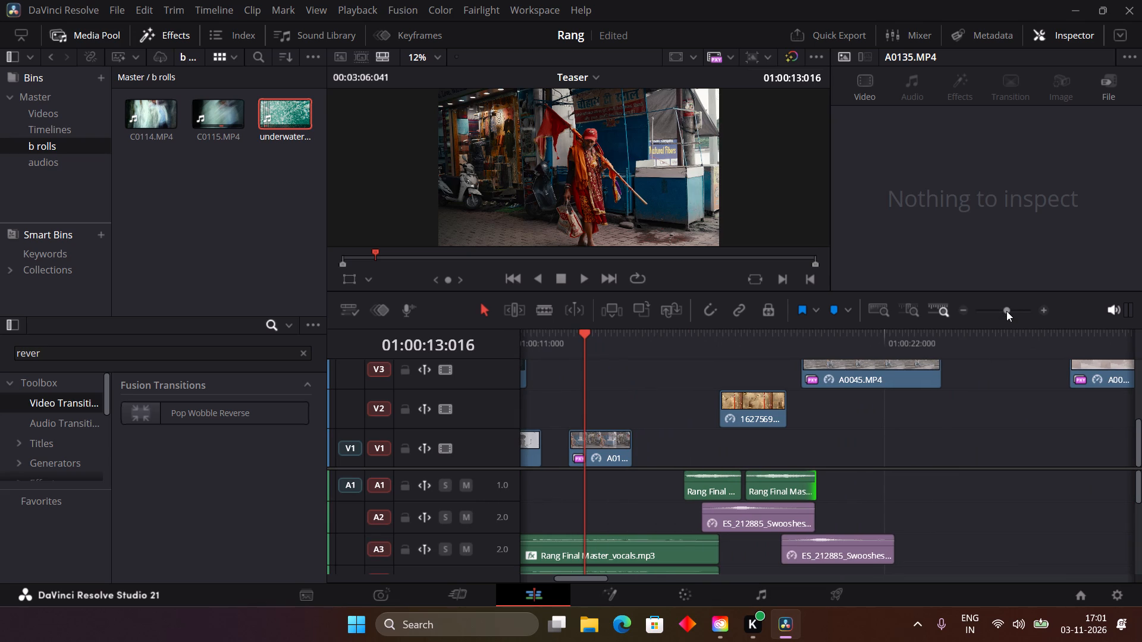
Place the ES_194103 underwater bubbles sound from the audios bin on A1, starting level with the A0211.MP4 clip on V3.
{"action": "left_click", "coordinate": [1006, 311]}
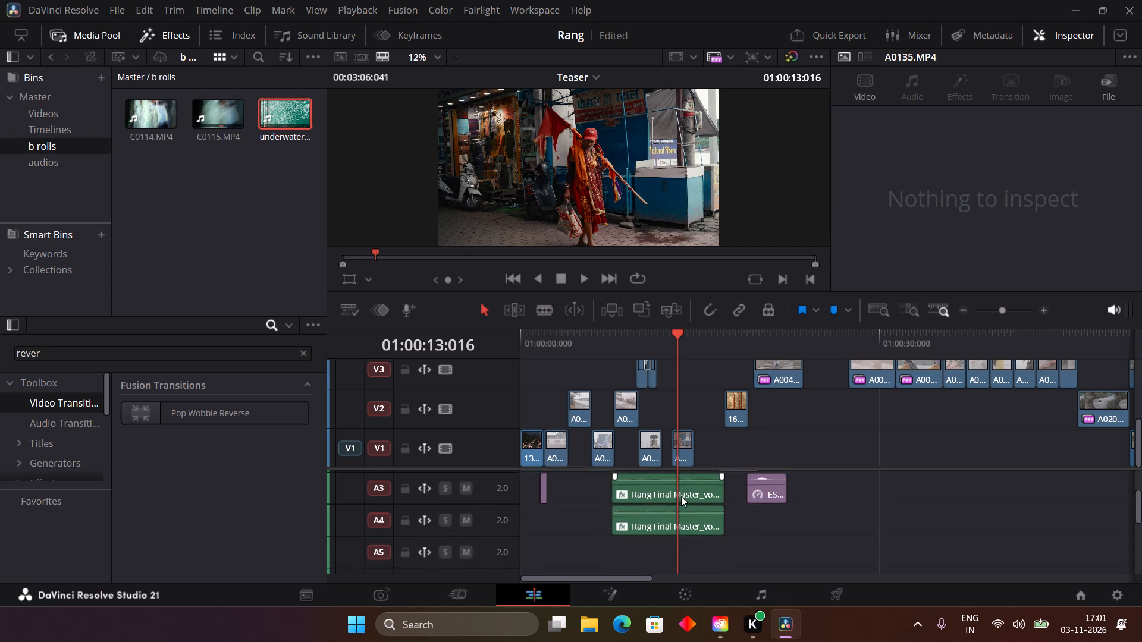
{"action": "left_click", "coordinate": [43, 155]}
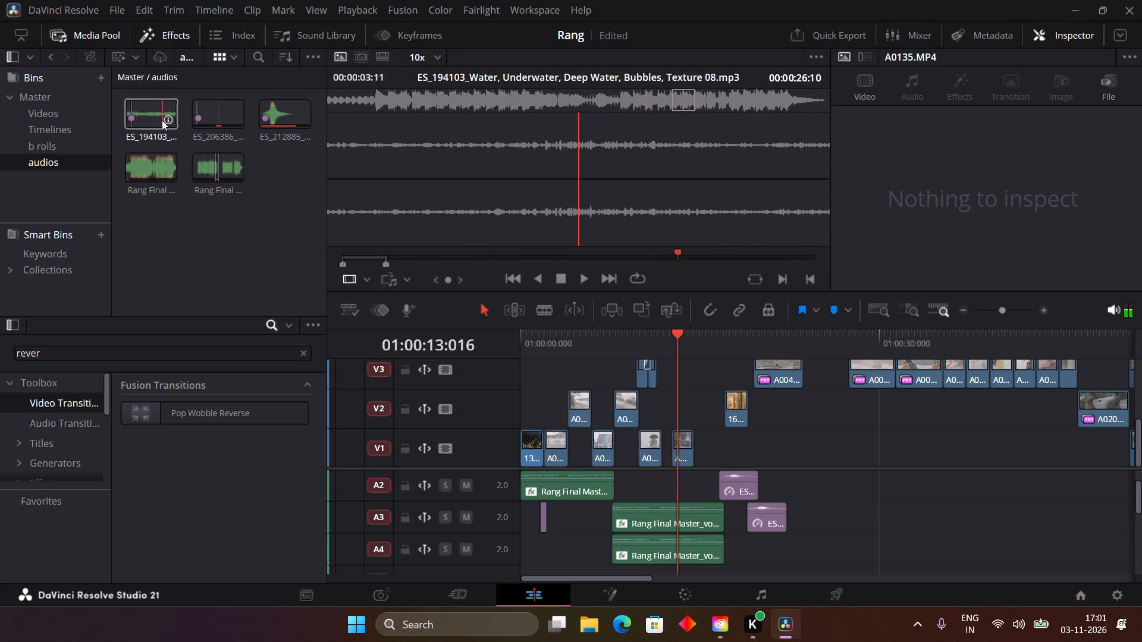
{"action": "left_click", "coordinate": [140, 115]}
{"action": "double_click", "coordinate": [140, 115]}
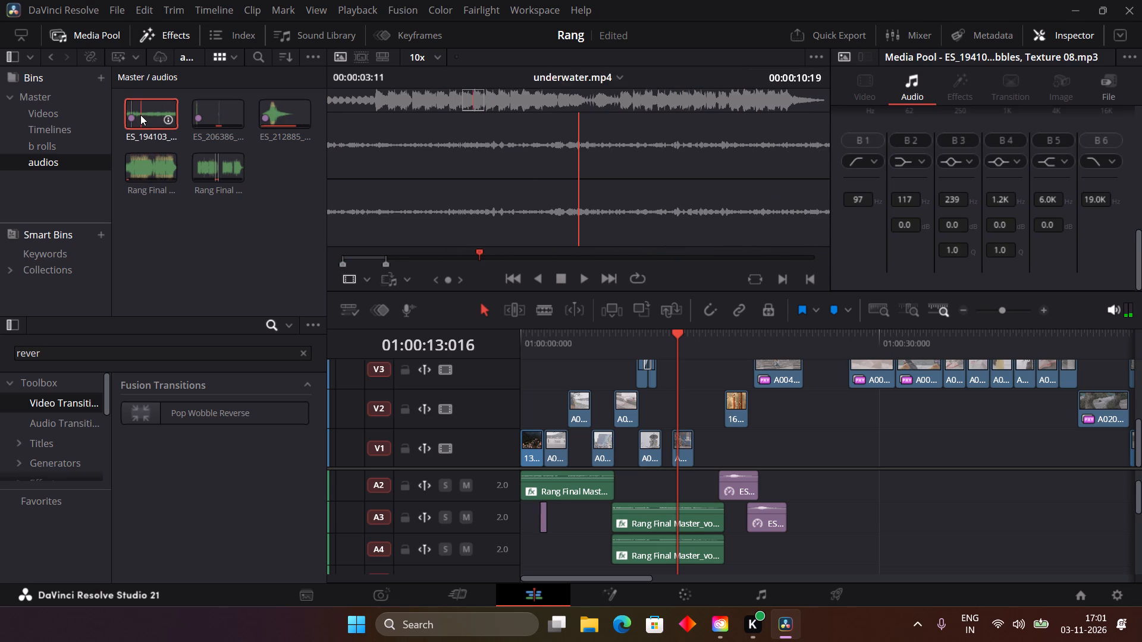
{"action": "double_click", "coordinate": [151, 108]}
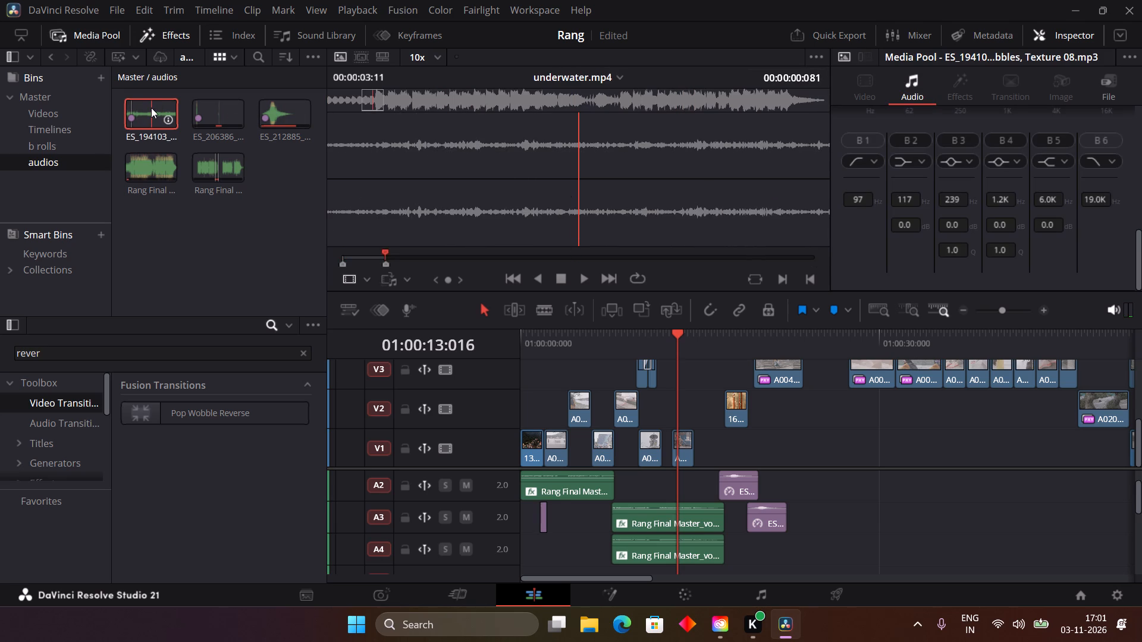
{"action": "left_click_drag", "start_coordinate": [143, 108], "coordinate": [526, 334]}
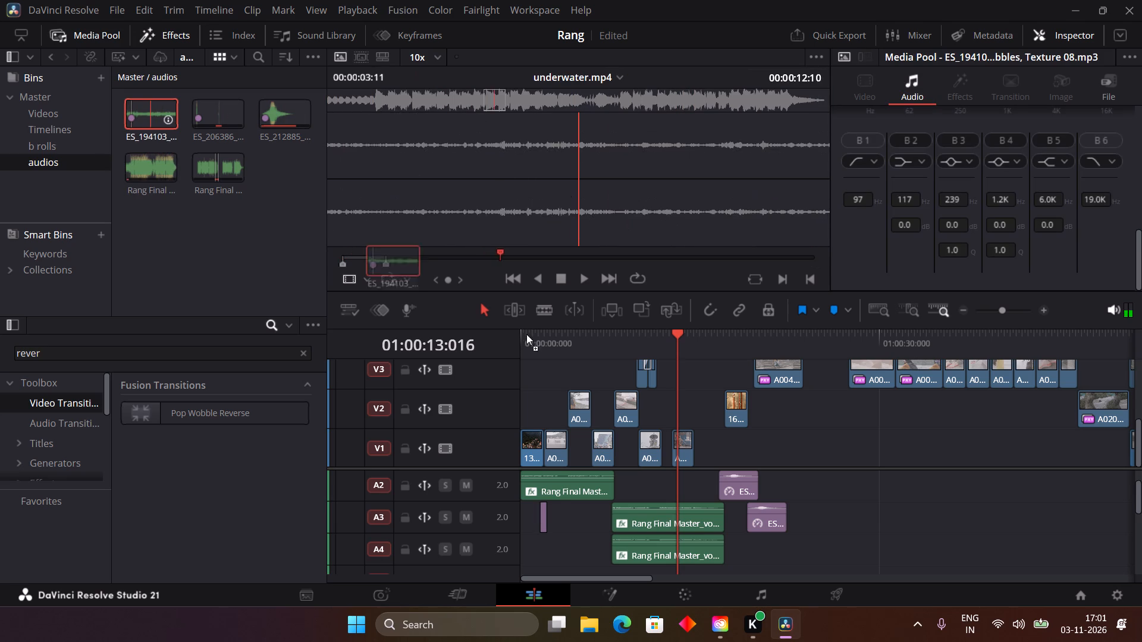
{"action": "left_click_drag", "start_coordinate": [526, 334], "coordinate": [826, 483]}
{"action": "left_click_drag", "start_coordinate": [852, 487], "coordinate": [626, 480]}
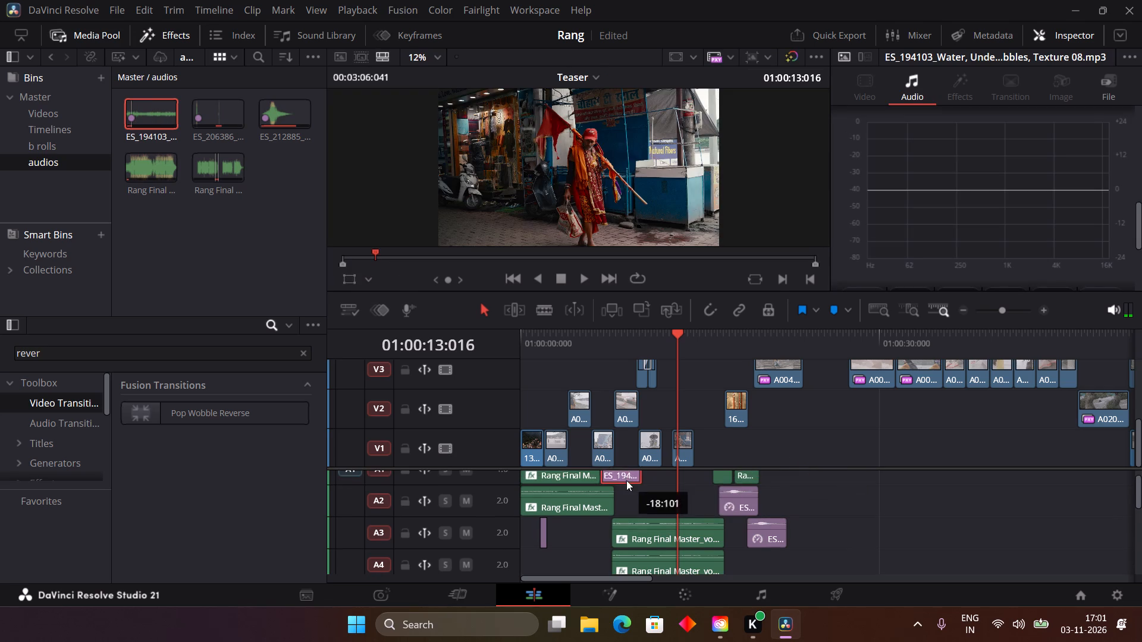
{"action": "left_click_drag", "start_coordinate": [626, 480], "coordinate": [680, 505]}
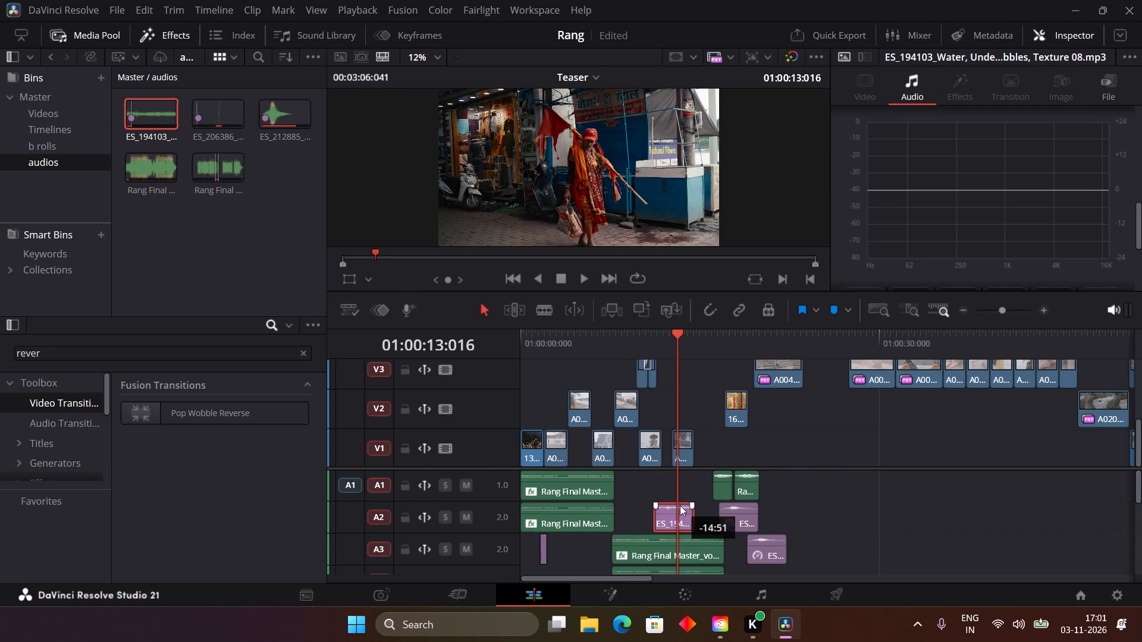
{"action": "left_click_drag", "start_coordinate": [680, 505], "coordinate": [685, 487]}
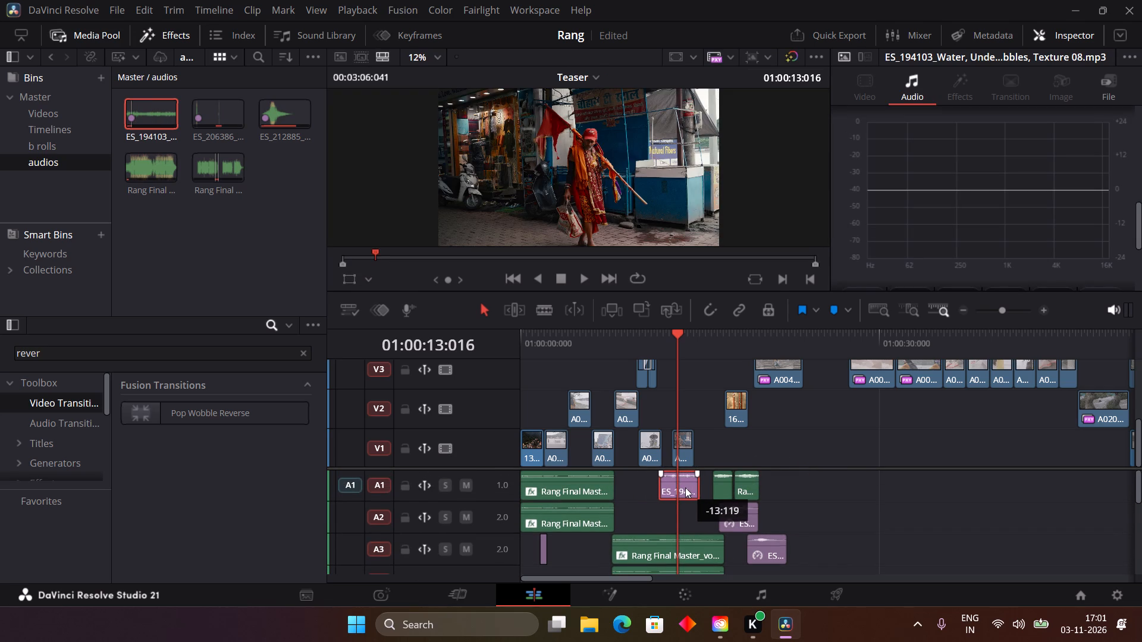
{"action": "left_click_drag", "start_coordinate": [685, 487], "coordinate": [685, 487]}
{"action": "left_click_drag", "start_coordinate": [685, 487], "coordinate": [661, 490]}
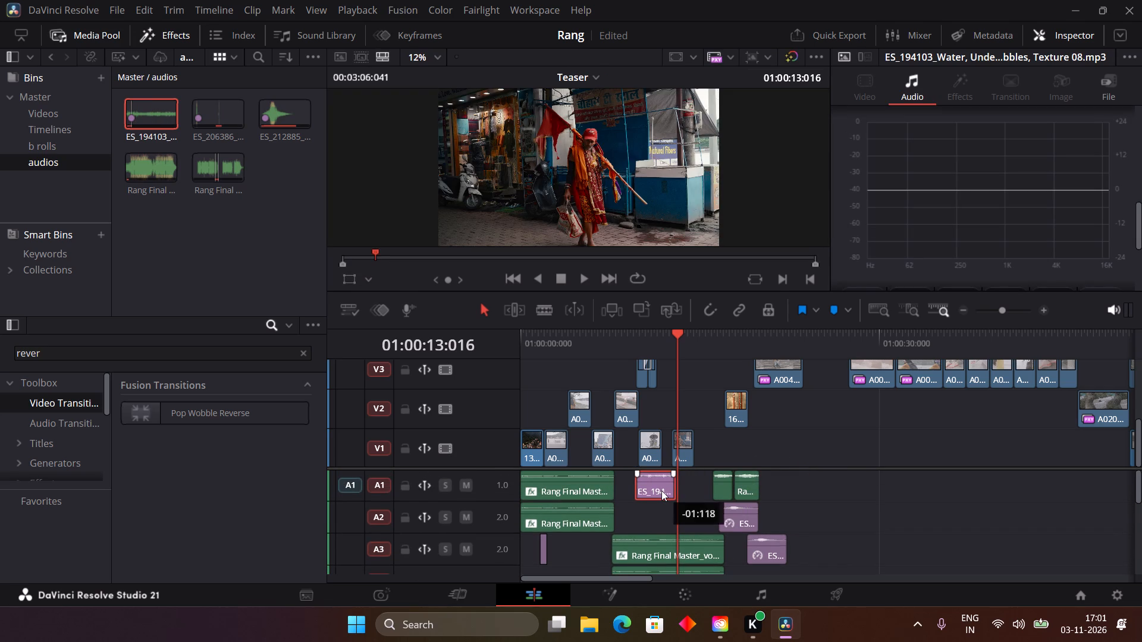
{"action": "left_click_drag", "start_coordinate": [661, 490], "coordinate": [663, 489]}
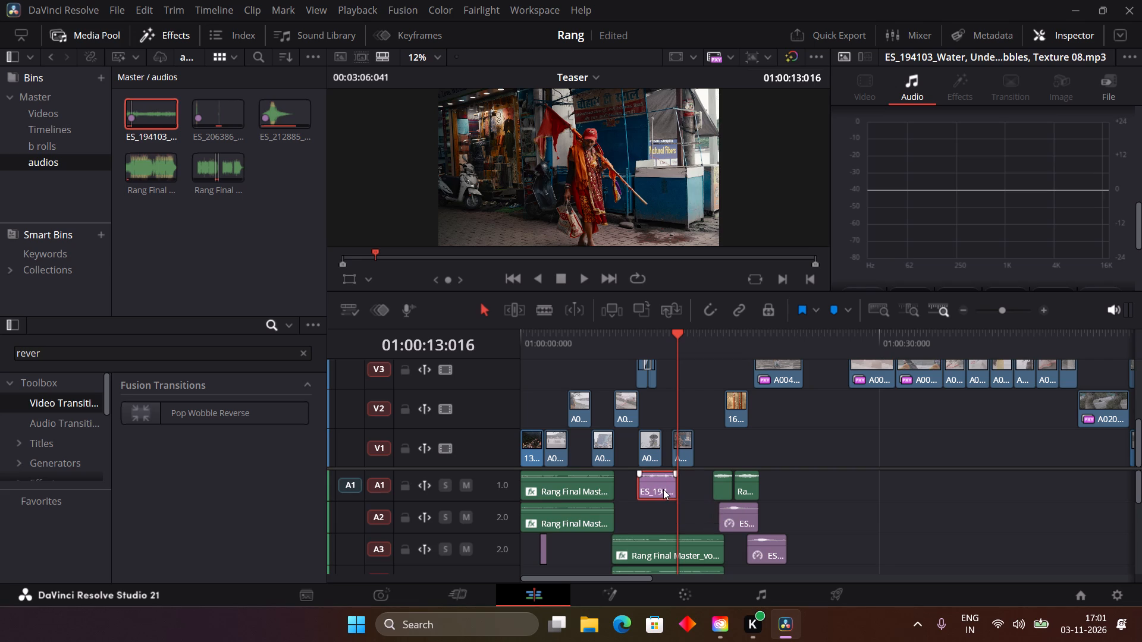
Move the underwater.mp4 clip from V4 down to V3, right after C0115.MP4, keeping its timing.
{"action": "left_click_drag", "start_coordinate": [638, 333], "coordinate": [651, 337]}
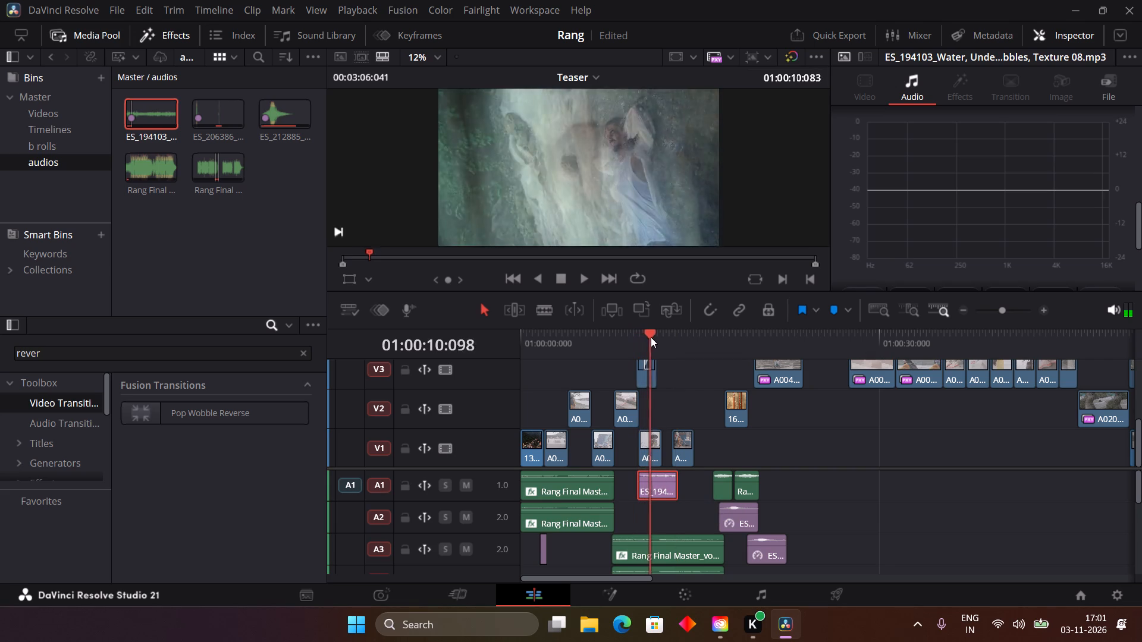
{"action": "left_click_drag", "start_coordinate": [651, 337], "coordinate": [655, 338]}
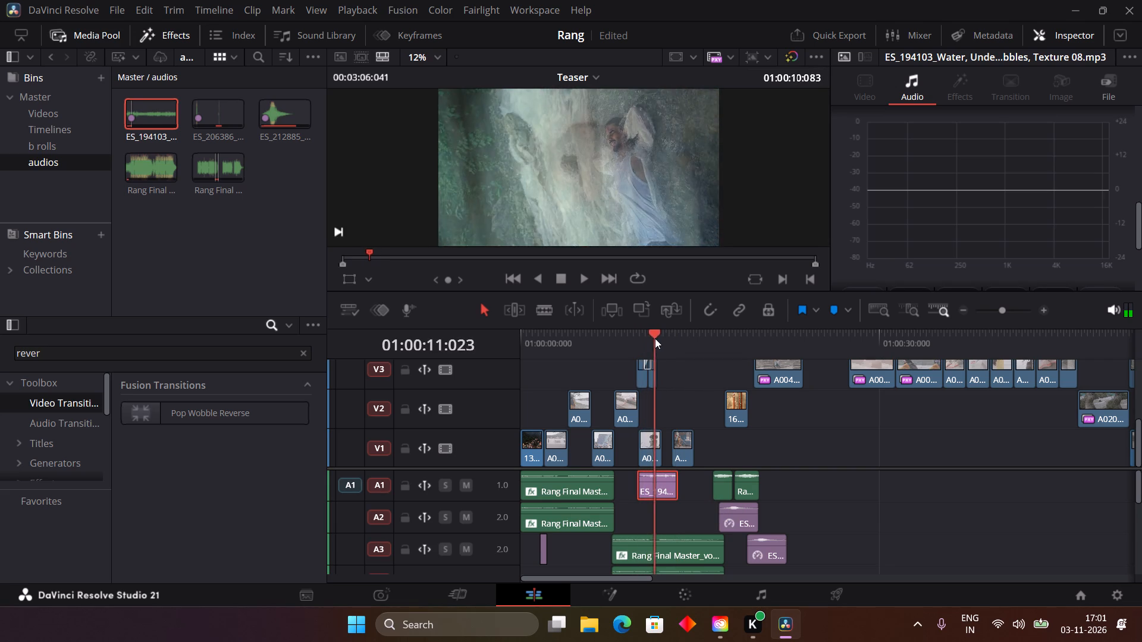
{"action": "left_click_drag", "start_coordinate": [655, 338], "coordinate": [658, 338]}
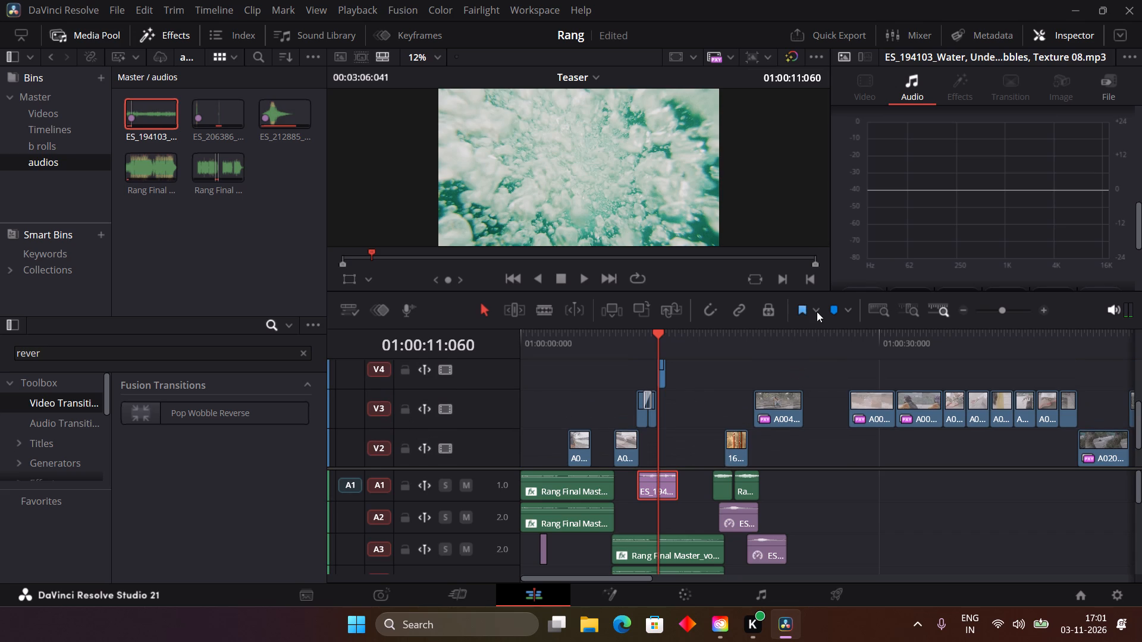
{"action": "left_click_drag", "start_coordinate": [1006, 307], "coordinate": [1016, 309]}
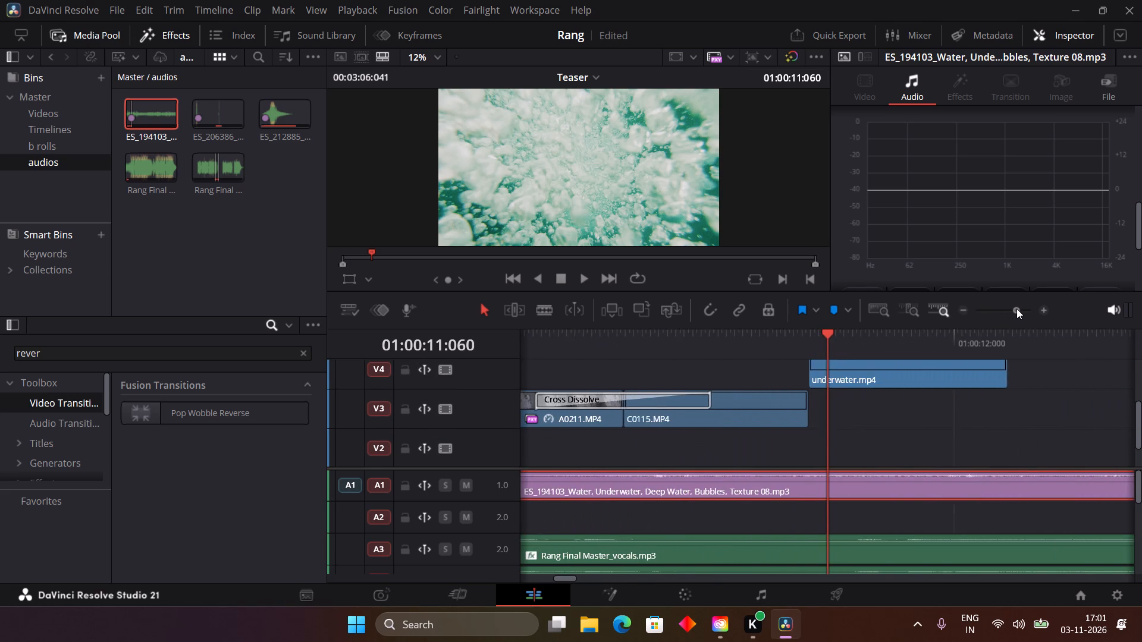
{"action": "left_click_drag", "start_coordinate": [1016, 309], "coordinate": [1015, 309]}
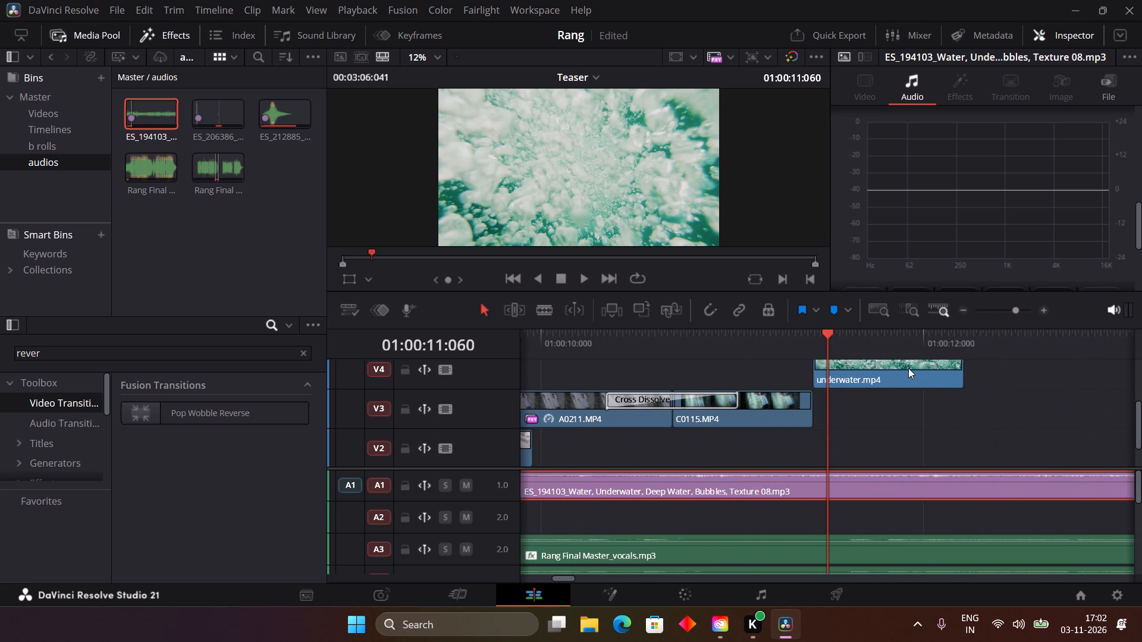
{"action": "left_click", "coordinate": [908, 368]}
{"action": "left_click_drag", "start_coordinate": [894, 375], "coordinate": [896, 394], "text": "shift"}
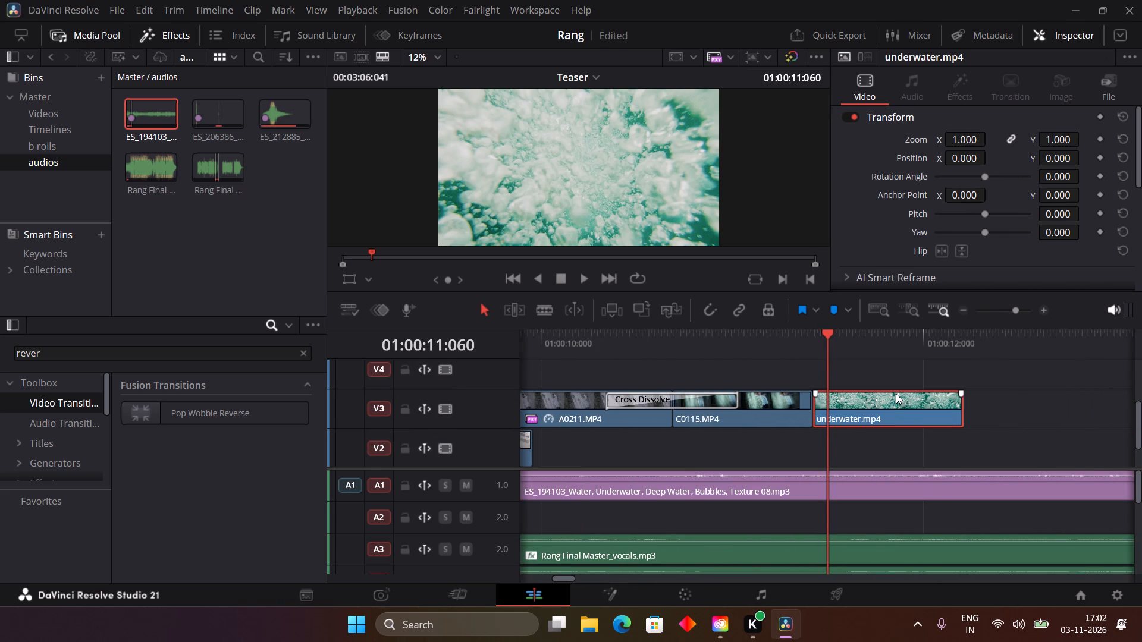
Trim both ends of the ES_194103 water sound on A1 to span roughly the C0115.MP4 and underwater.mp4 clips.
{"action": "left_click", "coordinate": [1011, 310]}
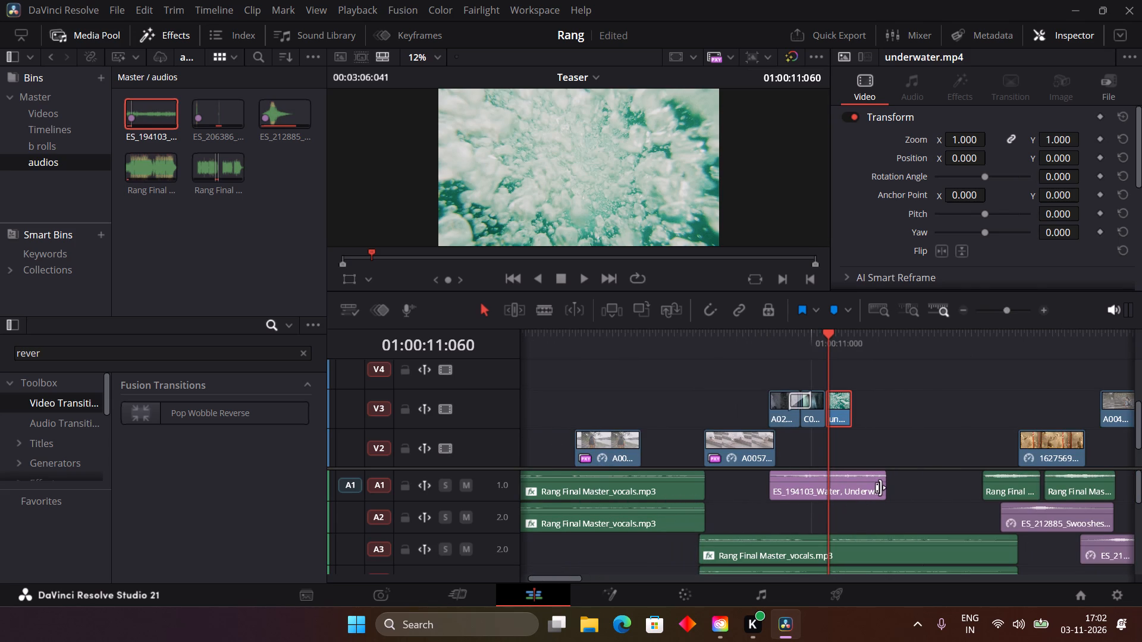
{"action": "left_click_drag", "start_coordinate": [880, 487], "coordinate": [857, 492]}
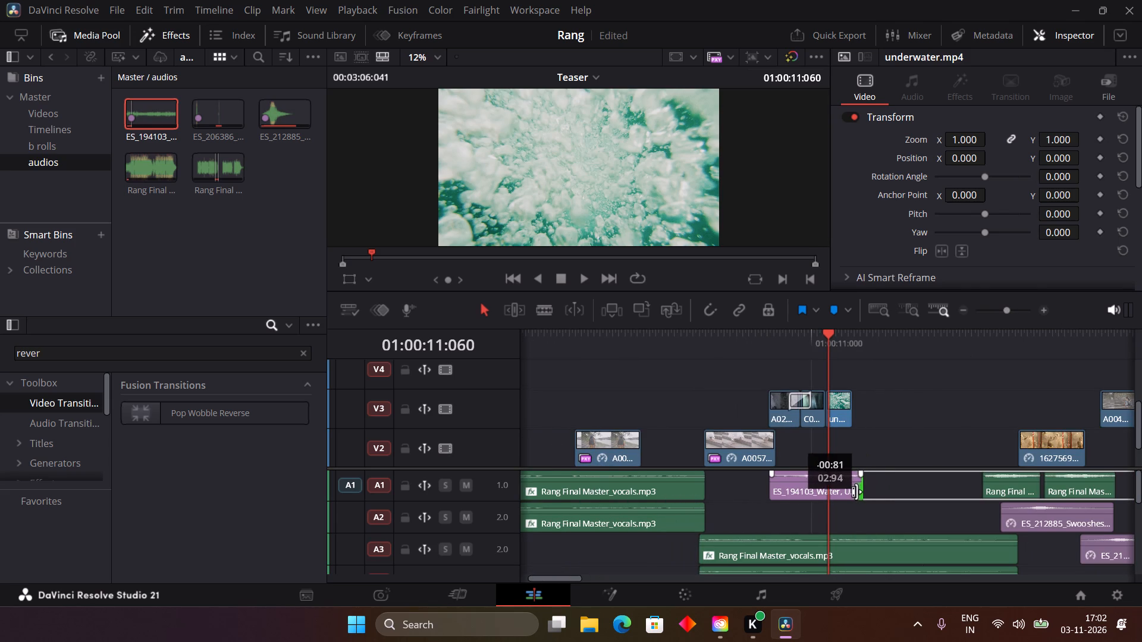
{"action": "left_click_drag", "start_coordinate": [857, 492], "coordinate": [849, 492]}
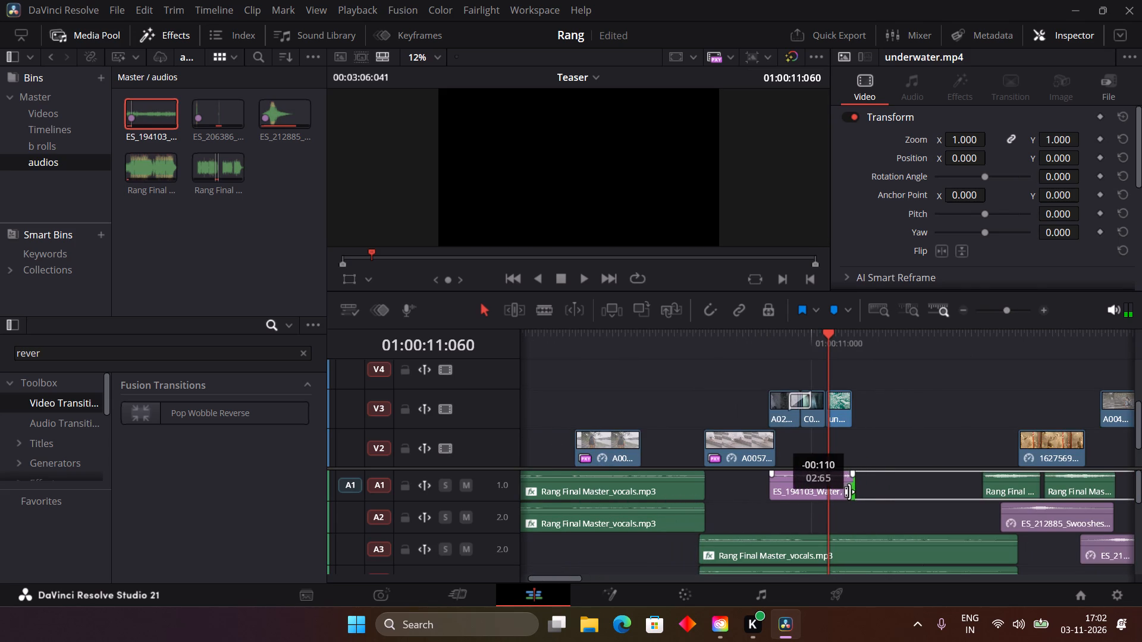
{"action": "left_click_drag", "start_coordinate": [849, 492], "coordinate": [849, 491]}
{"action": "left_click_drag", "start_coordinate": [774, 489], "coordinate": [808, 492]}
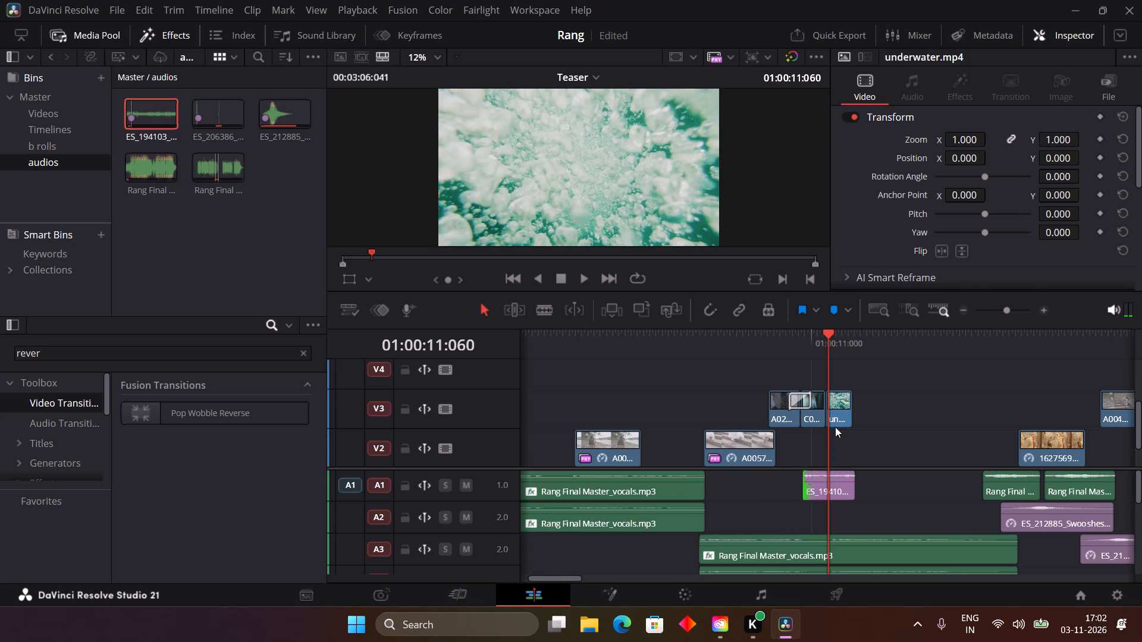
Play the section around A0211.MP4, C0115.MP4 and underwater.mp4 repeatedly to check the water sound's timing.
{"action": "left_click", "coordinate": [806, 344]}
{"action": "key", "text": "space"}
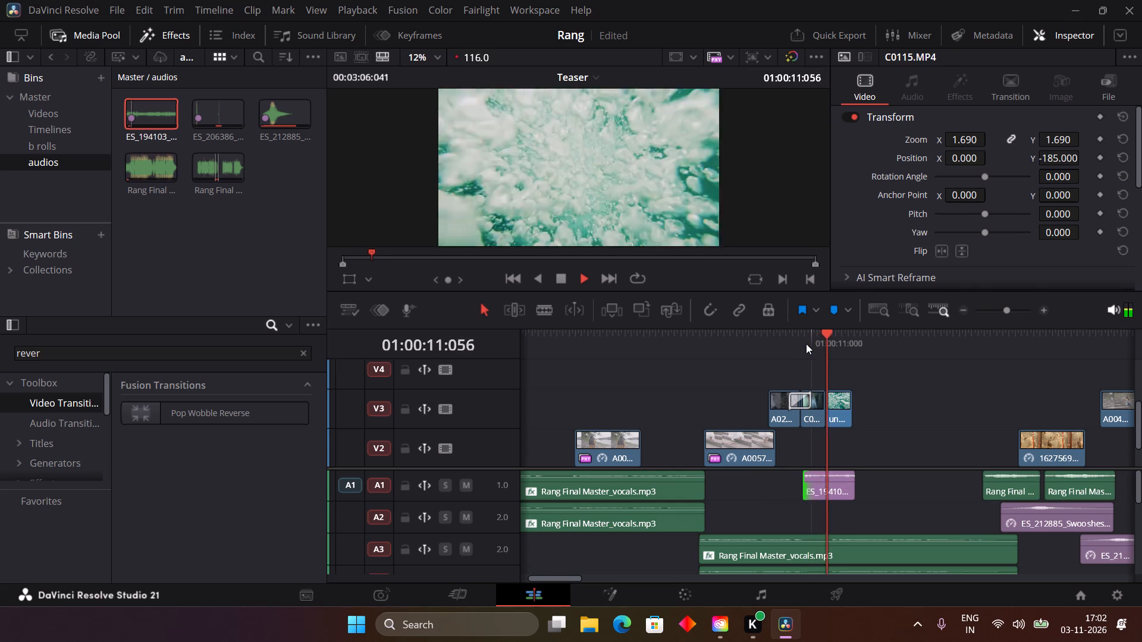
{"action": "key", "text": "space"}
{"action": "left_click_drag", "start_coordinate": [796, 342], "coordinate": [785, 339]}
{"action": "key", "text": "space"}
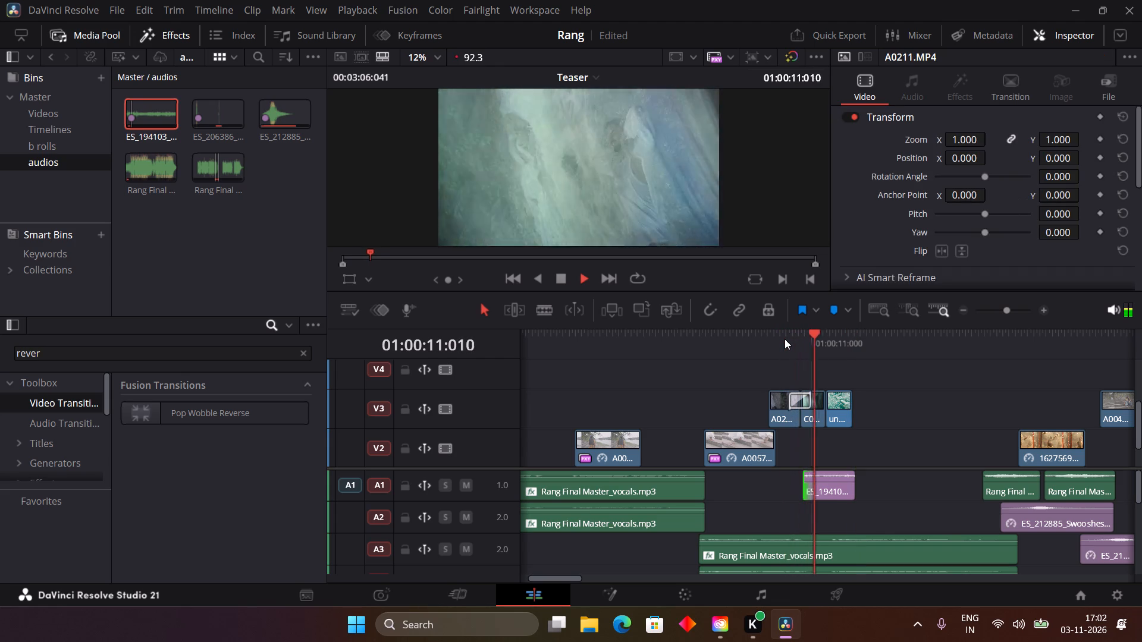
{"action": "key", "text": "space"}
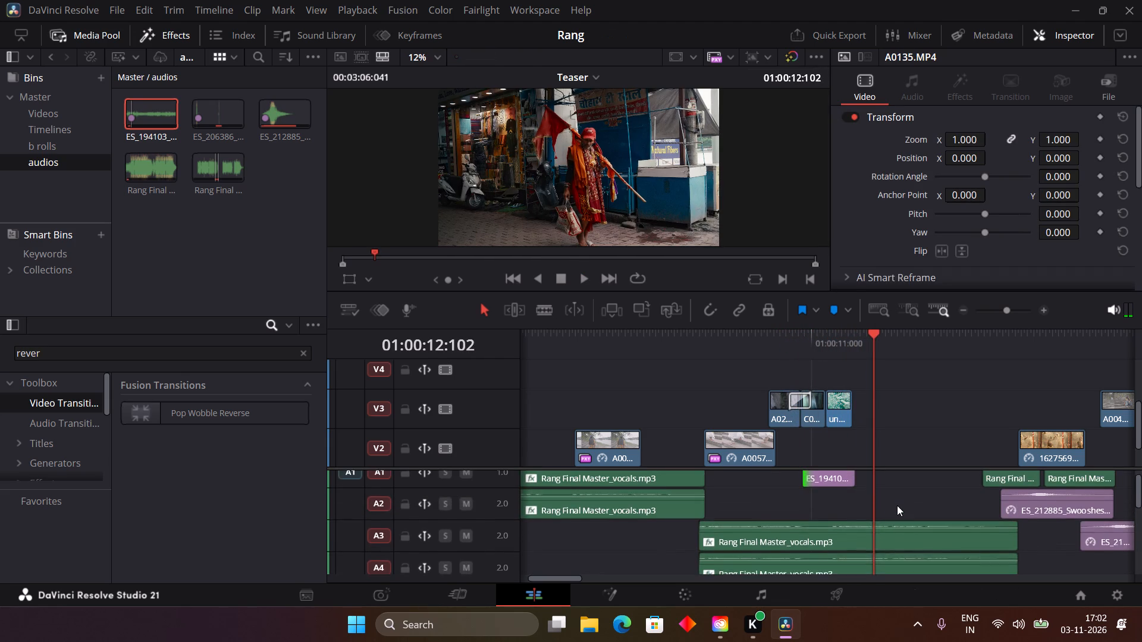
{"action": "left_click", "coordinate": [791, 341]}
{"action": "key", "text": "space"}
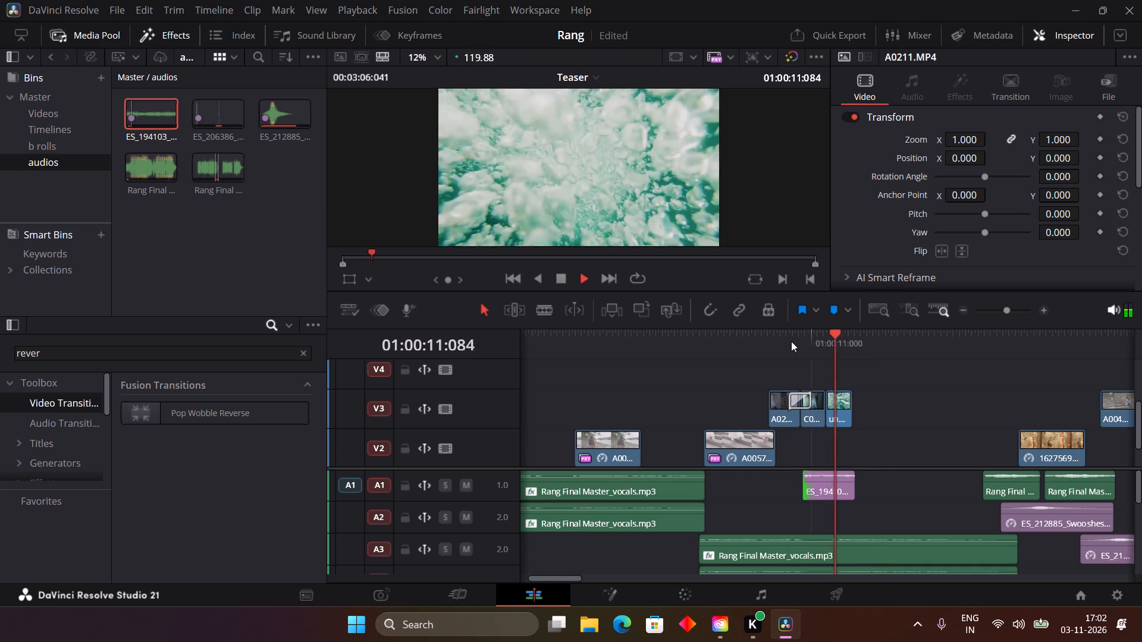
{"action": "key", "text": "space"}
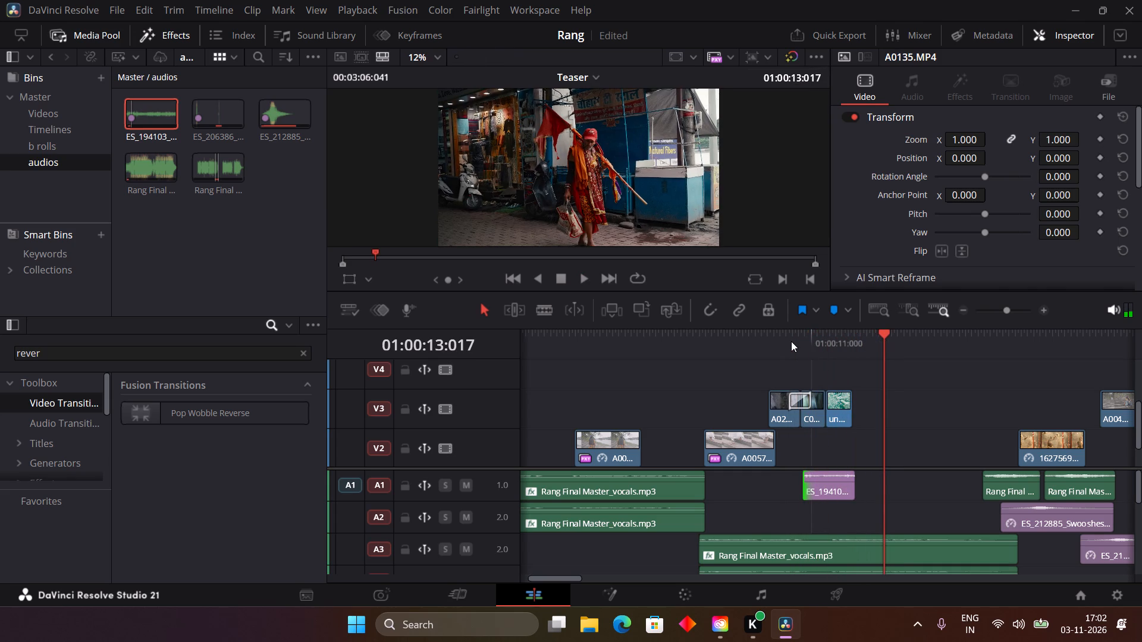
Play from the start of A0057.MP4 past underwater.mp4 to check the water sound against the picture.
{"action": "left_click_drag", "start_coordinate": [784, 341], "coordinate": [699, 333]}
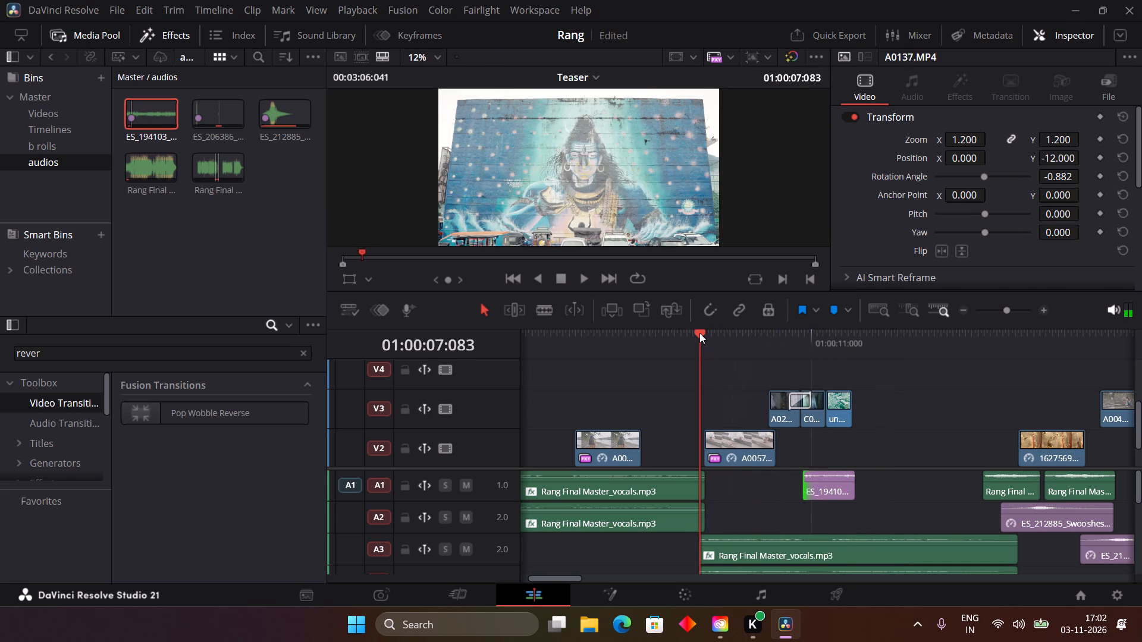
{"action": "key", "text": "space"}
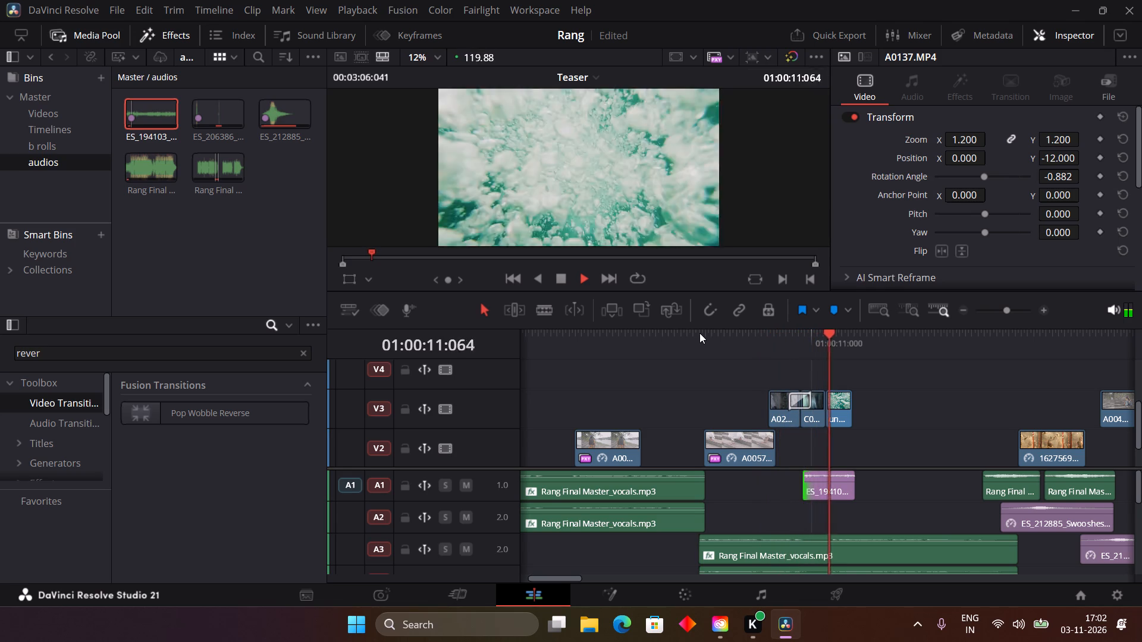
{"action": "left_click", "coordinate": [789, 340]}
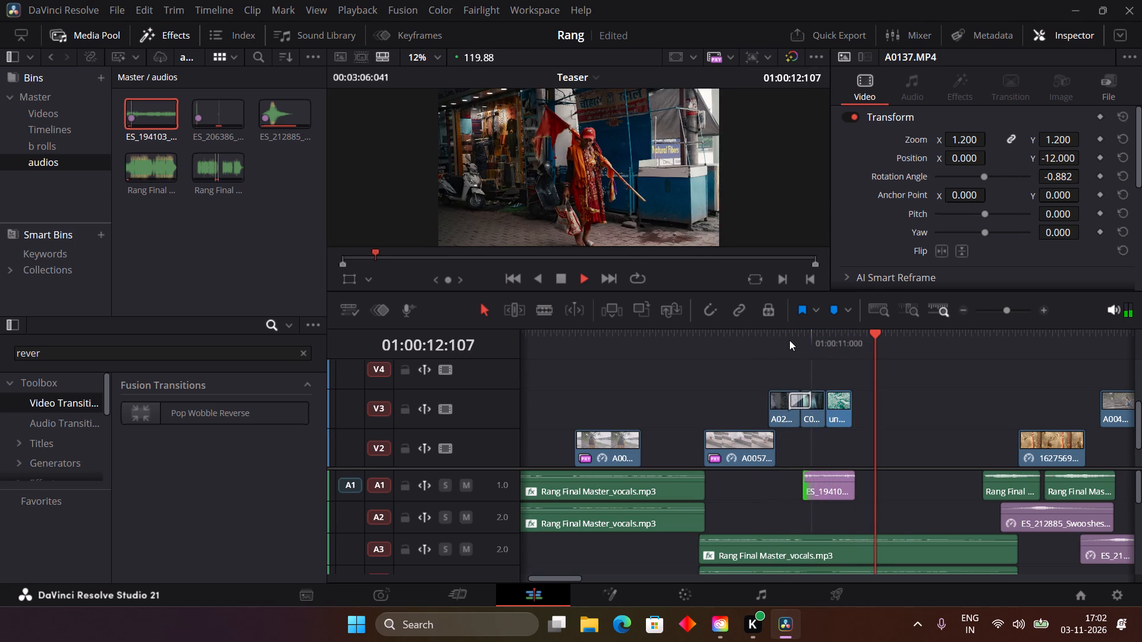
{"action": "key", "text": "space"}
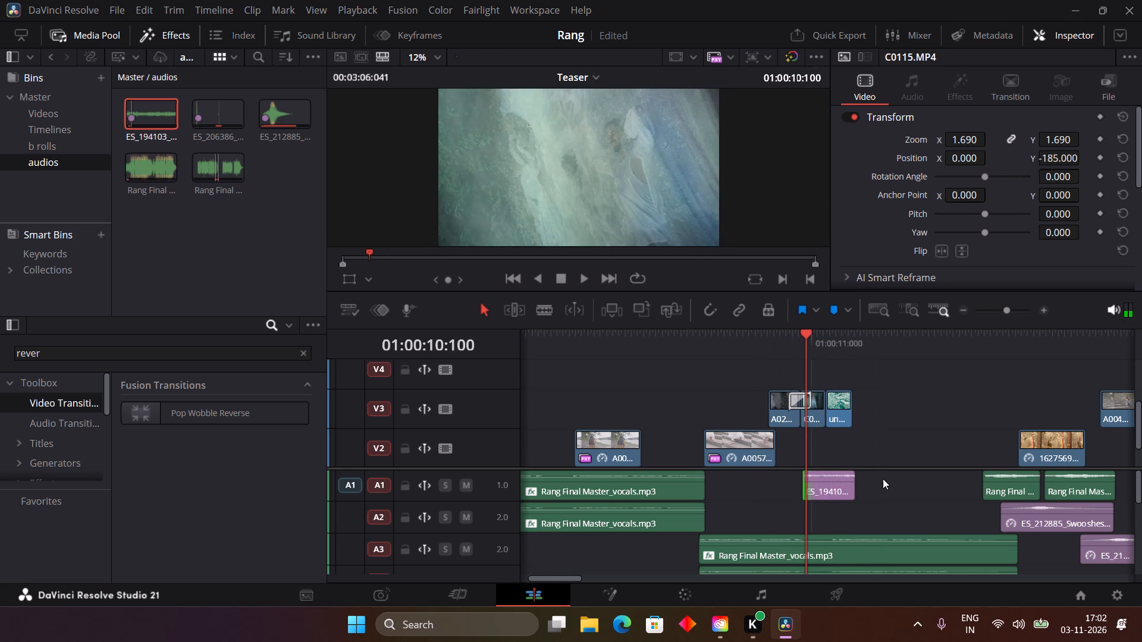
Delete the 16275697_1920_1080_50fps.mp4 clip from V2, just before A0045.MP4.
{"action": "scroll", "coordinate": [887, 487], "scroll_direction": "left", "scroll_amount": 1}
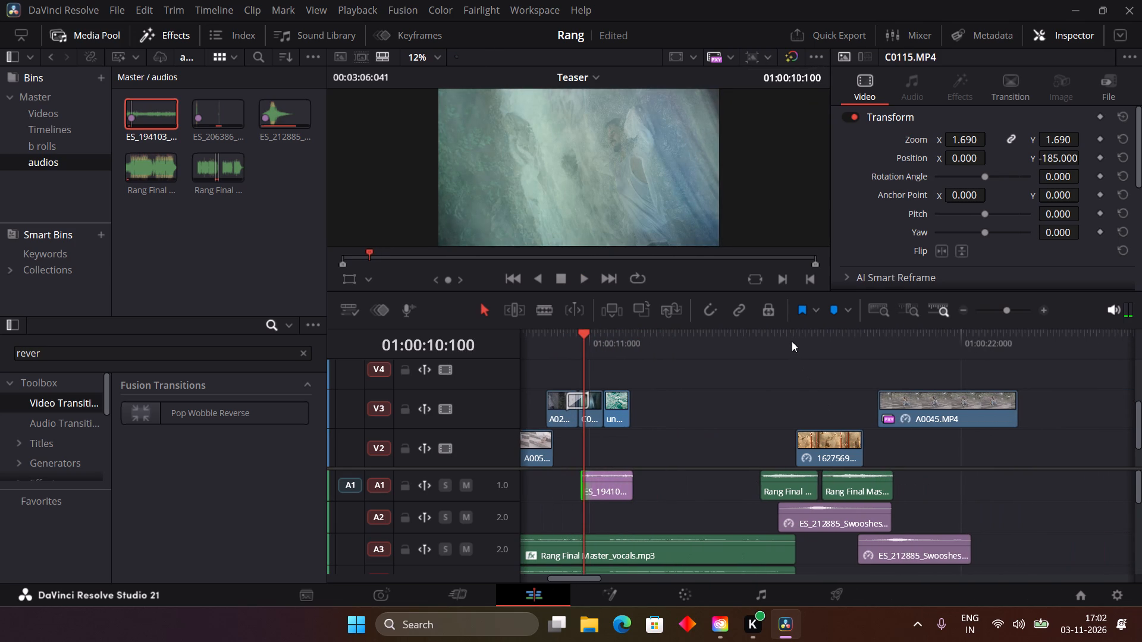
{"action": "left_click_drag", "start_coordinate": [792, 341], "coordinate": [939, 375]}
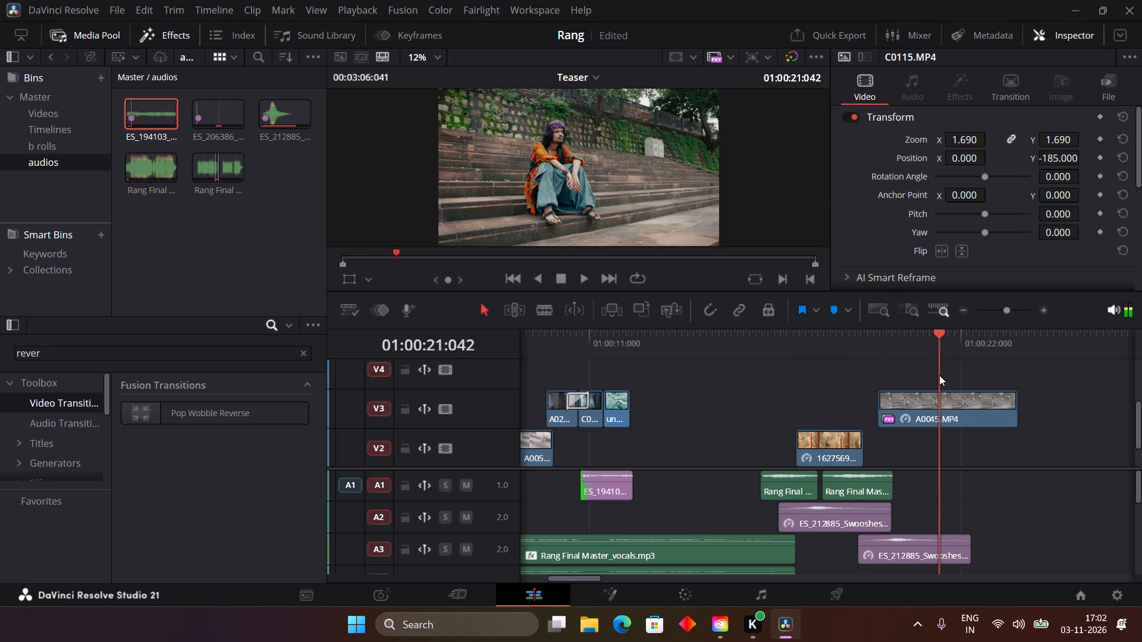
{"action": "left_click_drag", "start_coordinate": [939, 375], "coordinate": [879, 407]}
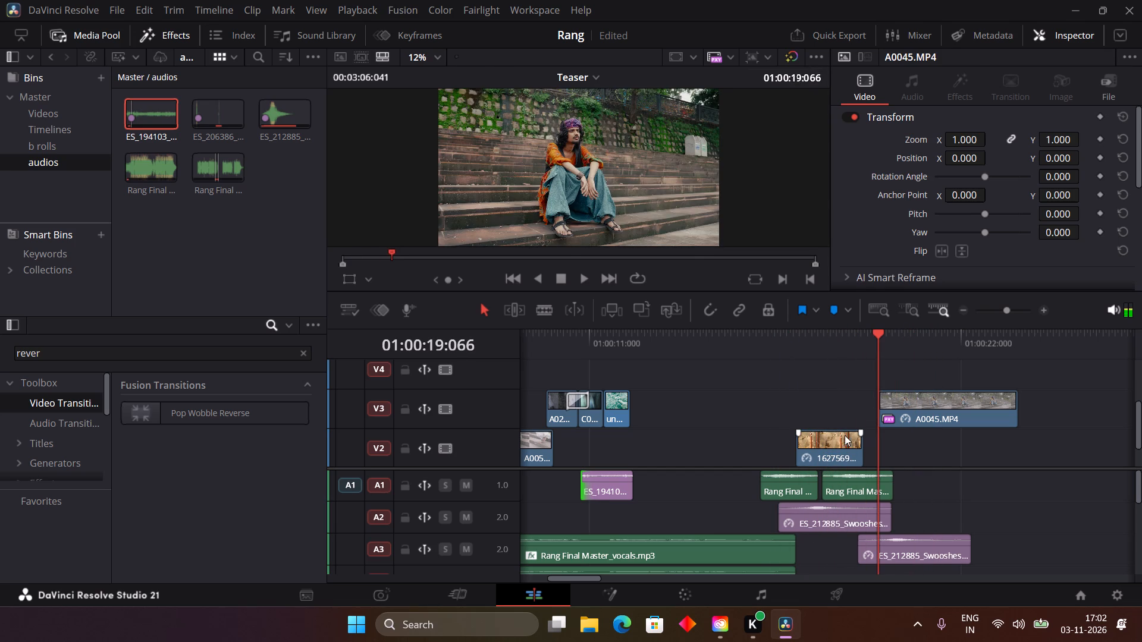
{"action": "double_click", "coordinate": [834, 443]}
{"action": "key", "text": "BackSpace"}
{"action": "left_click", "coordinate": [834, 443]}
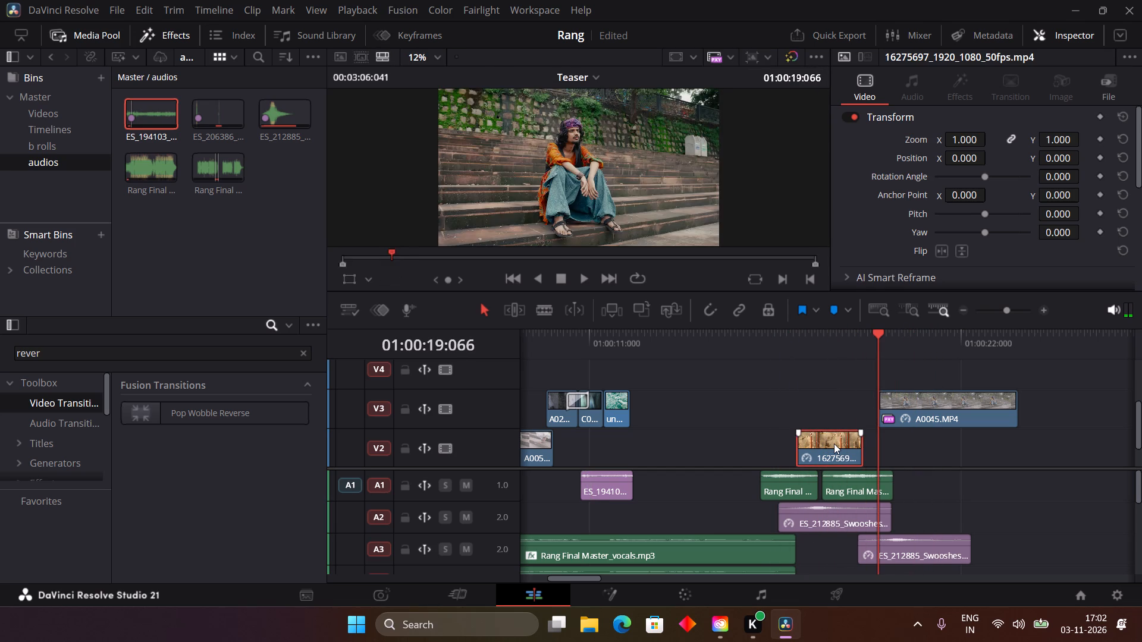
{"action": "key", "text": "BackSpace"}
Scrub back from A0045.MP4 and review the opening clips on V1 and V2 up to the A0126.MP4 to A0037.MP4 cut.
{"action": "left_click_drag", "start_coordinate": [892, 332], "coordinate": [927, 341]}
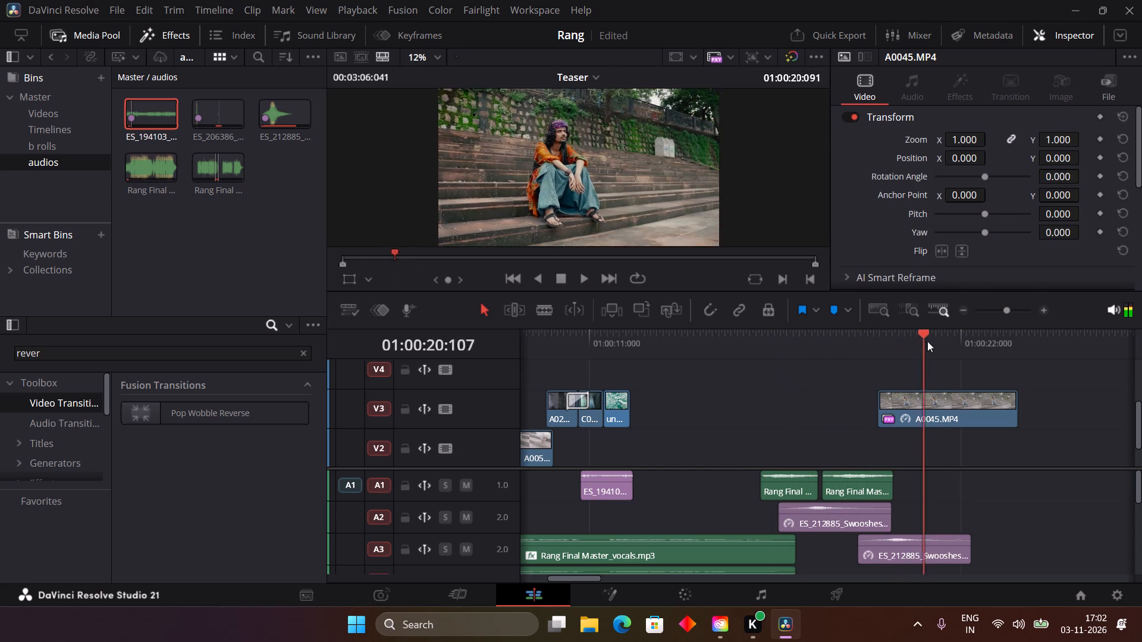
{"action": "left_click_drag", "start_coordinate": [927, 341], "coordinate": [449, 402]}
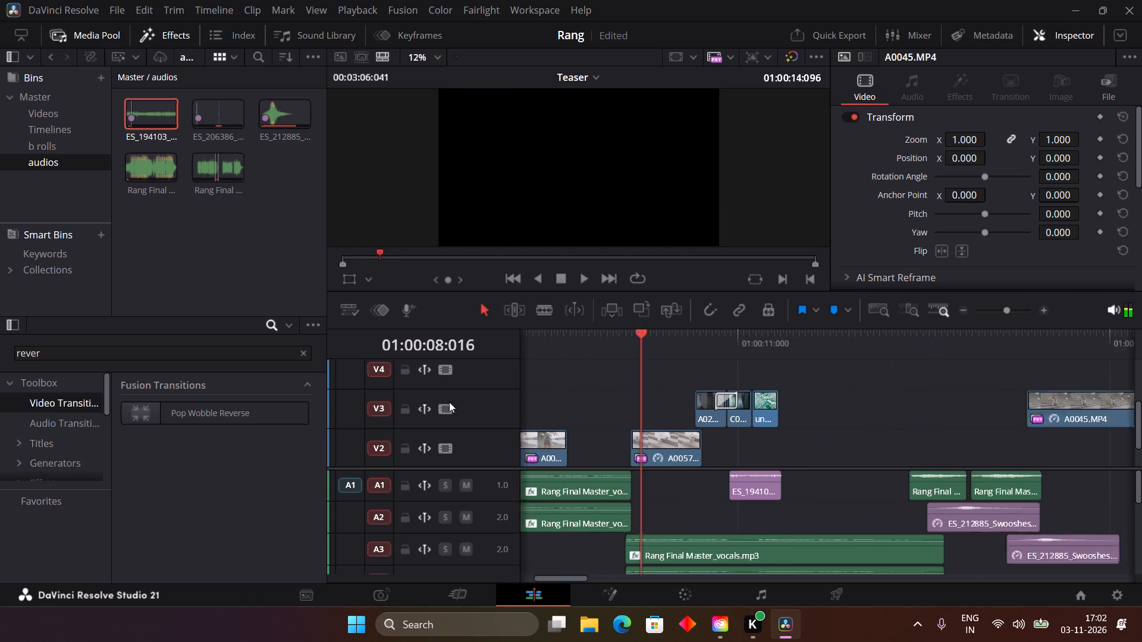
{"action": "left_click_drag", "start_coordinate": [449, 402], "coordinate": [481, 419]}
{"action": "scroll", "coordinate": [631, 411], "scroll_direction": "down", "scroll_amount": 1}
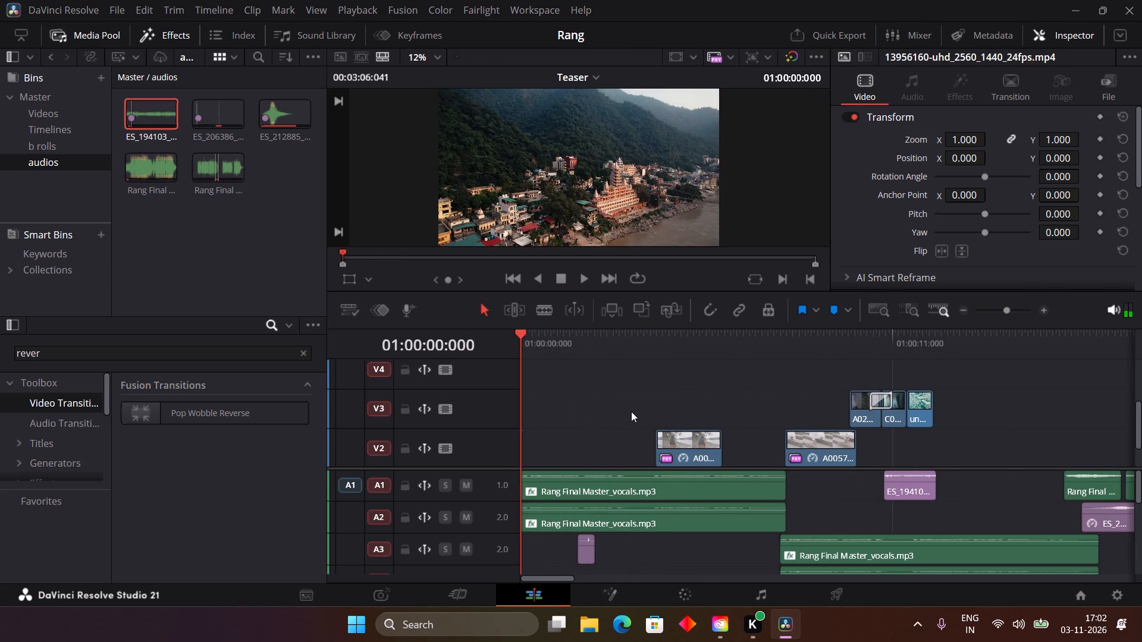
{"action": "scroll", "coordinate": [631, 411], "scroll_direction": "down", "scroll_amount": 1}
{"action": "left_click_drag", "start_coordinate": [550, 341], "coordinate": [632, 350]}
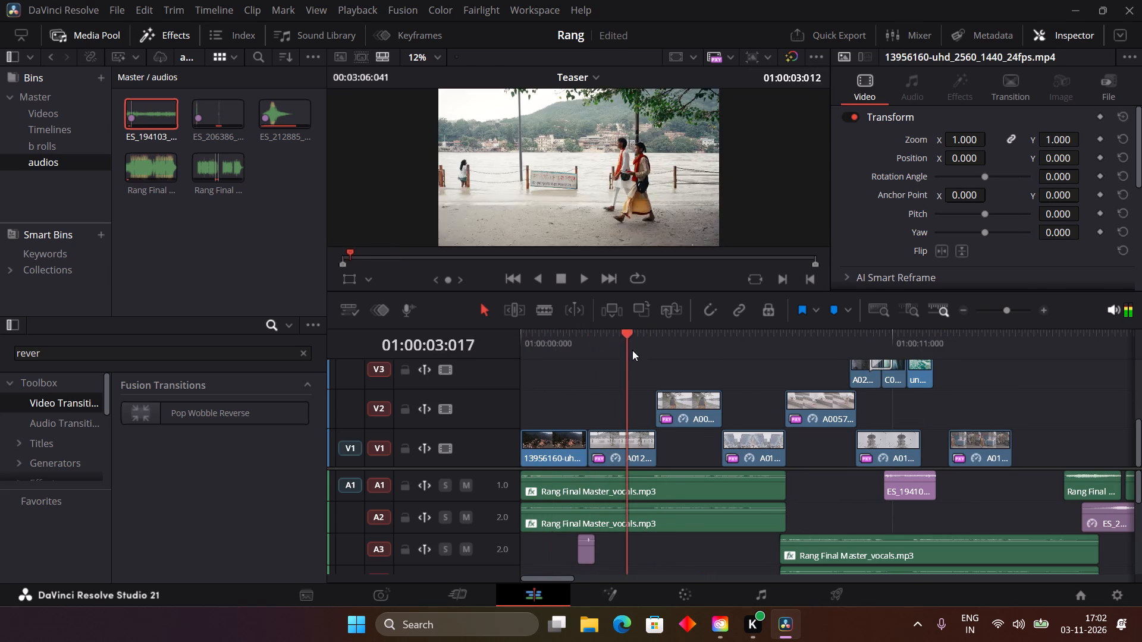
{"action": "left_click_drag", "start_coordinate": [632, 350], "coordinate": [567, 366]}
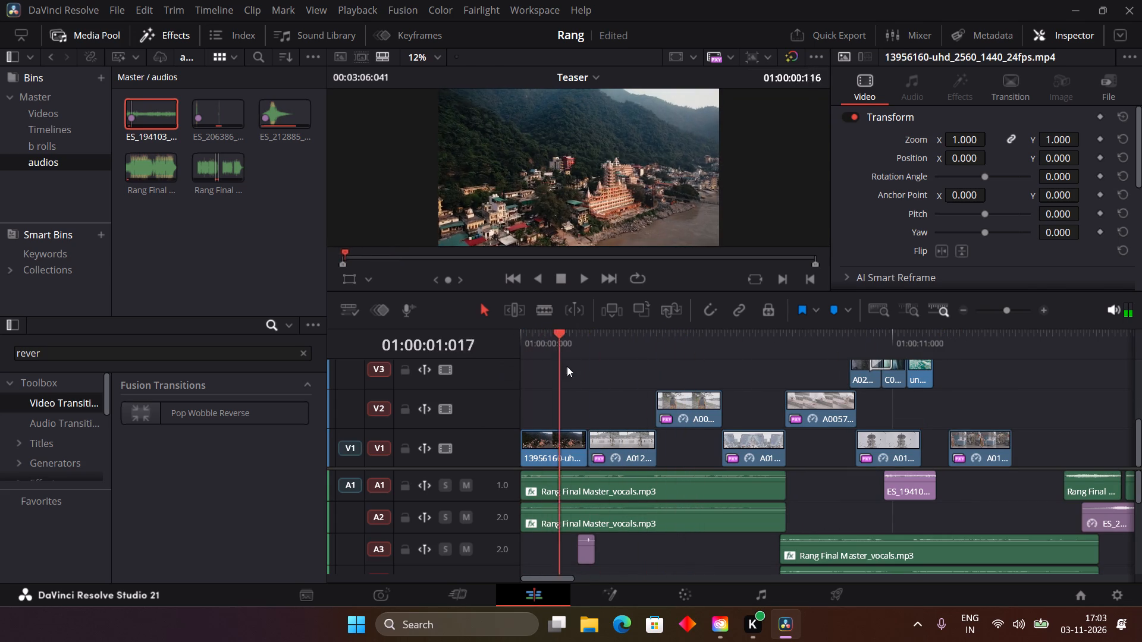
{"action": "left_click_drag", "start_coordinate": [567, 366], "coordinate": [695, 362]}
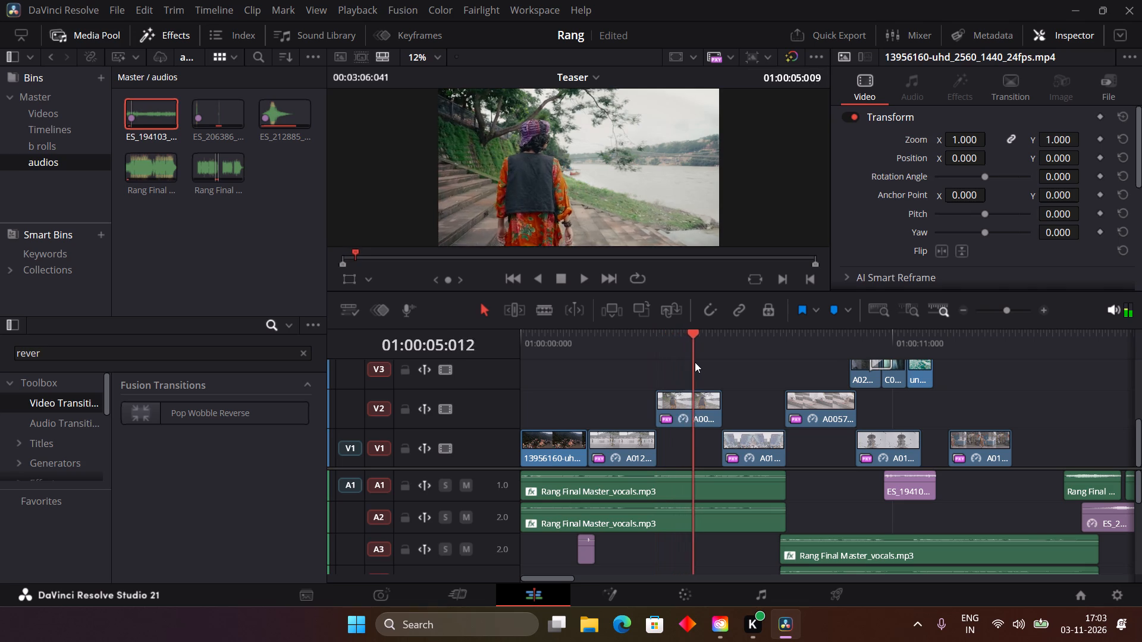
{"action": "left_click_drag", "start_coordinate": [695, 362], "coordinate": [492, 386]}
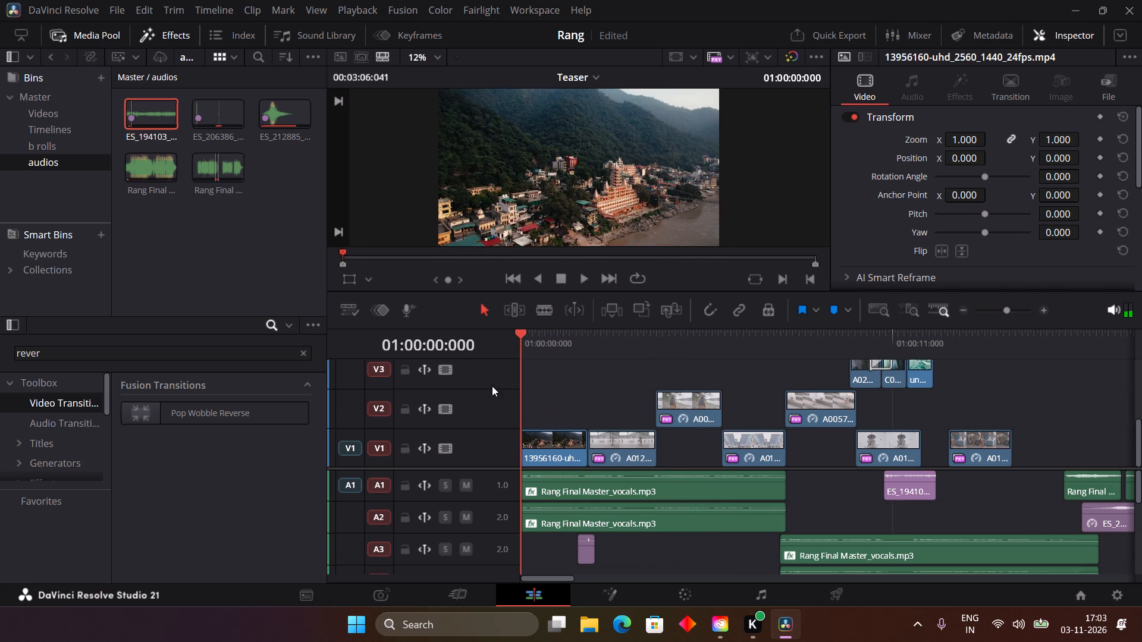
{"action": "left_click_drag", "start_coordinate": [492, 386], "coordinate": [595, 387]}
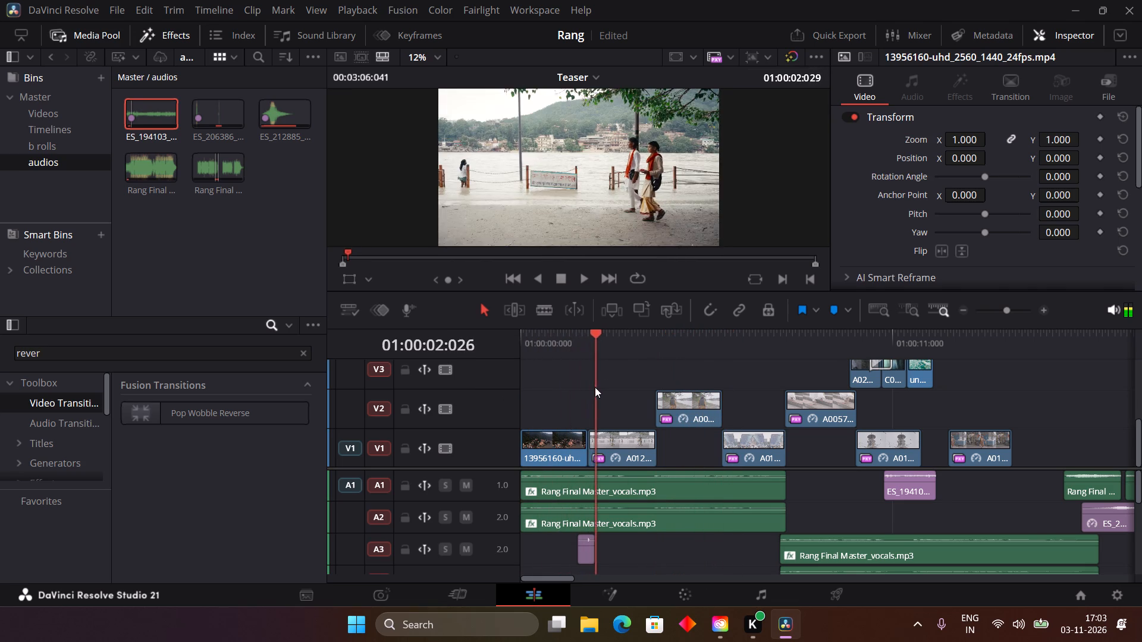
{"action": "left_click_drag", "start_coordinate": [595, 387], "coordinate": [634, 389]}
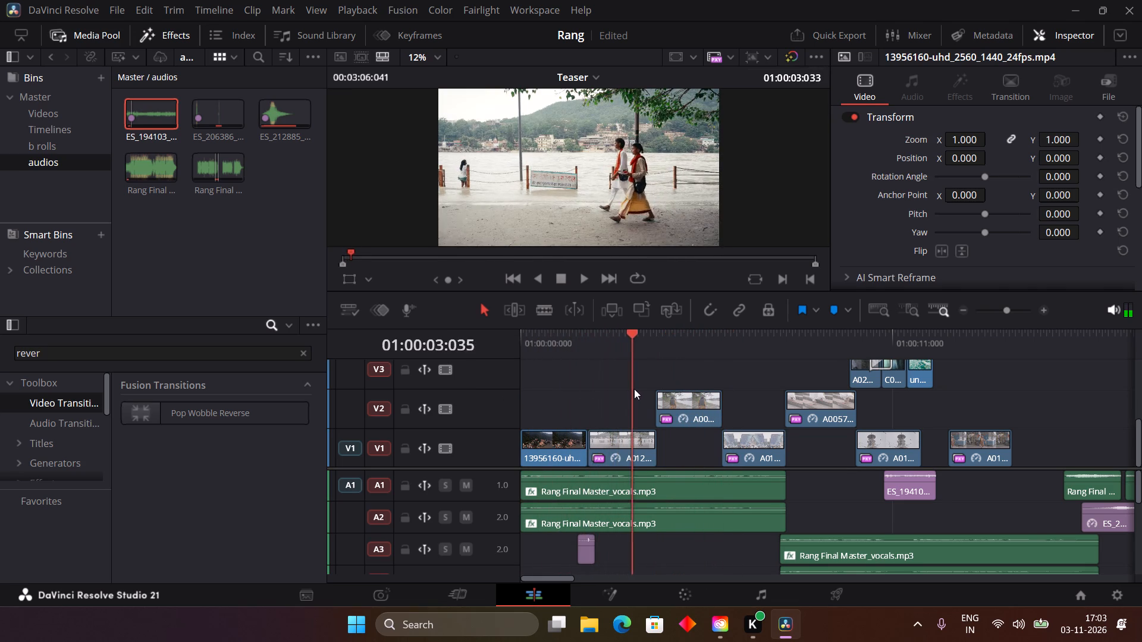
{"action": "left_click_drag", "start_coordinate": [634, 389], "coordinate": [655, 389]}
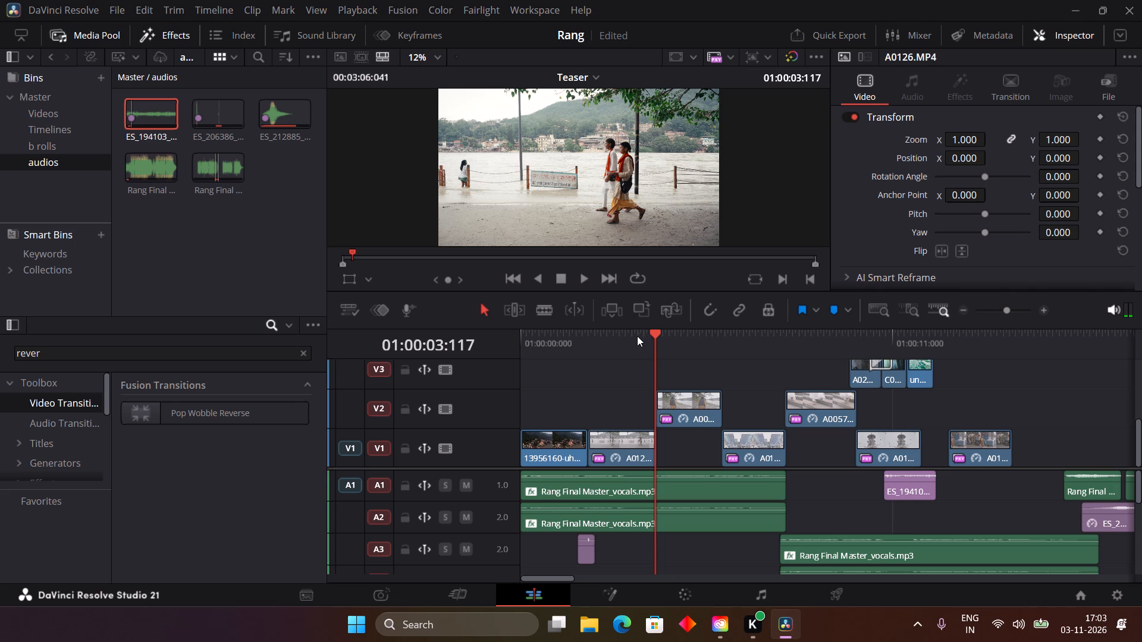
Trim both ends of A0037.MP4 on V2 so it fits between A0126.MP4 and A0137.MP4 on V1.
{"action": "left_click_drag", "start_coordinate": [685, 411], "coordinate": [683, 422]}
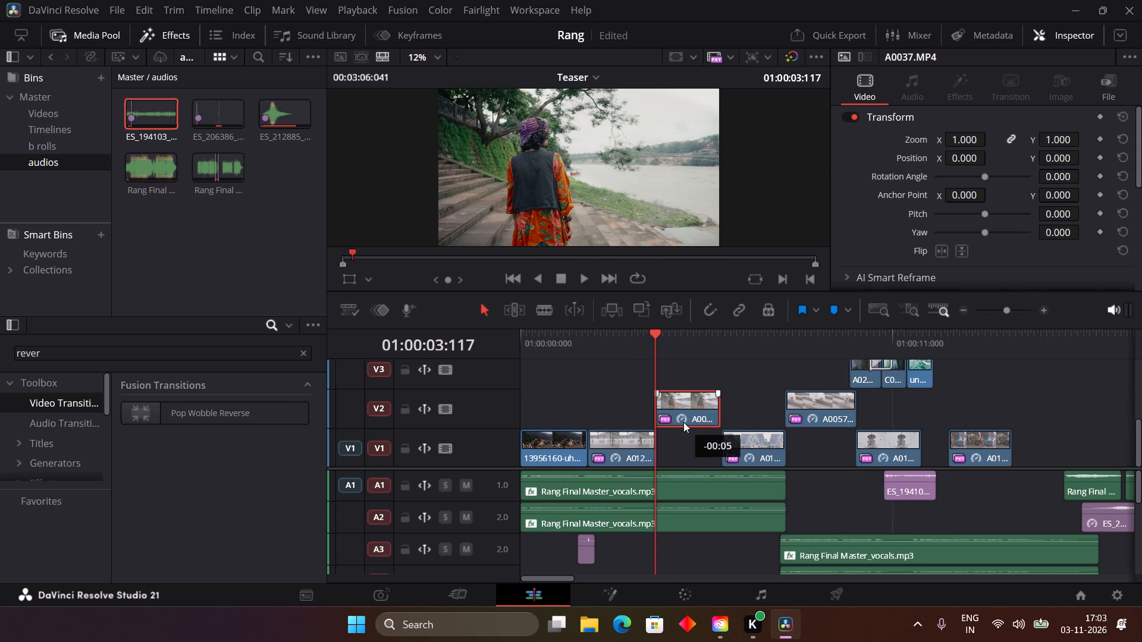
{"action": "left_click_drag", "start_coordinate": [683, 422], "coordinate": [683, 421]}
{"action": "left_click", "coordinate": [683, 421]}
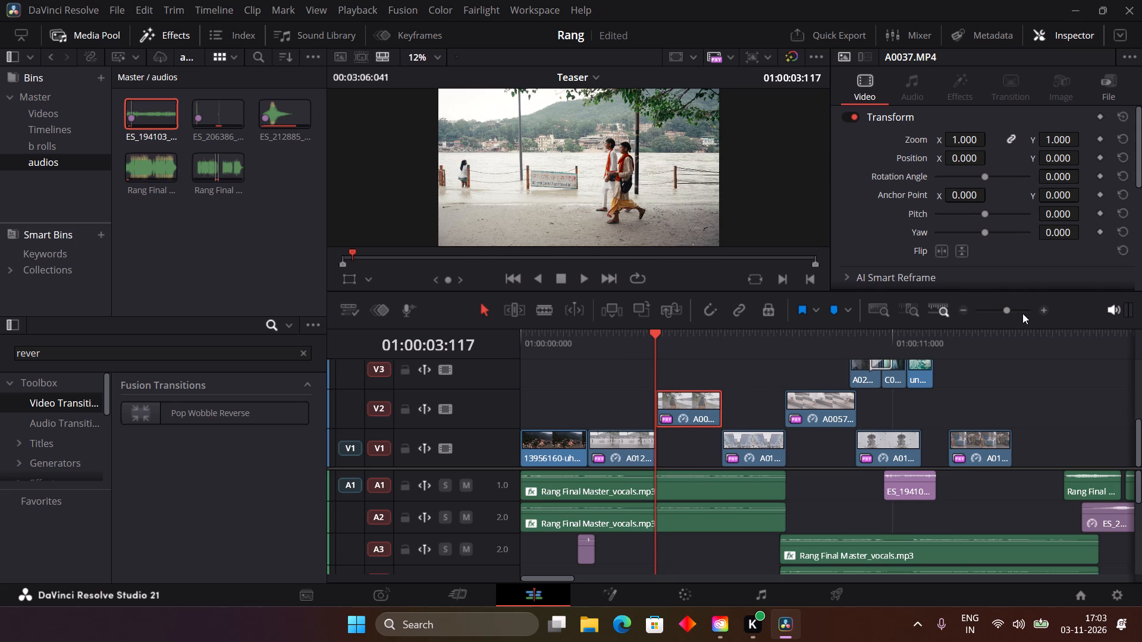
{"action": "triple_click", "coordinate": [1041, 311]}
{"action": "left_click", "coordinate": [1041, 311]}
{"action": "scroll", "coordinate": [893, 429], "scroll_direction": "left", "scroll_amount": 2}
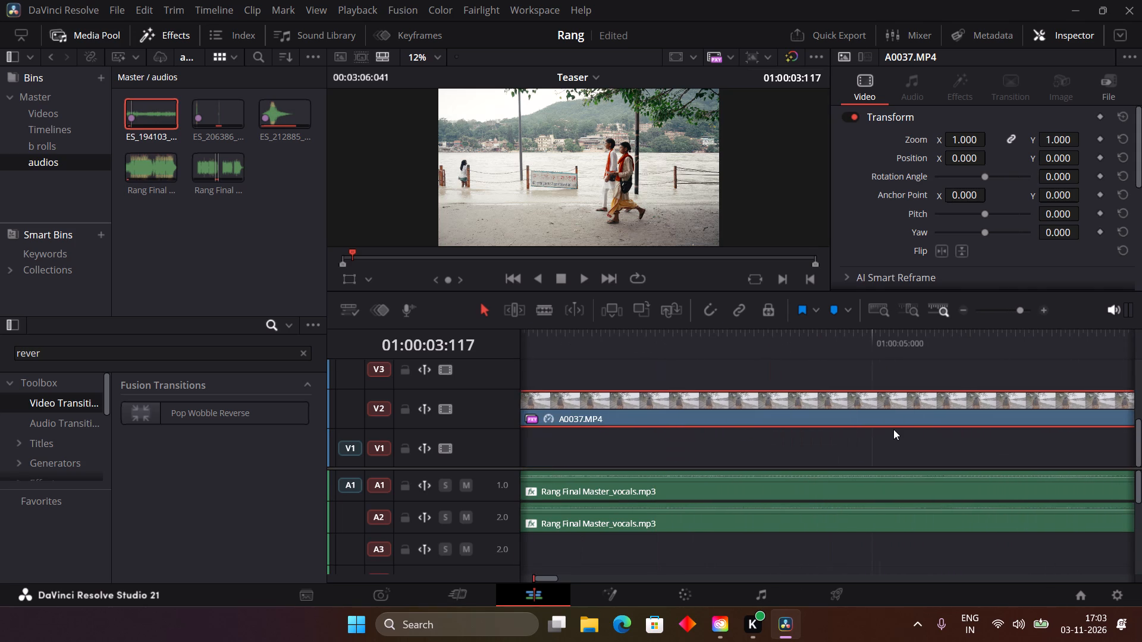
{"action": "scroll", "coordinate": [893, 429], "scroll_direction": "left", "scroll_amount": 3}
{"action": "scroll", "coordinate": [778, 421], "scroll_direction": "right", "scroll_amount": 3}
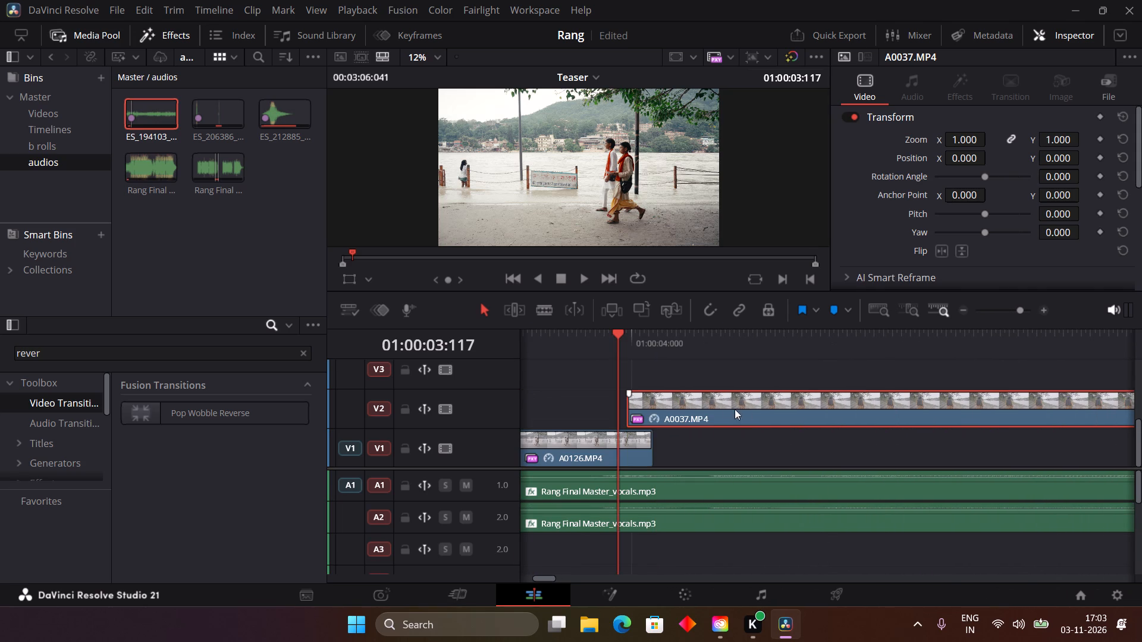
{"action": "left_click_drag", "start_coordinate": [717, 404], "coordinate": [746, 409]}
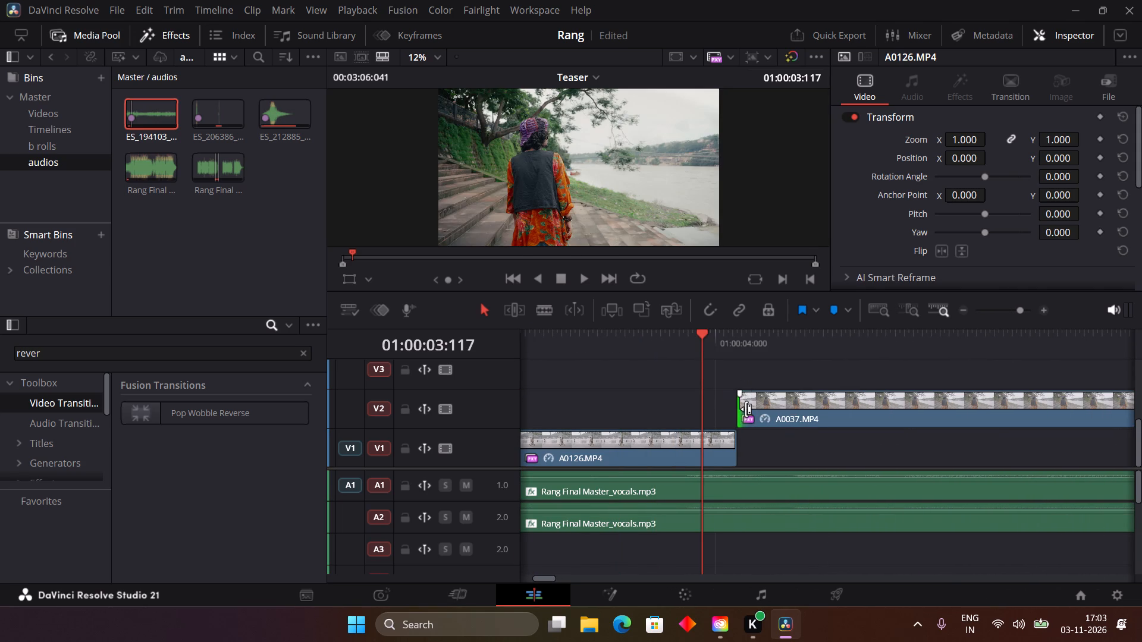
{"action": "scroll", "coordinate": [746, 409], "scroll_direction": "left", "scroll_amount": 7}
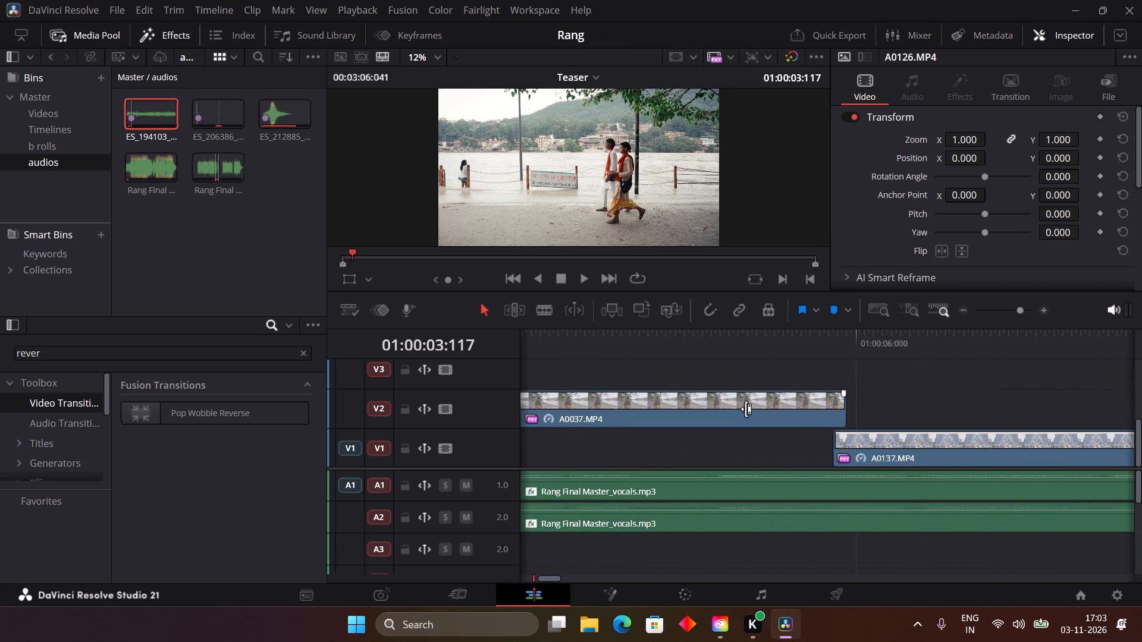
{"action": "left_click_drag", "start_coordinate": [739, 411], "coordinate": [724, 411]}
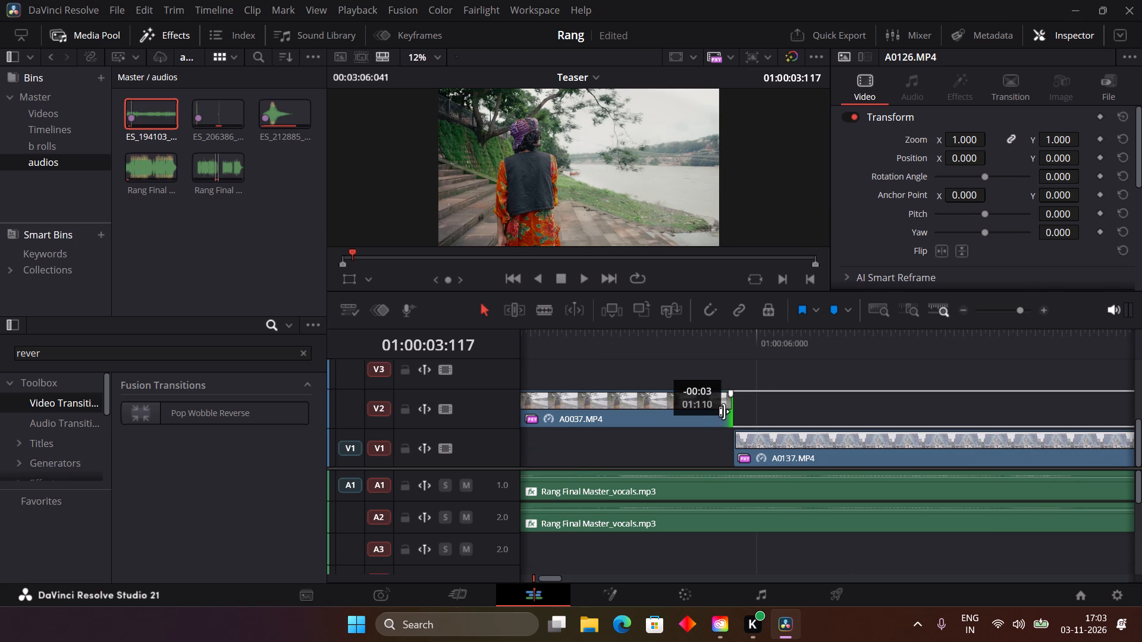
{"action": "left_click_drag", "start_coordinate": [724, 411], "coordinate": [724, 412]}
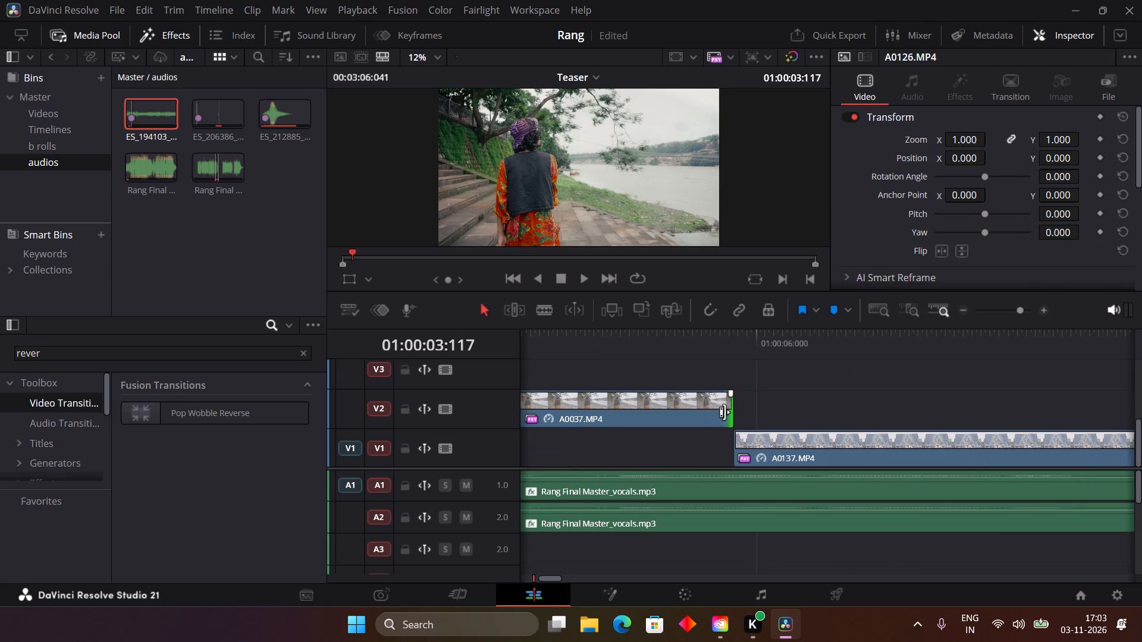
Move A0037.MP4 from V2 down to V1, between A0126.MP4 and A0137.MP4, keeping its timing.
{"action": "left_click", "coordinate": [673, 405]}
{"action": "left_click_drag", "start_coordinate": [673, 405], "coordinate": [673, 443], "text": "shift"}
Play and scrub the opening sequence from A0126.MP4 through A0137.MP4 up to the clips at about 01:00:10, checking the cuts.
{"action": "scroll", "coordinate": [673, 443], "scroll_direction": "right", "scroll_amount": 3}
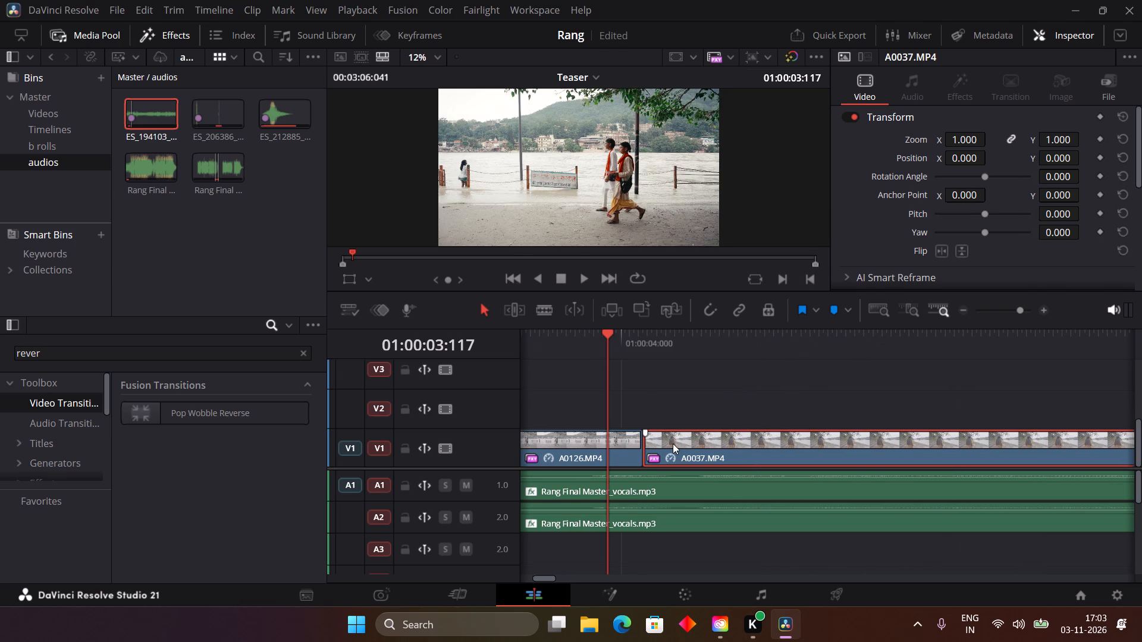
{"action": "left_click_drag", "start_coordinate": [612, 336], "coordinate": [591, 336]}
{"action": "key", "text": "space"}
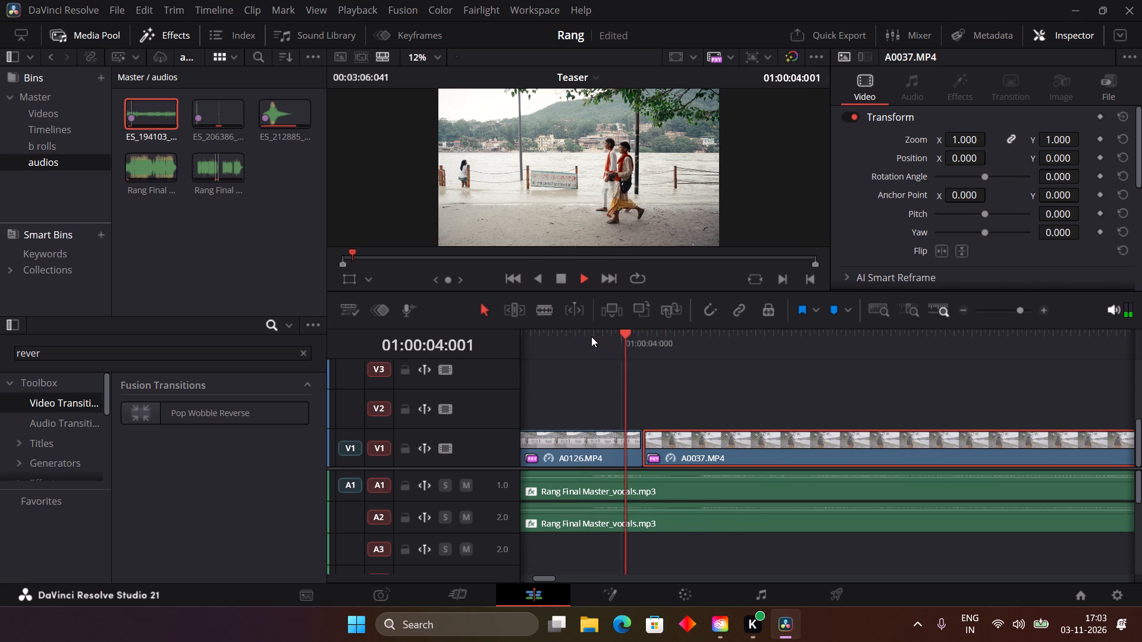
{"action": "key", "text": "space"}
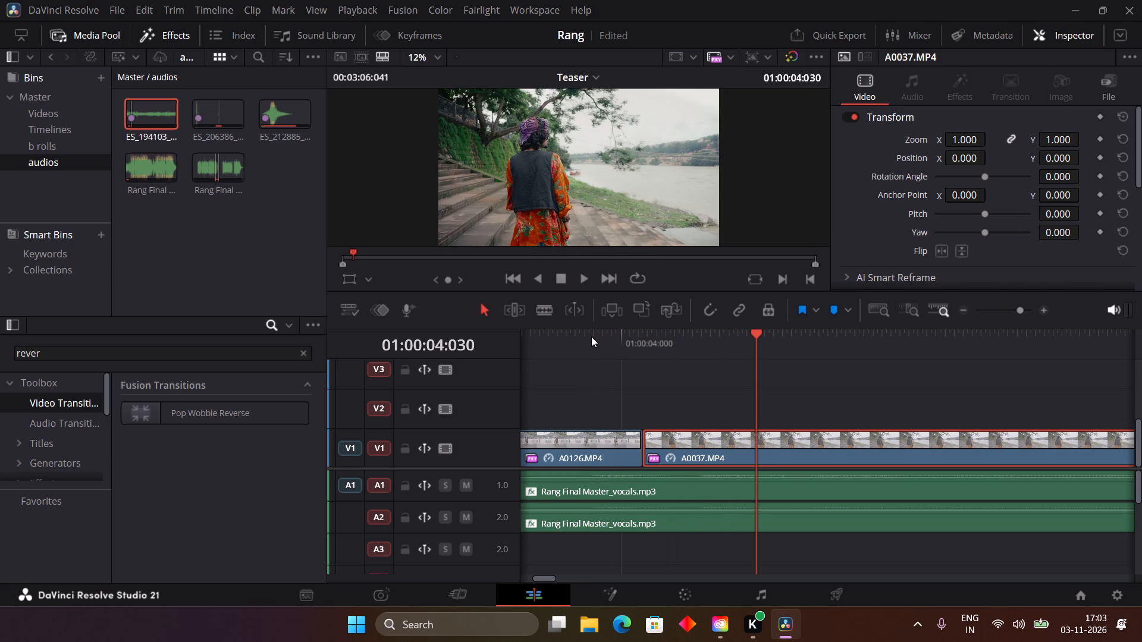
{"action": "key", "text": "ctrl+minus"}
{"action": "key", "text": "ctrl+minus"}
{"action": "key", "text": "ctrl+minus"}
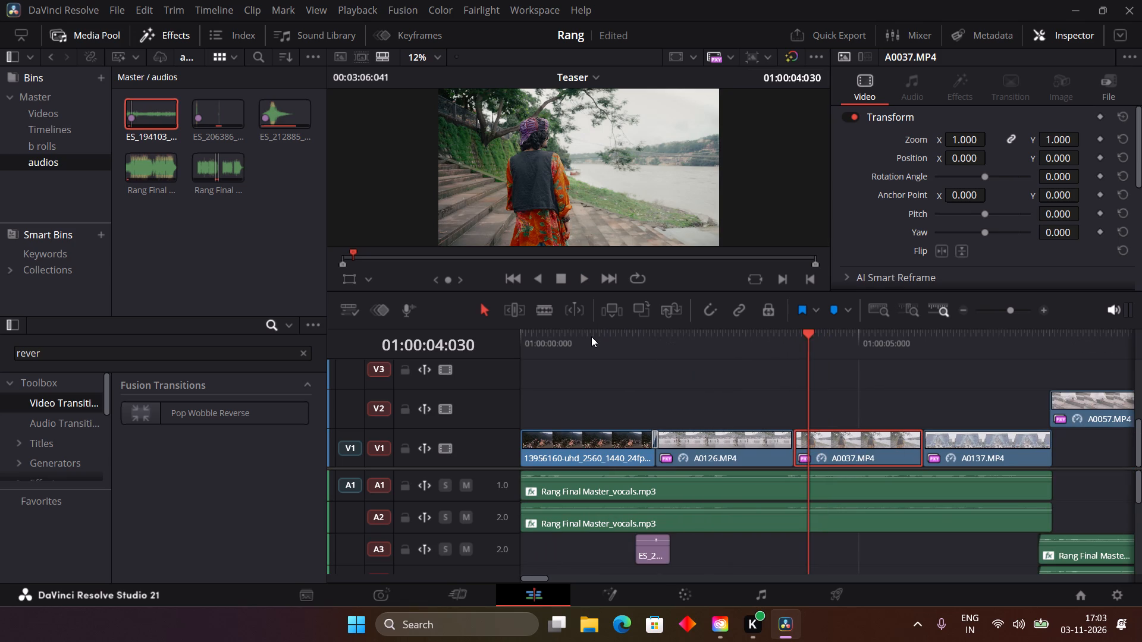
{"action": "left_click_drag", "start_coordinate": [704, 335], "coordinate": [820, 348]}
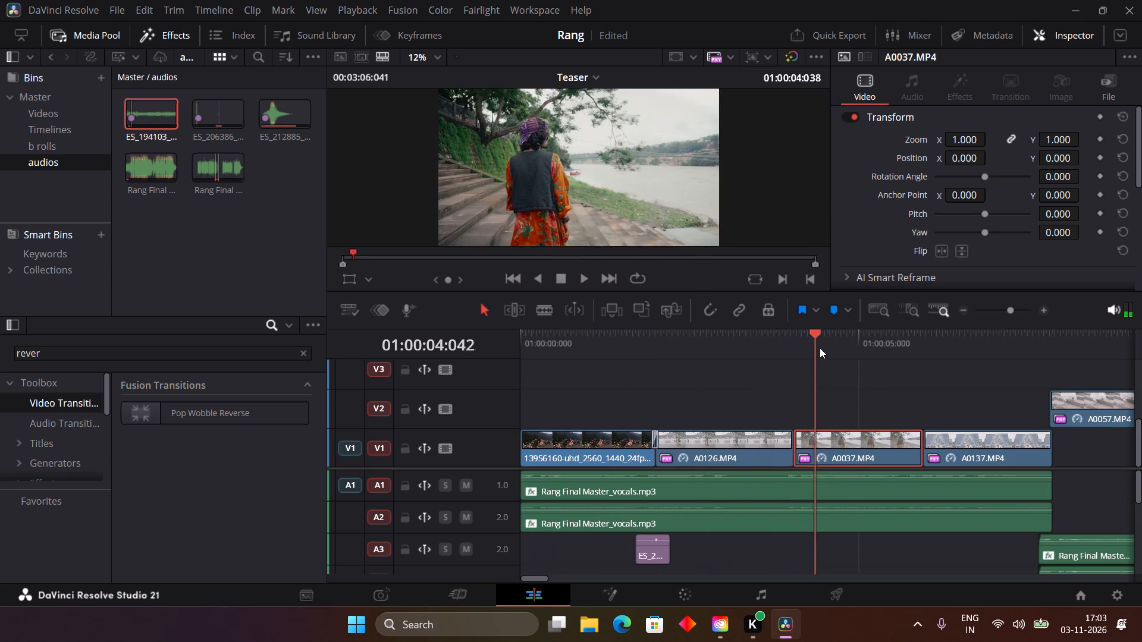
{"action": "left_click_drag", "start_coordinate": [820, 348], "coordinate": [426, 367]}
{"action": "key", "text": "space"}
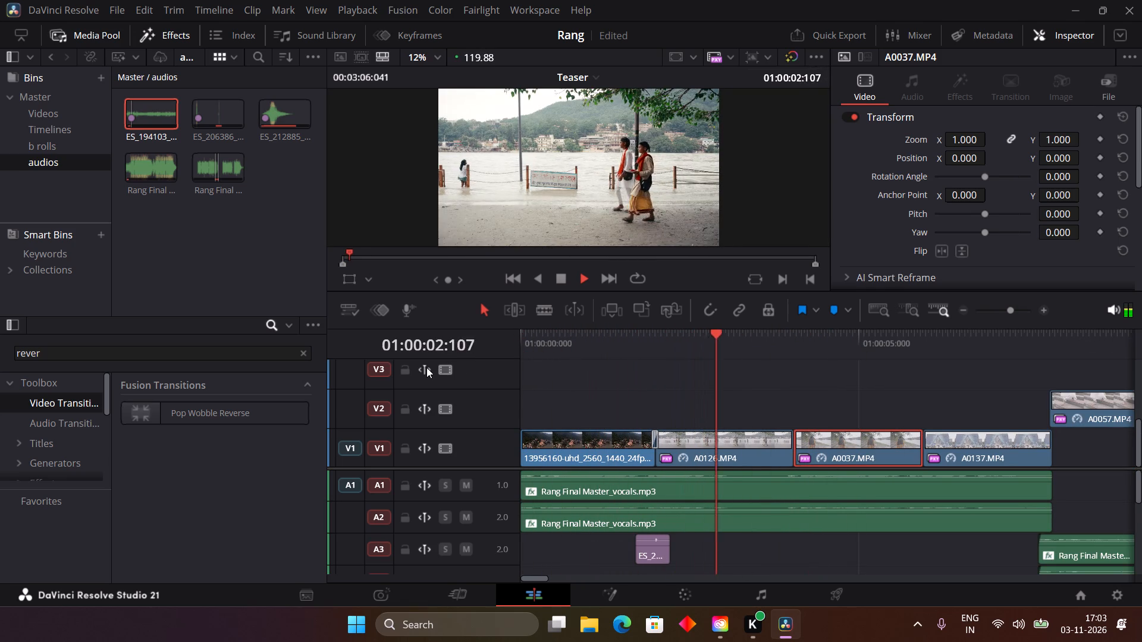
{"action": "key", "text": "space"}
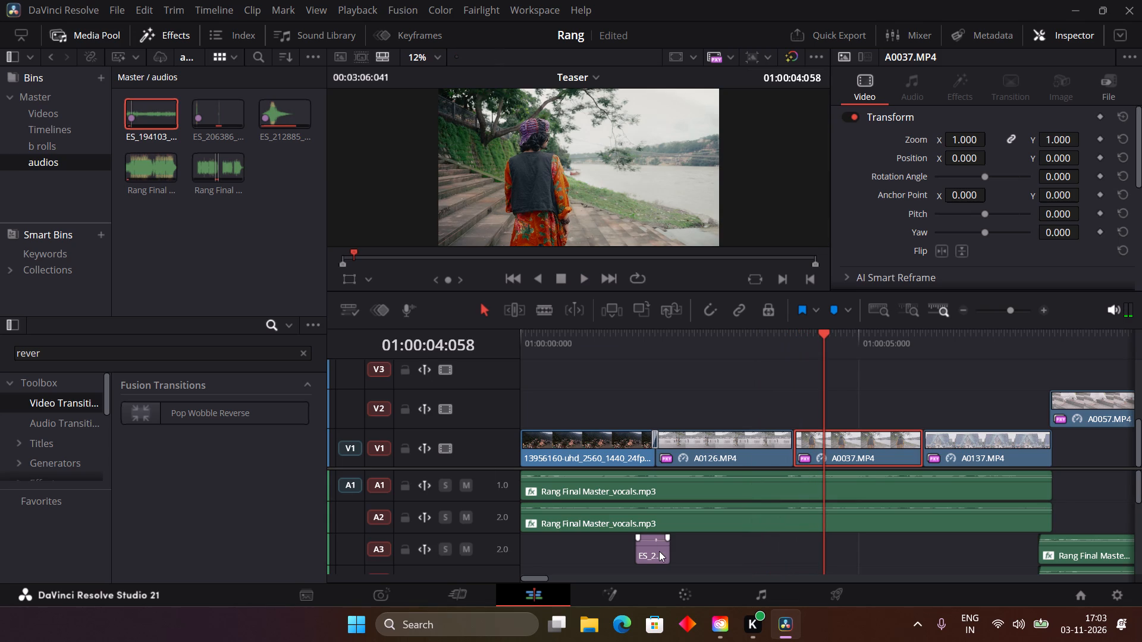
{"action": "scroll", "coordinate": [866, 382], "scroll_direction": "left", "scroll_amount": 1}
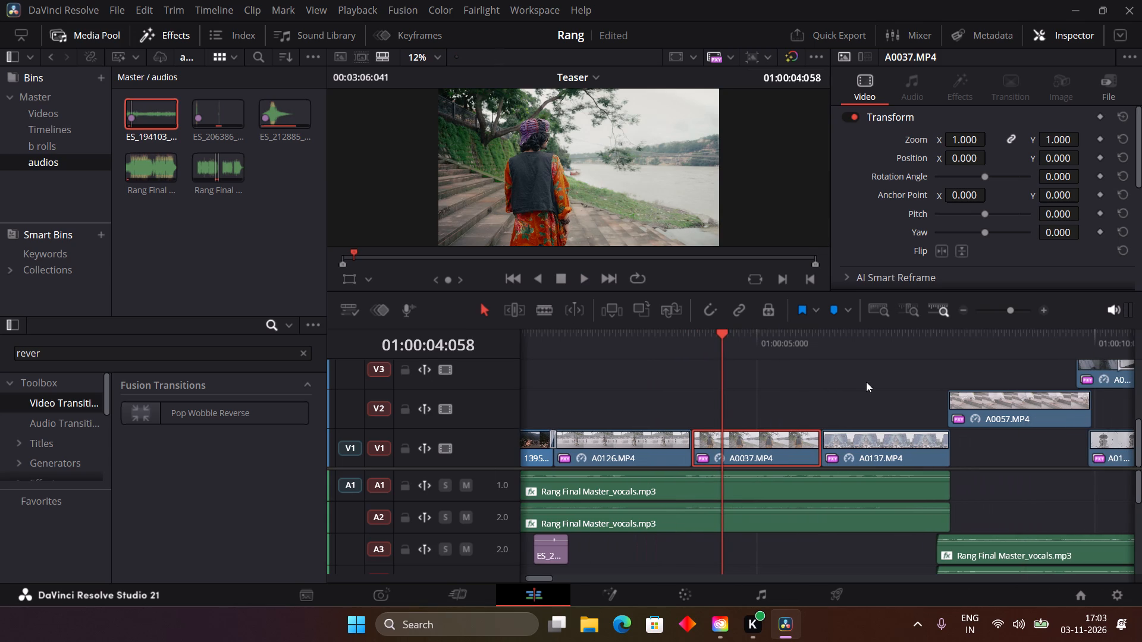
{"action": "scroll", "coordinate": [866, 382], "scroll_direction": "left", "scroll_amount": 1}
{"action": "left_click_drag", "start_coordinate": [717, 331], "coordinate": [824, 350]}
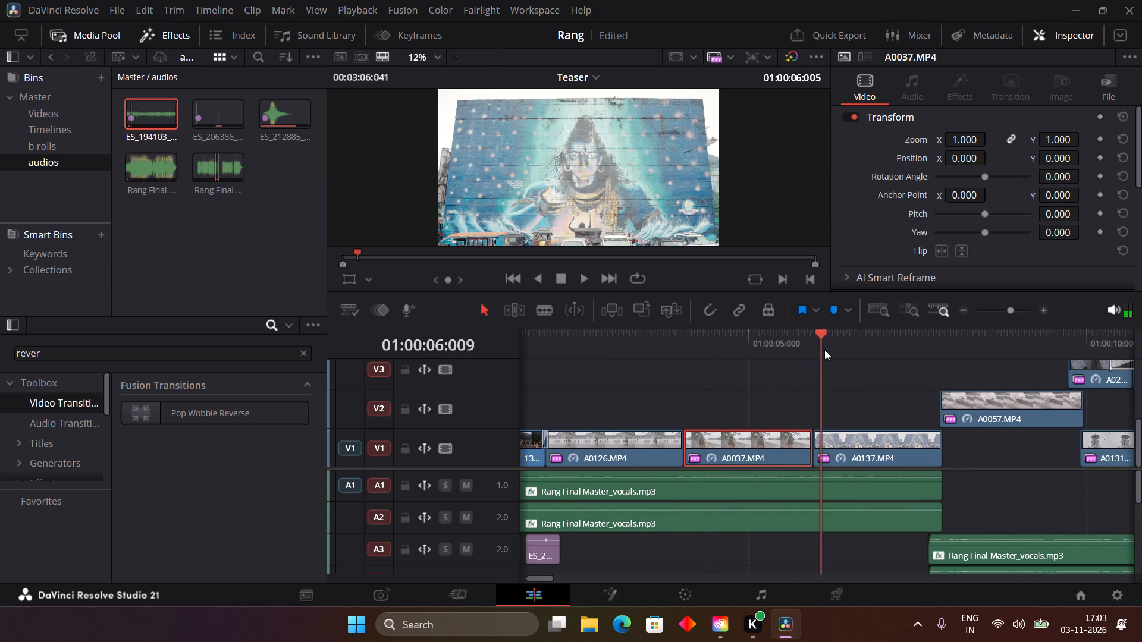
{"action": "left_click_drag", "start_coordinate": [824, 350], "coordinate": [874, 354]}
{"action": "scroll", "coordinate": [874, 354], "scroll_direction": "left", "scroll_amount": 1}
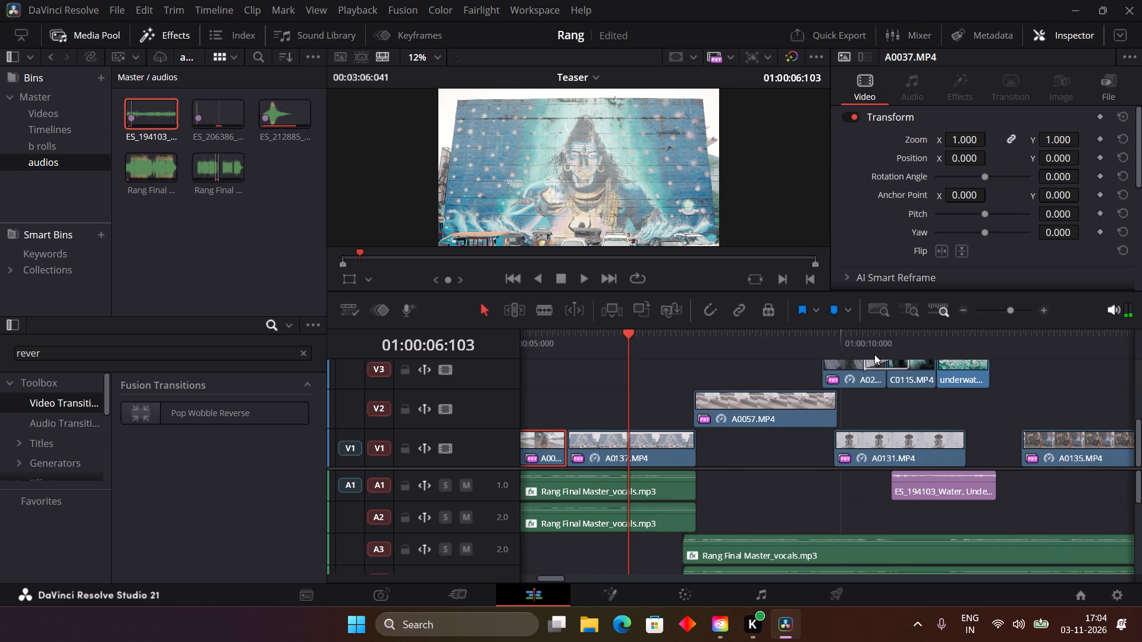
{"action": "left_click_drag", "start_coordinate": [562, 345], "coordinate": [672, 366]}
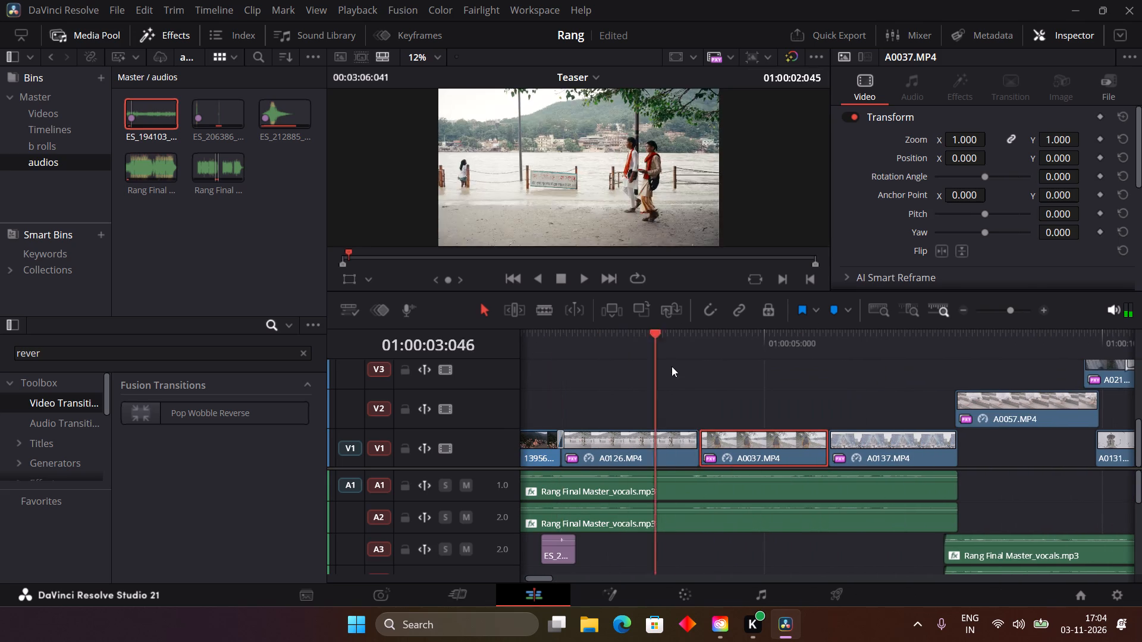
{"action": "left_click_drag", "start_coordinate": [672, 366], "coordinate": [768, 364]}
{"action": "key", "text": "space"}
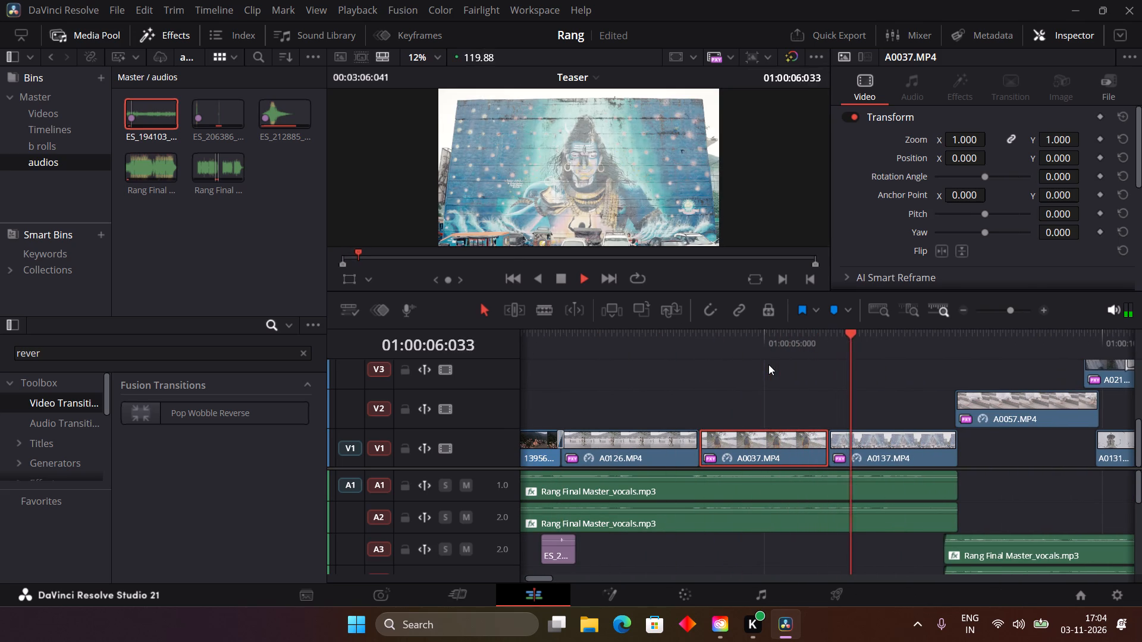
{"action": "scroll", "coordinate": [774, 365], "scroll_direction": "left", "scroll_amount": 2}
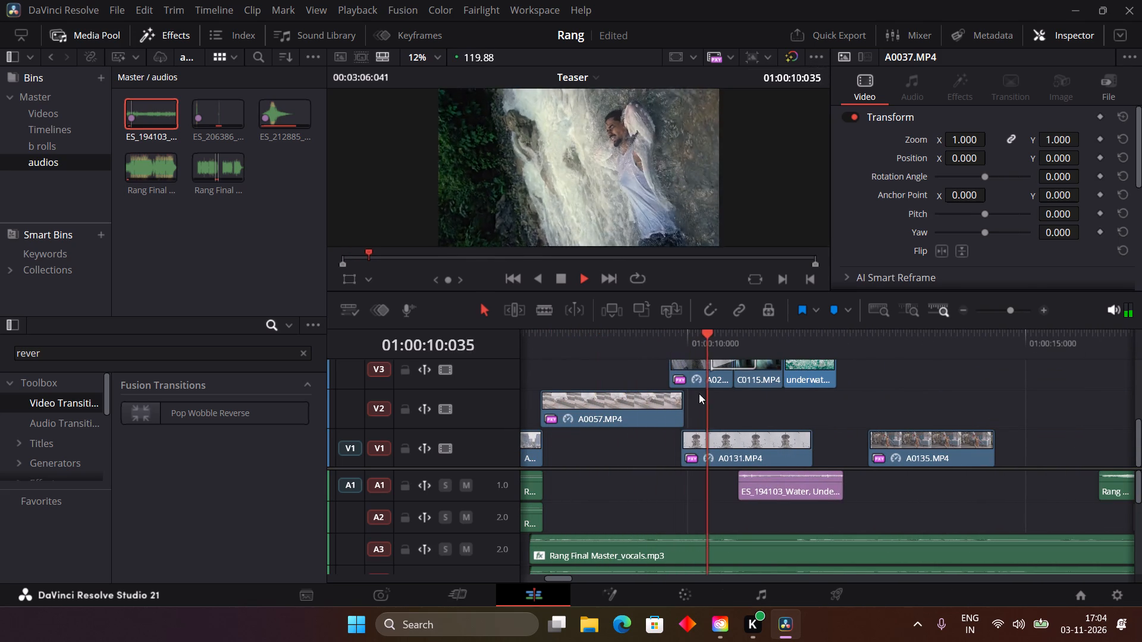
{"action": "key", "text": "space"}
Delete the A0131.MP4 clip from V1, just past A0057.MP4.
{"action": "left_click_drag", "start_coordinate": [701, 402], "coordinate": [731, 399]}
{"action": "left_click", "coordinate": [732, 448]}
{"action": "key", "text": "BackSpace"}
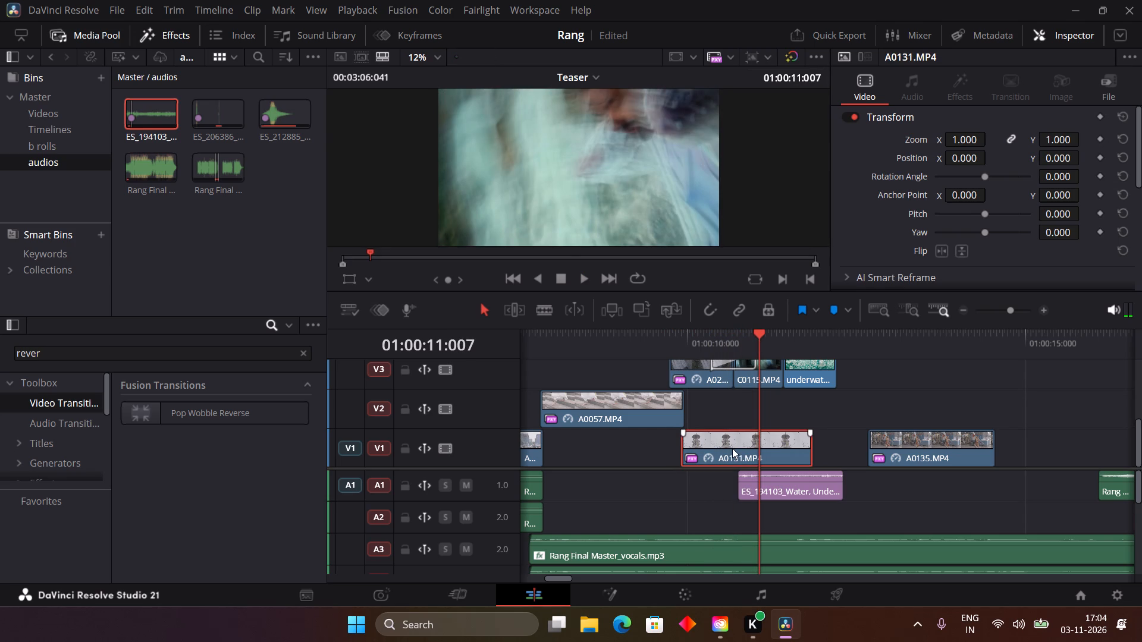
Shift the A021, C0115.MP4 and underwater clips on V3, together with the ES_194103 water sound on A1, about 51 frames later.
{"action": "left_click_drag", "start_coordinate": [716, 411], "coordinate": [810, 327]}
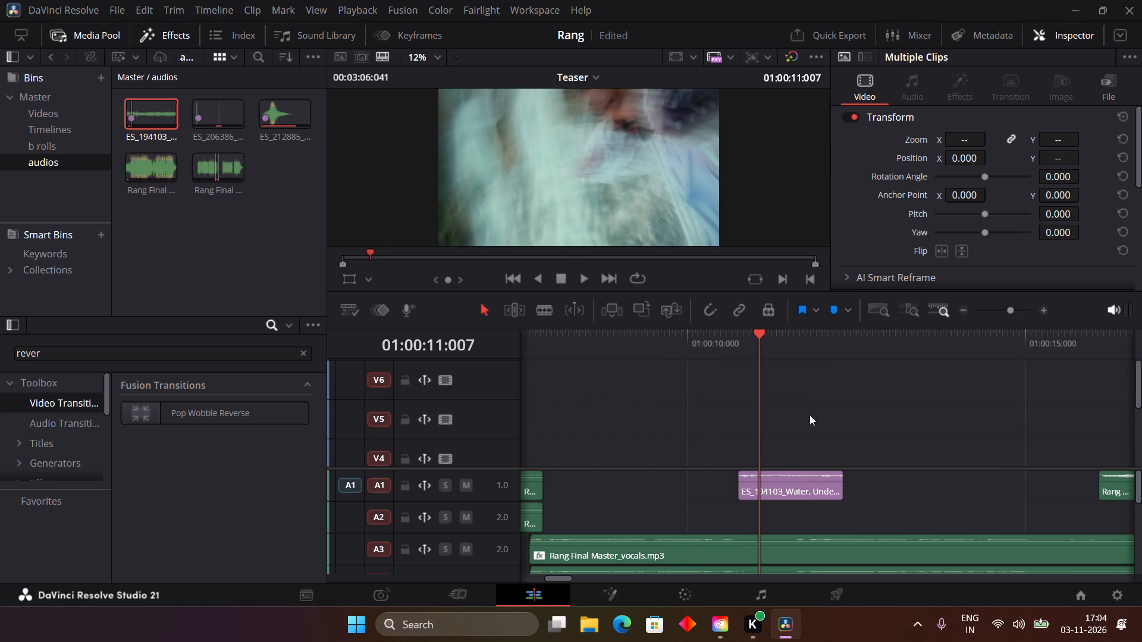
{"action": "left_click", "coordinate": [810, 415]}
{"action": "scroll", "coordinate": [810, 415], "scroll_direction": "down", "scroll_amount": 1}
{"action": "left_click_drag", "start_coordinate": [820, 372], "coordinate": [729, 484]}
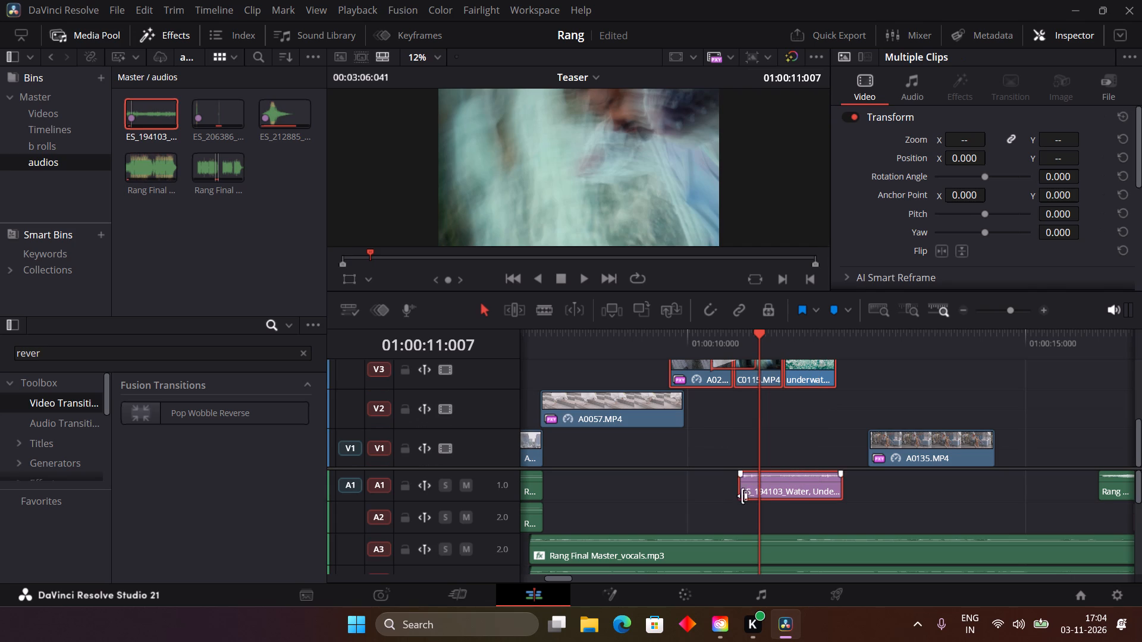
{"action": "left_click_drag", "start_coordinate": [687, 367], "coordinate": [716, 372]}
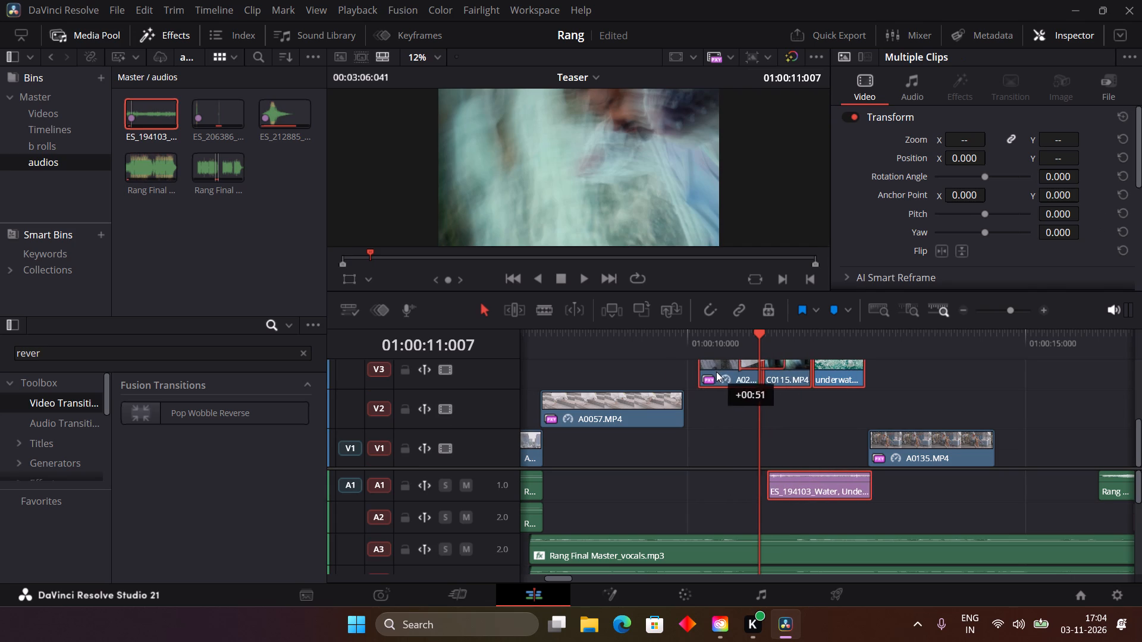
{"action": "left_click_drag", "start_coordinate": [716, 372], "coordinate": [717, 372]}
Extend the end of A0057.MP4 on V2 to the start of the V3 clips and play back the result.
{"action": "left_click_drag", "start_coordinate": [679, 416], "coordinate": [693, 421]}
{"action": "left_click", "coordinate": [524, 335]}
{"action": "key", "text": "space"}
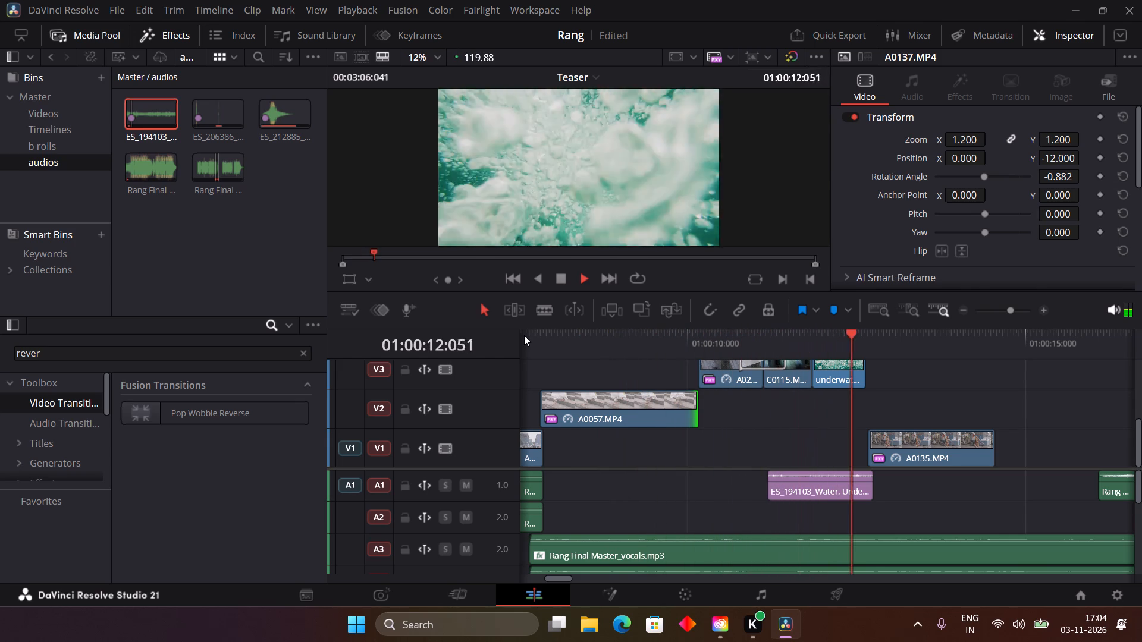
{"action": "key", "text": "space"}
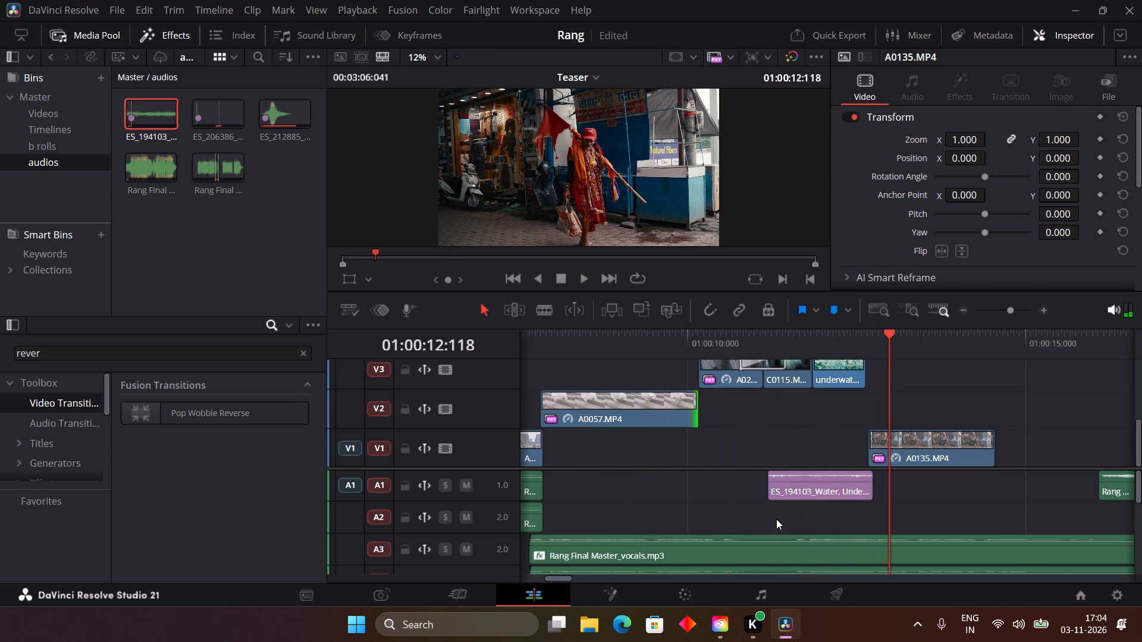
Move the A021, C0115.MP4 and underwater clips down to V1 with their water sound, 09:102 later, starting at about 01:00:20:000.
{"action": "scroll", "coordinate": [776, 519], "scroll_direction": "left", "scroll_amount": 1}
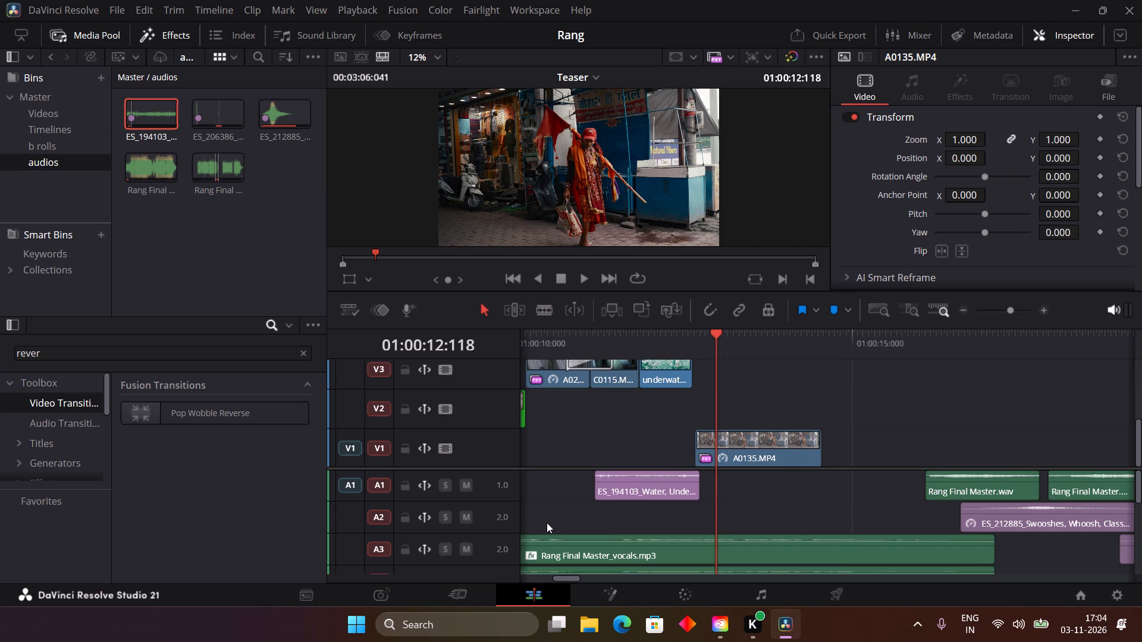
{"action": "left_click_drag", "start_coordinate": [559, 517], "coordinate": [680, 363]}
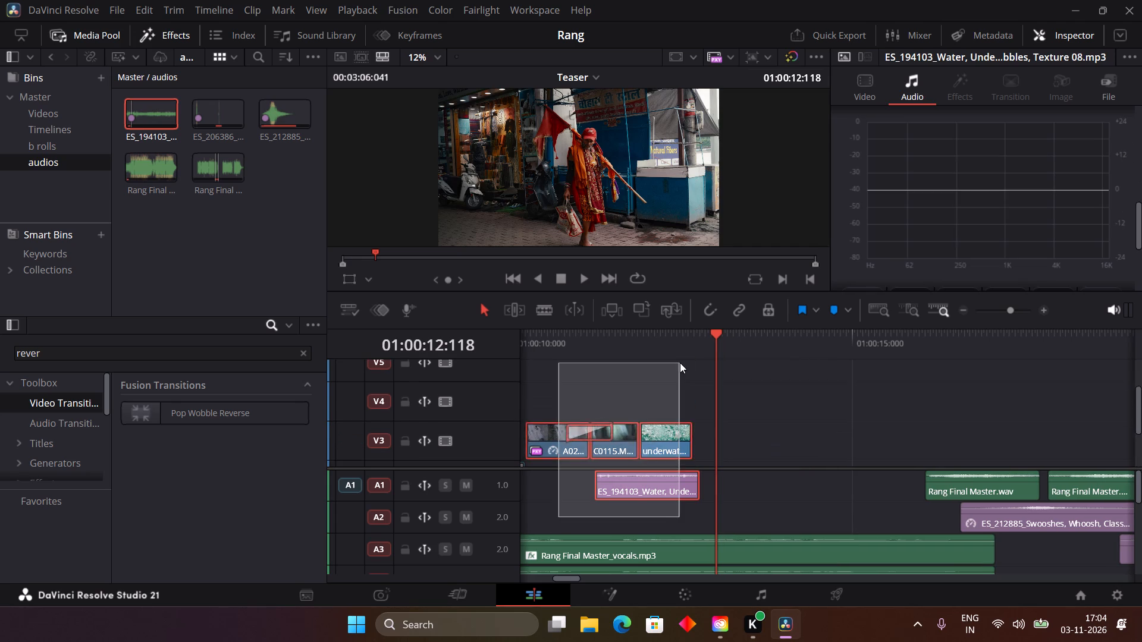
{"action": "left_click_drag", "start_coordinate": [680, 363], "coordinate": [678, 365]}
{"action": "scroll", "coordinate": [678, 365], "scroll_direction": "down", "scroll_amount": 1}
{"action": "left_click_drag", "start_coordinate": [658, 369], "coordinate": [767, 446]}
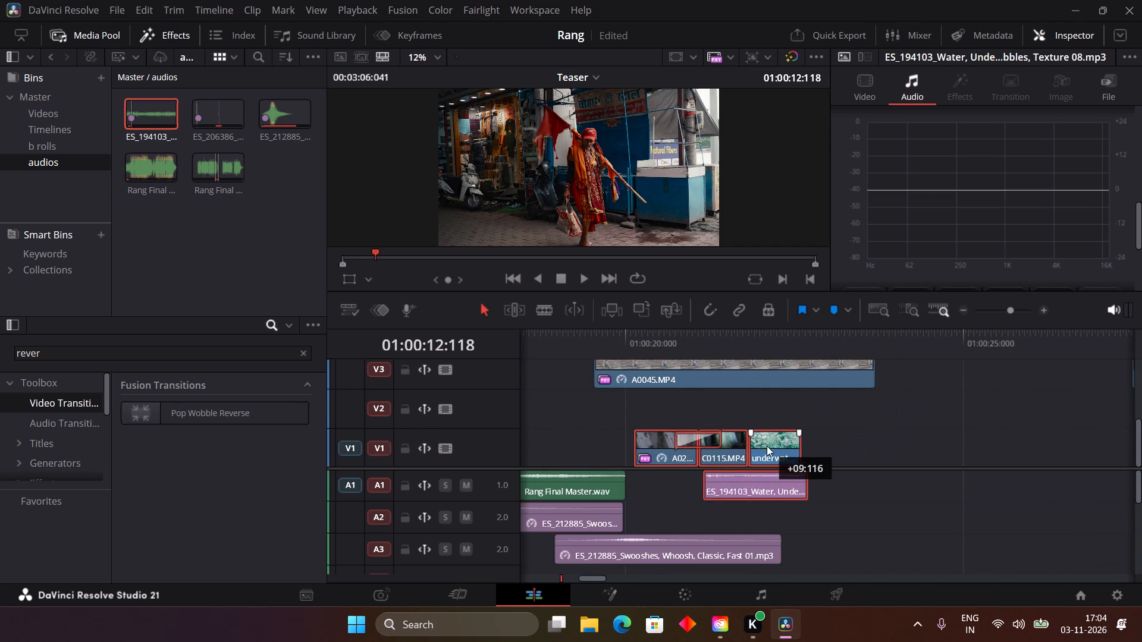
{"action": "left_click_drag", "start_coordinate": [767, 446], "coordinate": [759, 443]}
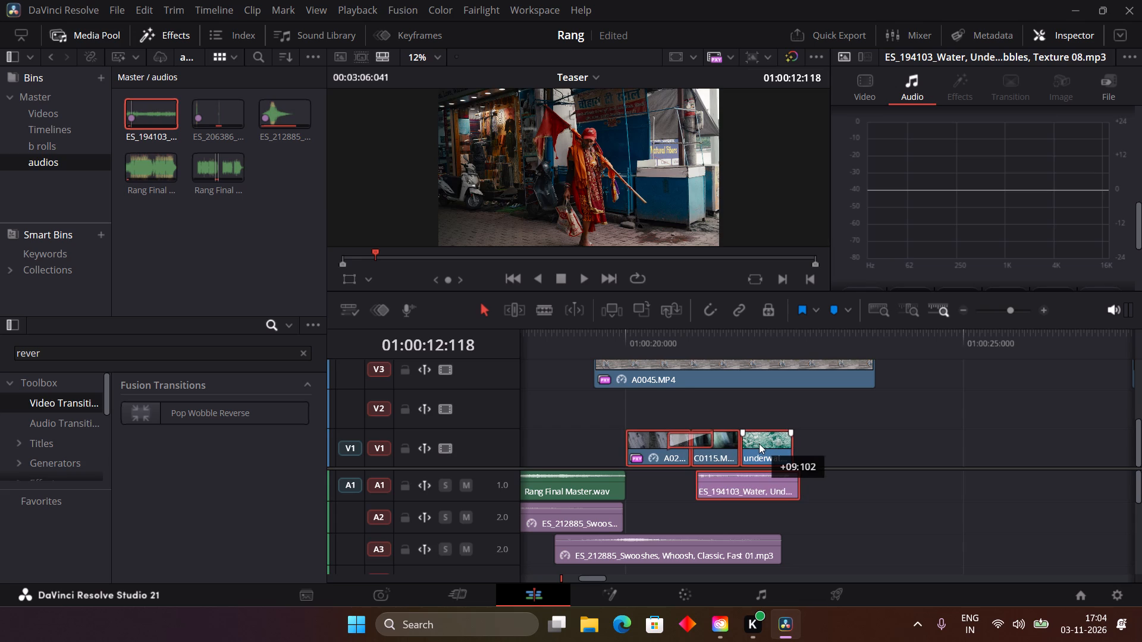
{"action": "left_click_drag", "start_coordinate": [759, 443], "coordinate": [760, 443]}
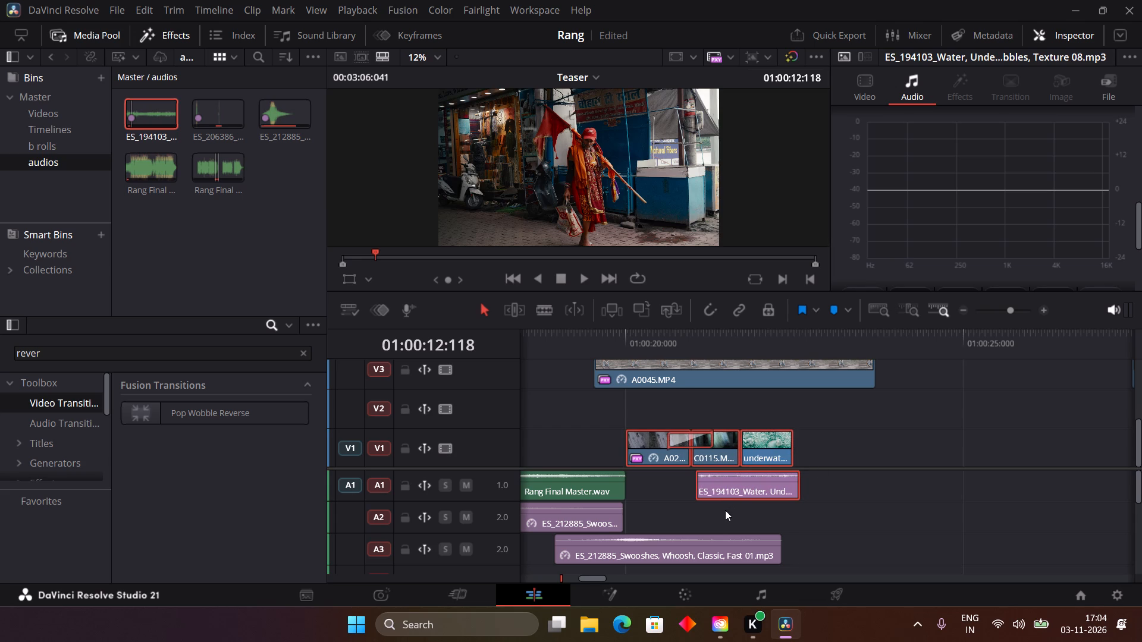
{"action": "left_click", "coordinate": [725, 510]}
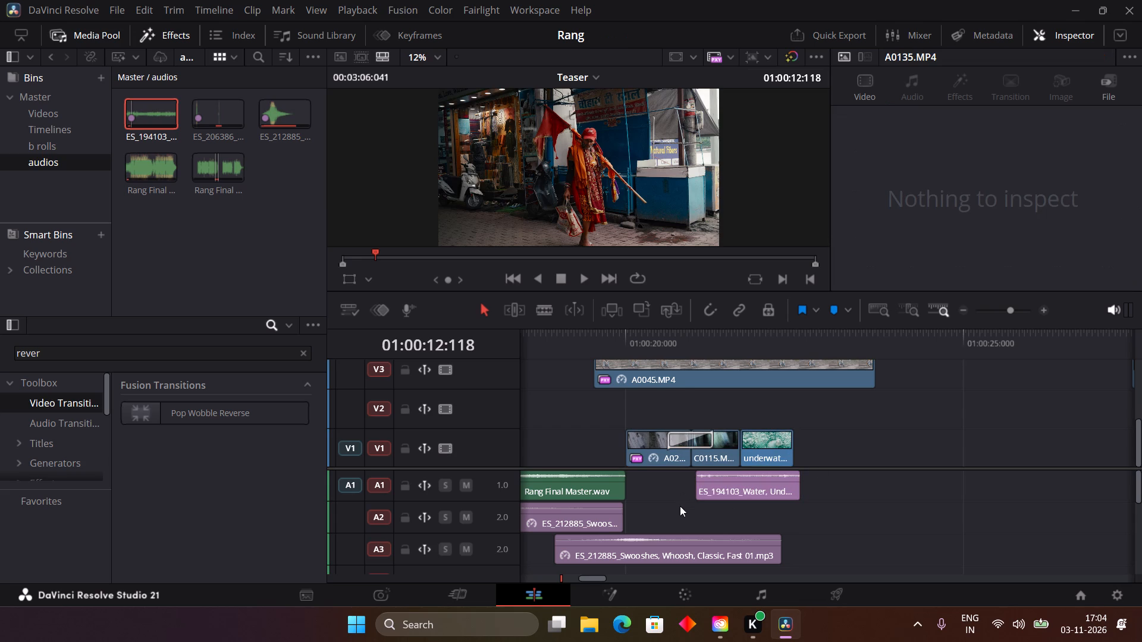
Move A0057.MP4 from V2 down to V1, directly after A0137.MP4, keeping its timing.
{"action": "scroll", "coordinate": [680, 506], "scroll_direction": "up", "scroll_amount": 1}
{"action": "scroll", "coordinate": [680, 506], "scroll_direction": "right", "scroll_amount": 2}
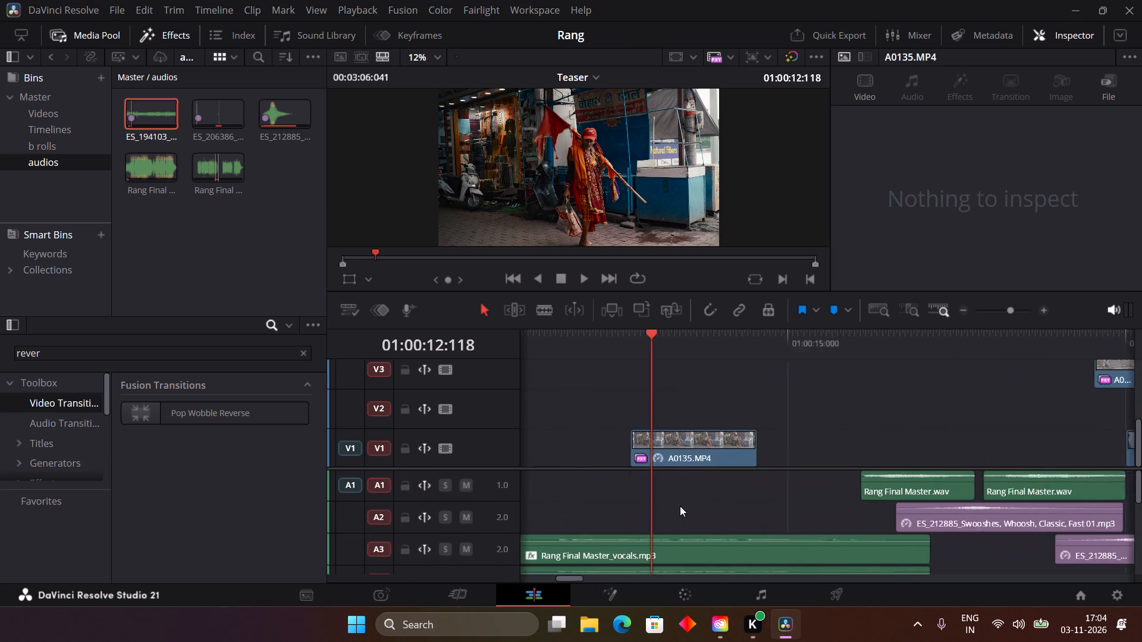
{"action": "scroll", "coordinate": [680, 506], "scroll_direction": "right", "scroll_amount": 3}
{"action": "scroll", "coordinate": [1002, 434], "scroll_direction": "left", "scroll_amount": 1}
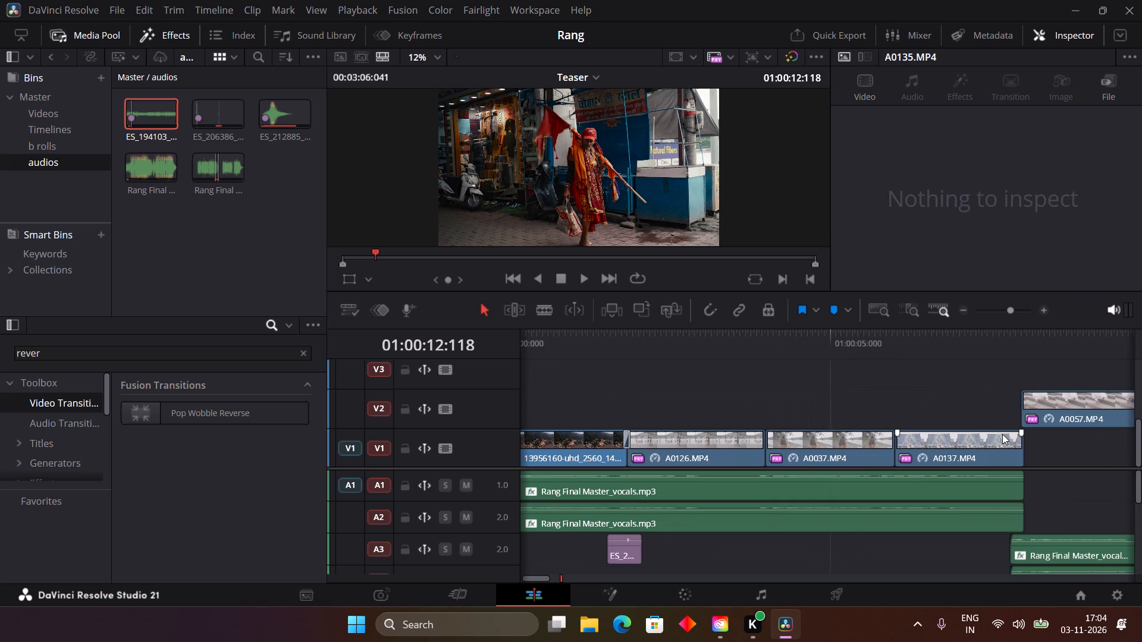
{"action": "scroll", "coordinate": [1002, 434], "scroll_direction": "left", "scroll_amount": 1}
{"action": "left_click", "coordinate": [928, 412]}
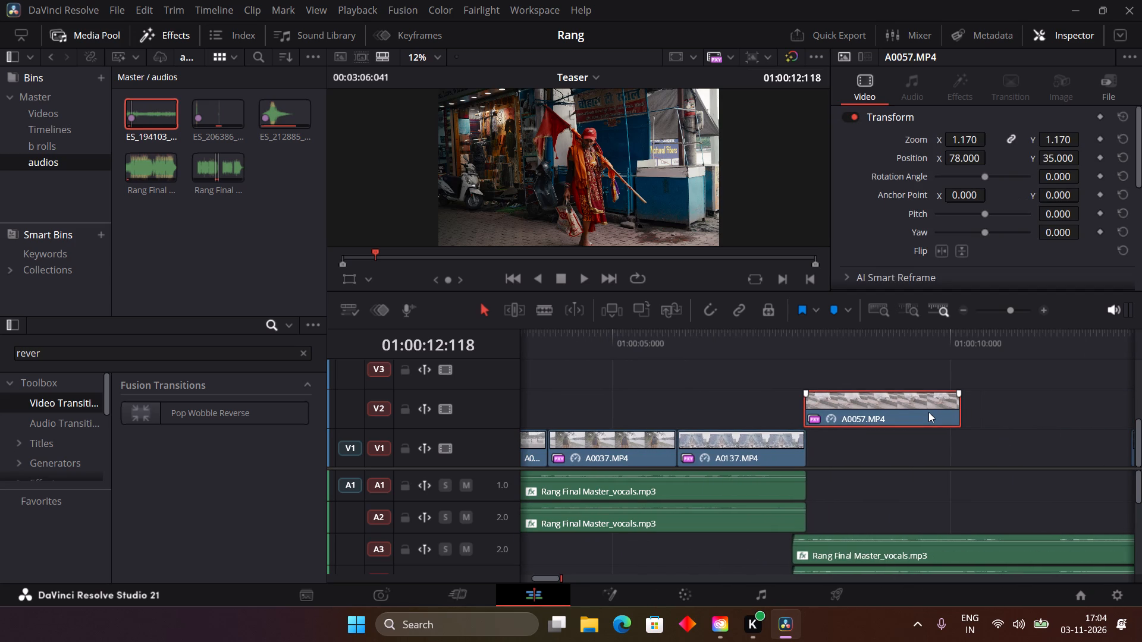
{"action": "left_click_drag", "start_coordinate": [928, 412], "coordinate": [925, 445], "text": "shift"}
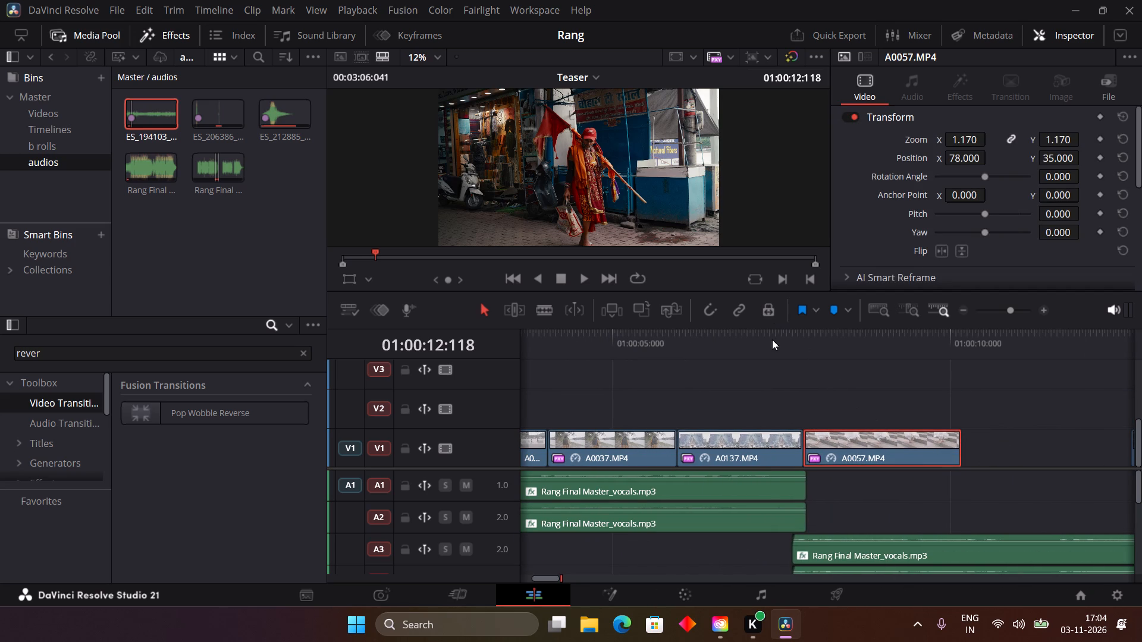
Play back the Teaser from the start through A0057.MP4 into the gap after it.
{"action": "left_click_drag", "start_coordinate": [771, 341], "coordinate": [432, 379]}
{"action": "key", "text": "space"}
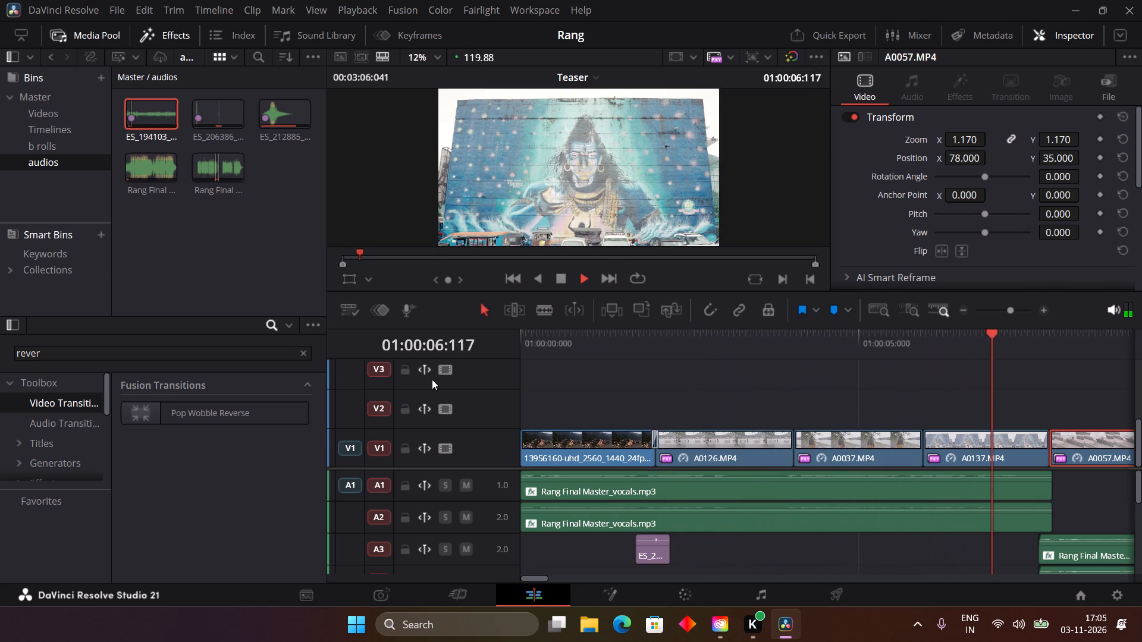
{"action": "key", "text": "space"}
{"action": "key", "text": "space"}
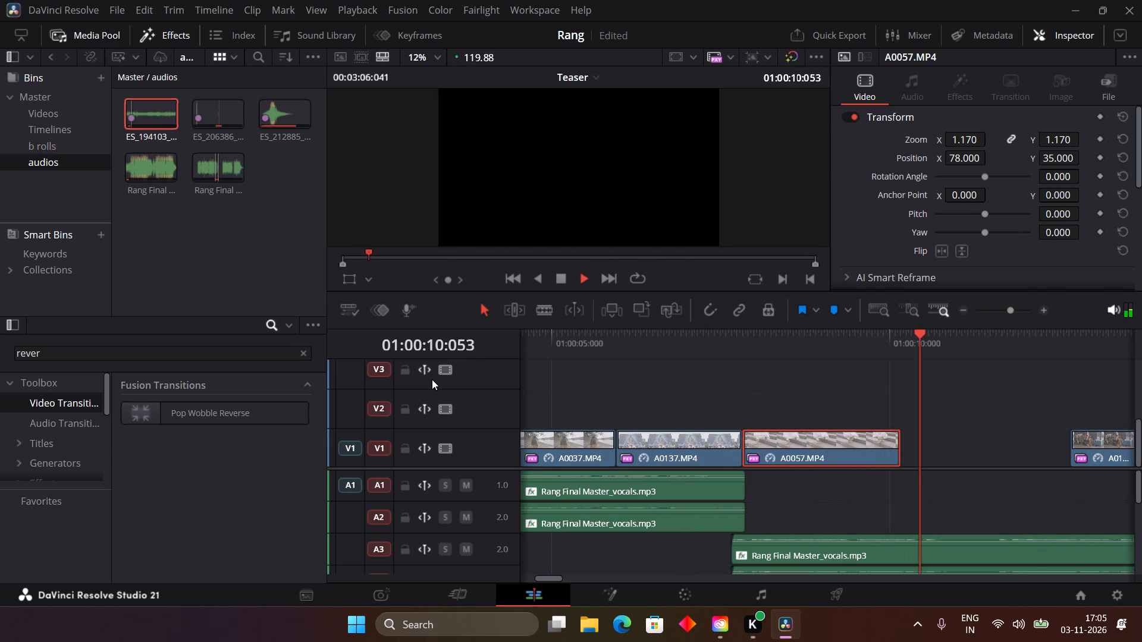
{"action": "key", "text": "space"}
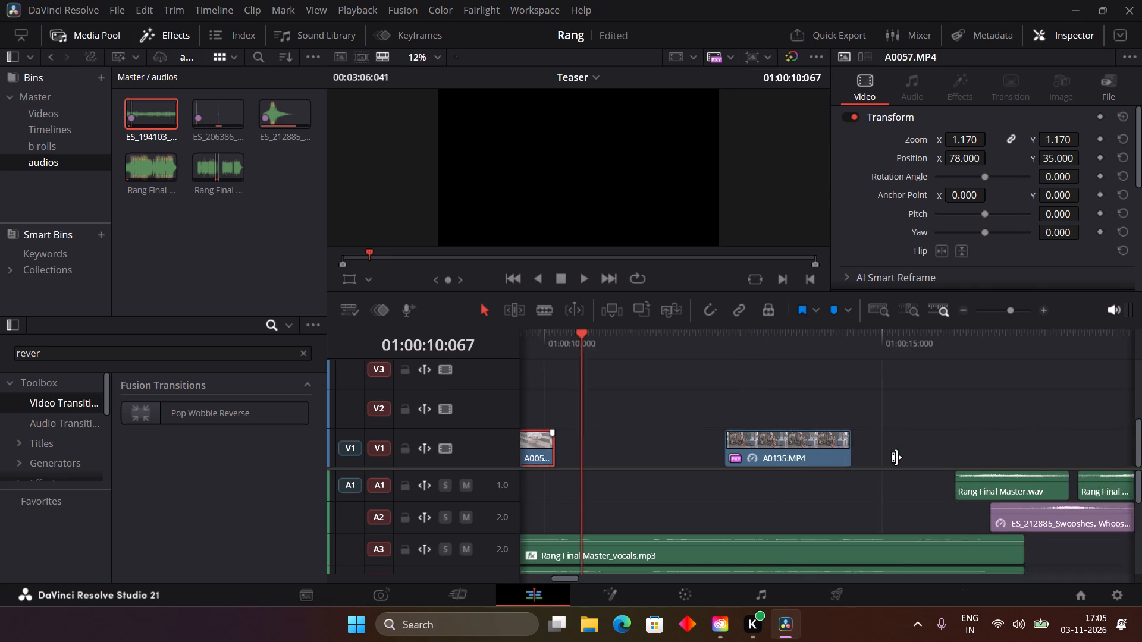
Review the gaps around A0135.MP4 on V1 and the A0045.MP4, A021, C0115.MP4 and underwater clips against the music.
{"action": "scroll", "coordinate": [896, 457], "scroll_direction": "down", "scroll_amount": 1}
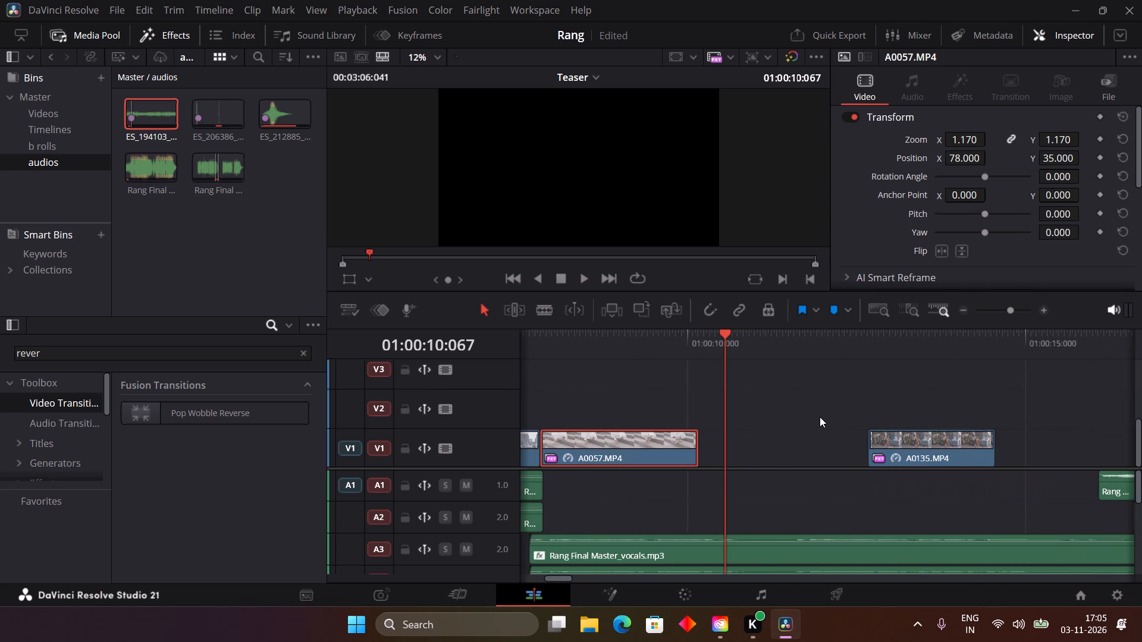
{"action": "scroll", "coordinate": [820, 417], "scroll_direction": "down", "scroll_amount": 2}
{"action": "scroll", "coordinate": [820, 417], "scroll_direction": "left", "scroll_amount": 1}
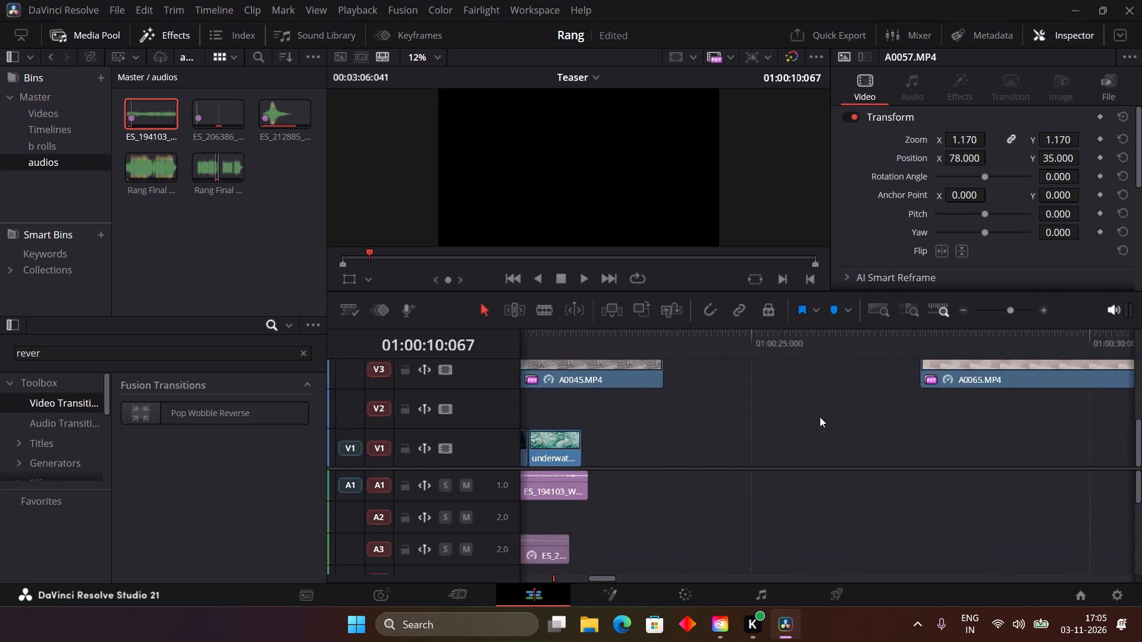
{"action": "left_click_drag", "start_coordinate": [771, 333], "coordinate": [813, 346]}
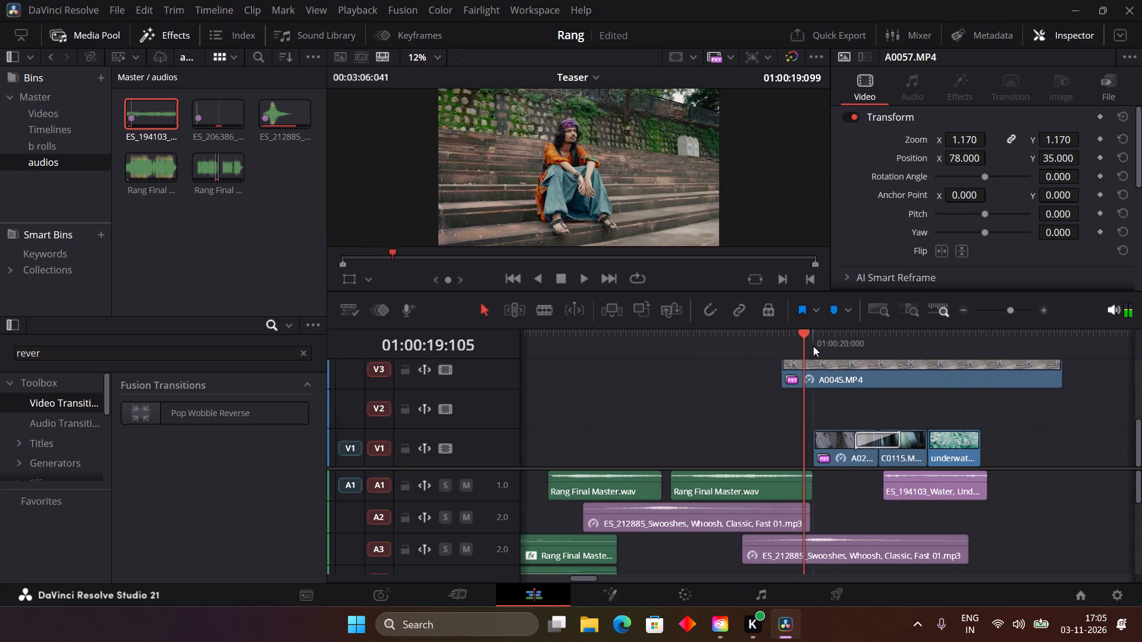
{"action": "left_click_drag", "start_coordinate": [813, 346], "coordinate": [729, 383]}
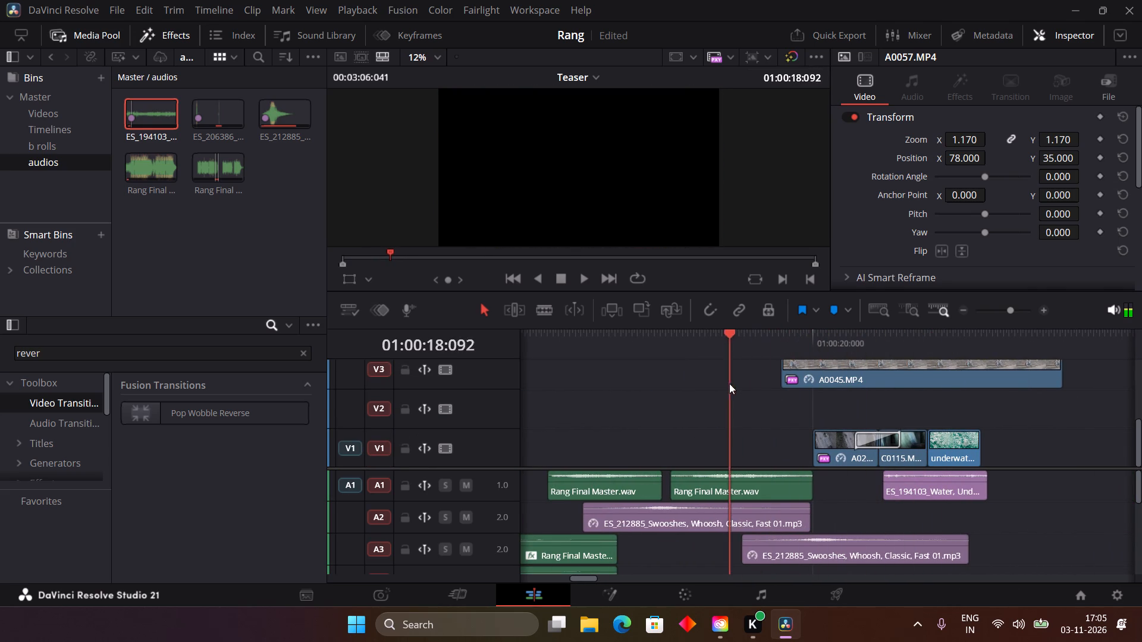
{"action": "left_click_drag", "start_coordinate": [729, 383], "coordinate": [727, 382]}
{"action": "left_click_drag", "start_coordinate": [727, 382], "coordinate": [1013, 416]}
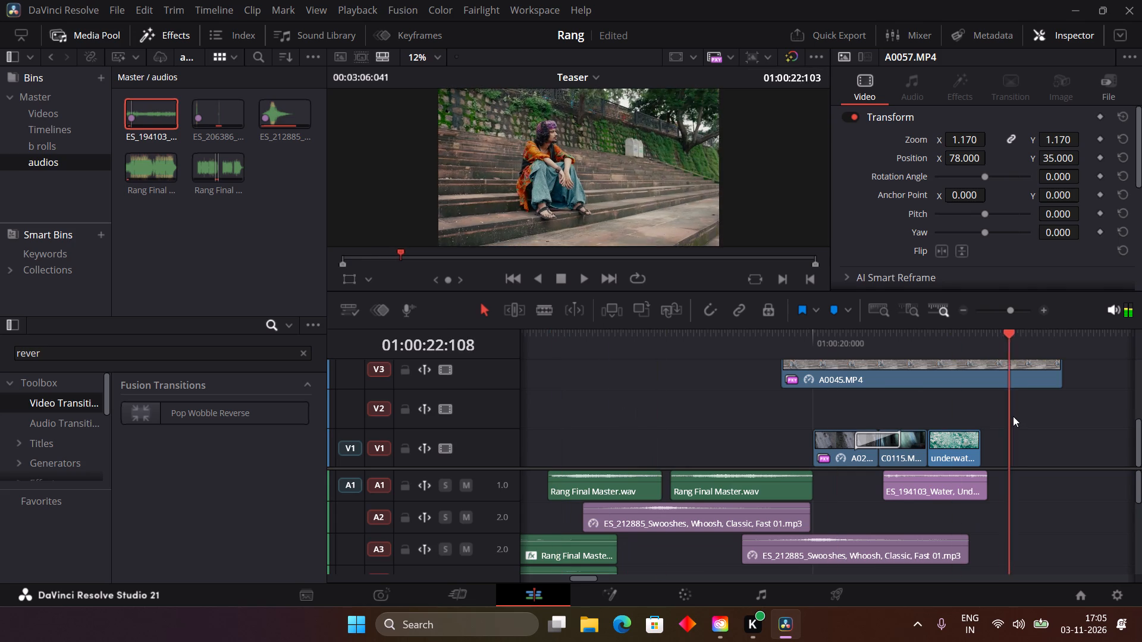
{"action": "left_click_drag", "start_coordinate": [1013, 416], "coordinate": [707, 428]}
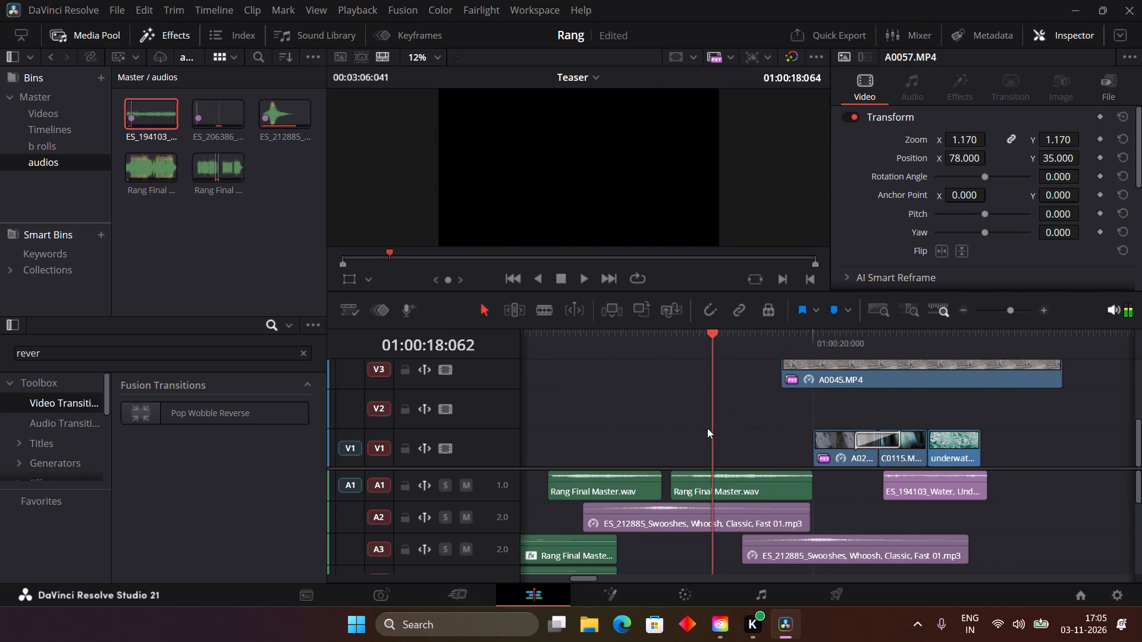
{"action": "left_click_drag", "start_coordinate": [707, 428], "coordinate": [623, 442]}
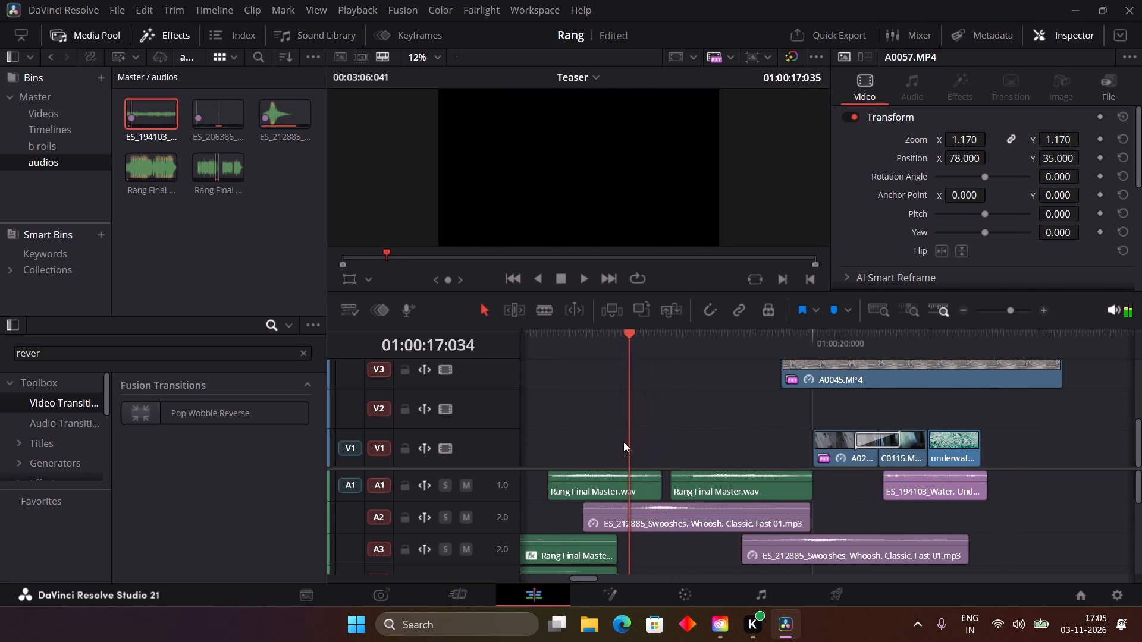
{"action": "left_click_drag", "start_coordinate": [623, 442], "coordinate": [535, 461]}
{"action": "scroll", "coordinate": [860, 461], "scroll_direction": "down", "scroll_amount": 1}
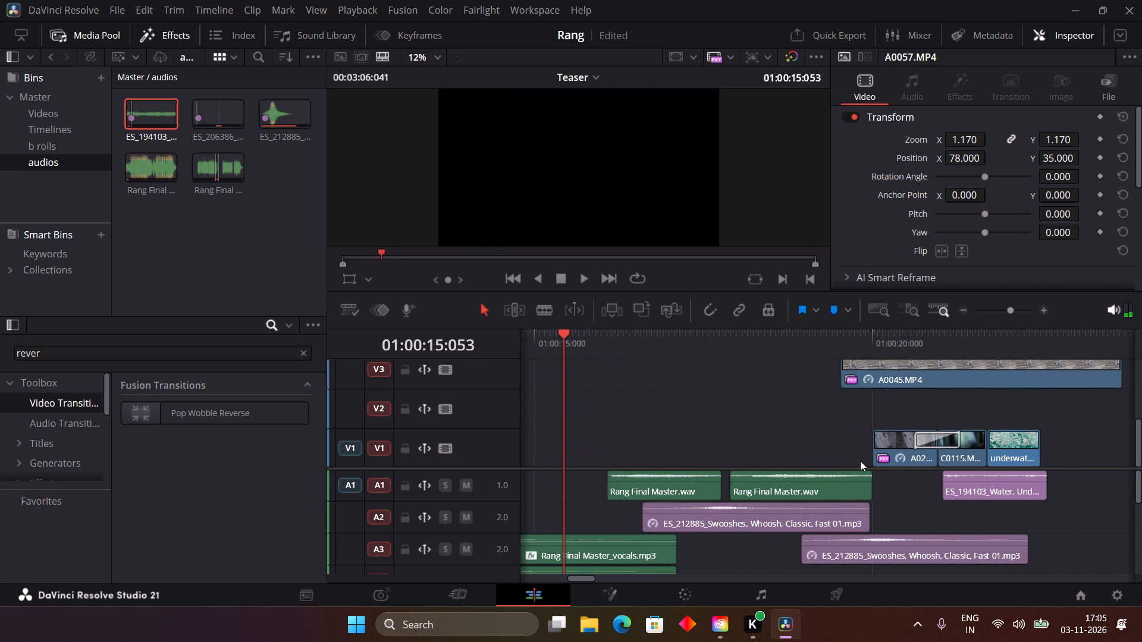
{"action": "scroll", "coordinate": [860, 461], "scroll_direction": "down", "scroll_amount": 1}
{"action": "scroll", "coordinate": [717, 426], "scroll_direction": "right", "scroll_amount": 1}
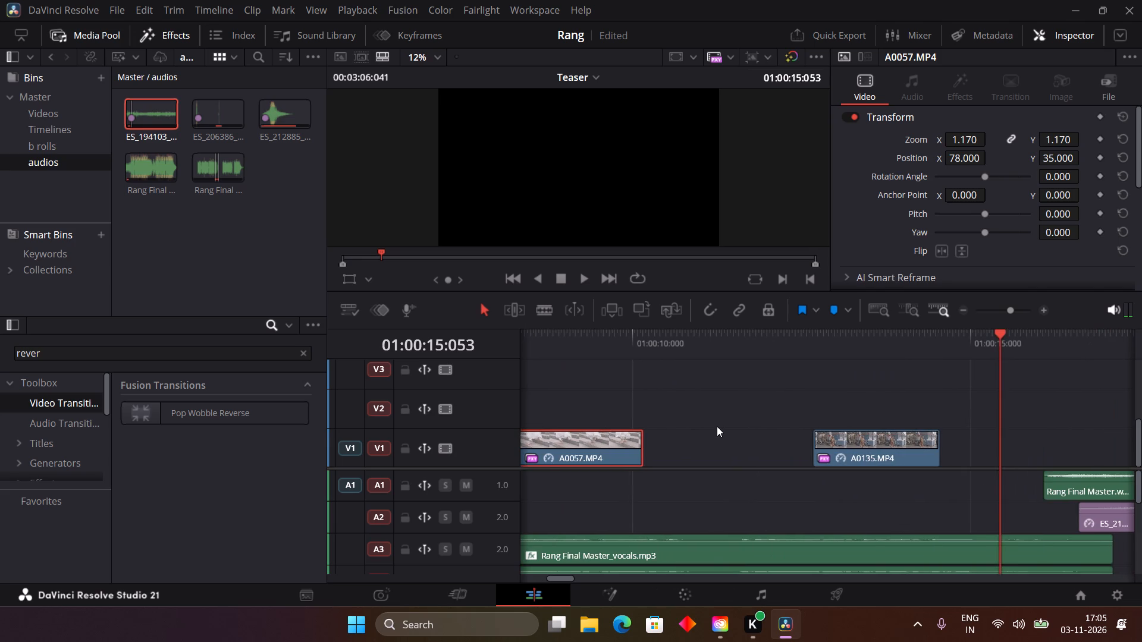
{"action": "scroll", "coordinate": [685, 424], "scroll_direction": "right", "scroll_amount": 1}
{"action": "left_click_drag", "start_coordinate": [667, 338], "coordinate": [706, 341]}
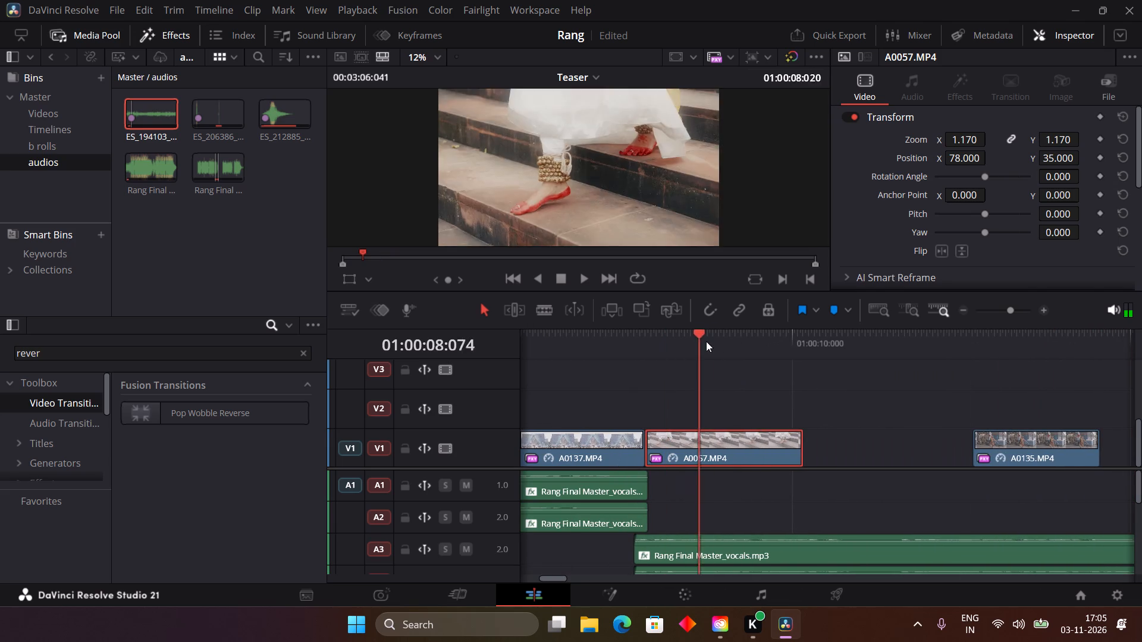
{"action": "left_click_drag", "start_coordinate": [706, 341], "coordinate": [1014, 358]}
{"action": "scroll", "coordinate": [990, 362], "scroll_direction": "left", "scroll_amount": 1}
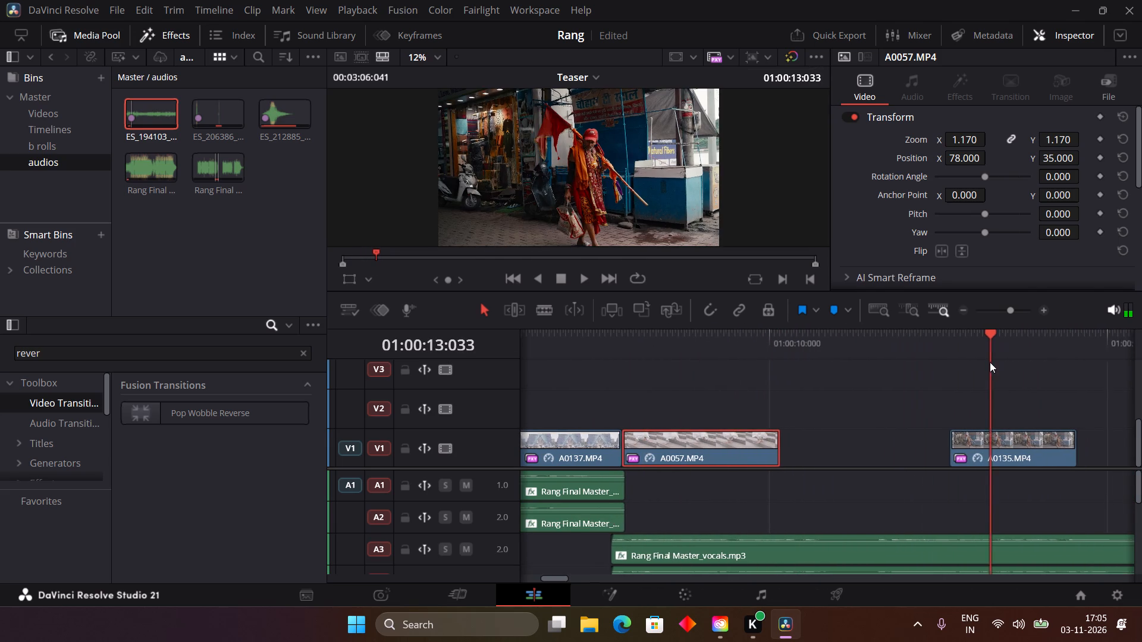
{"action": "scroll", "coordinate": [990, 362], "scroll_direction": "left", "scroll_amount": 1}
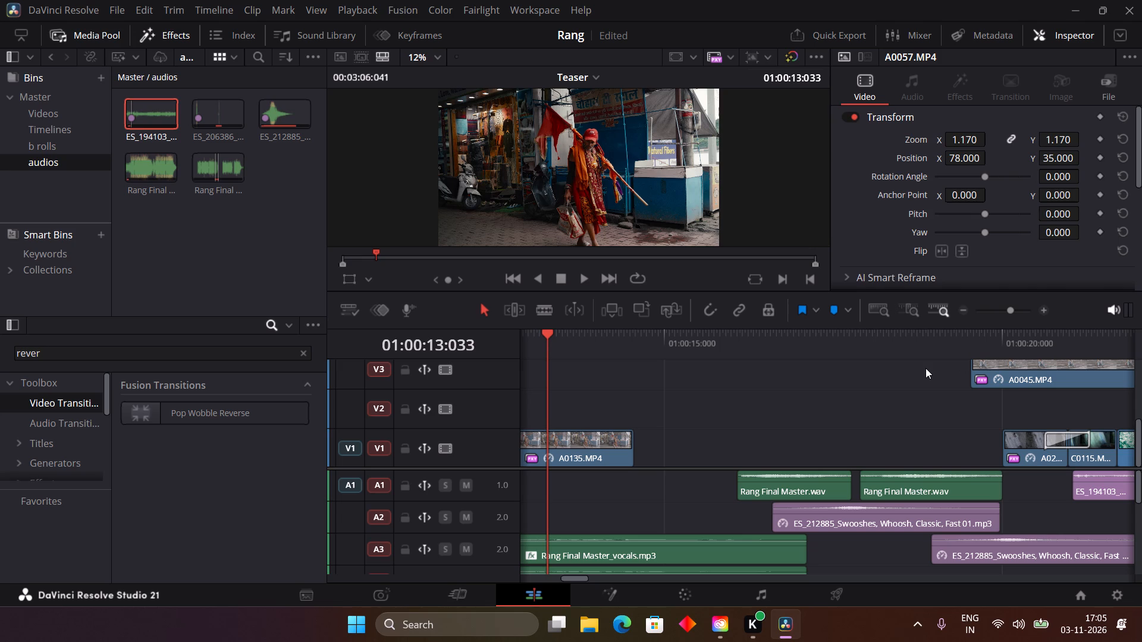
{"action": "scroll", "coordinate": [887, 407], "scroll_direction": "left", "scroll_amount": 1}
{"action": "left_click_drag", "start_coordinate": [735, 334], "coordinate": [871, 342]}
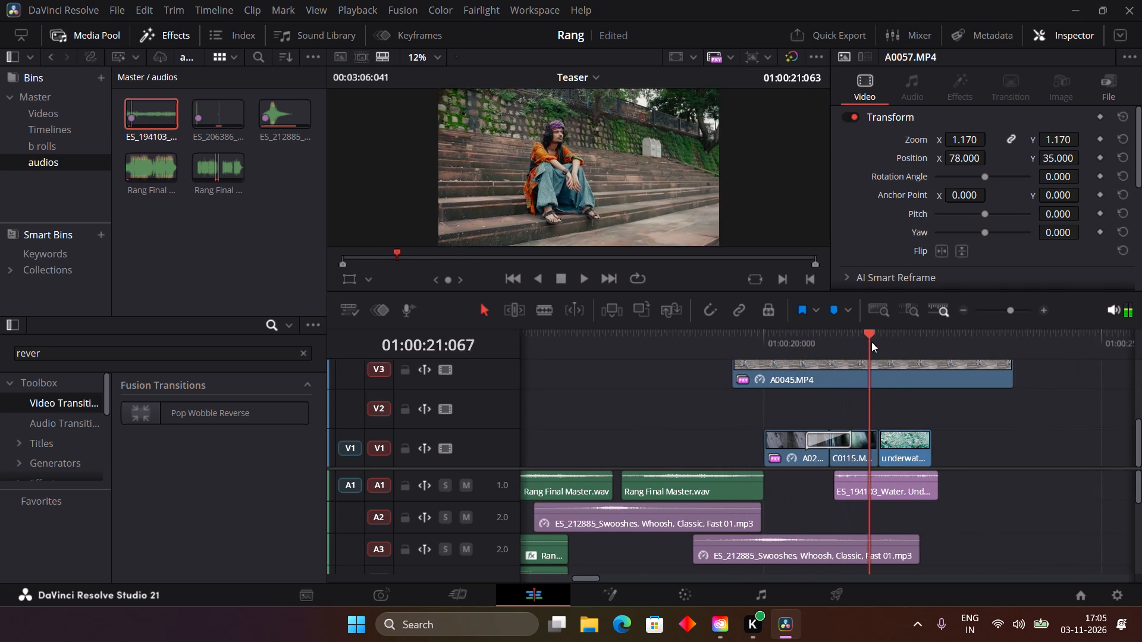
{"action": "left_click_drag", "start_coordinate": [871, 342], "coordinate": [956, 346]}
{"action": "scroll", "coordinate": [956, 346], "scroll_direction": "left", "scroll_amount": 1}
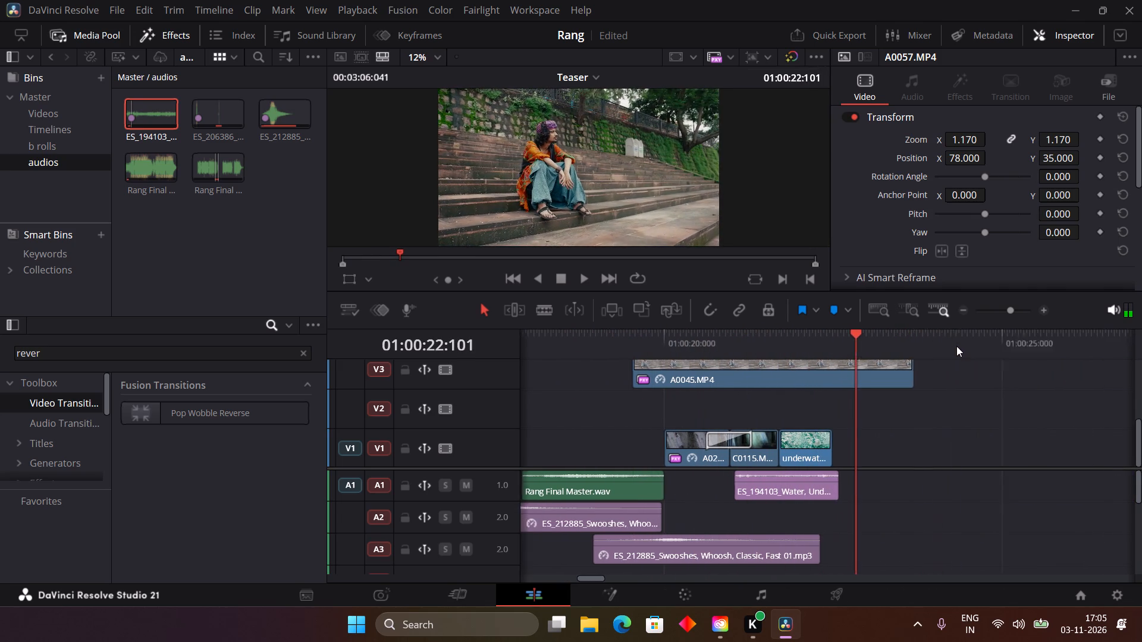
{"action": "scroll", "coordinate": [956, 346], "scroll_direction": "left", "scroll_amount": 1}
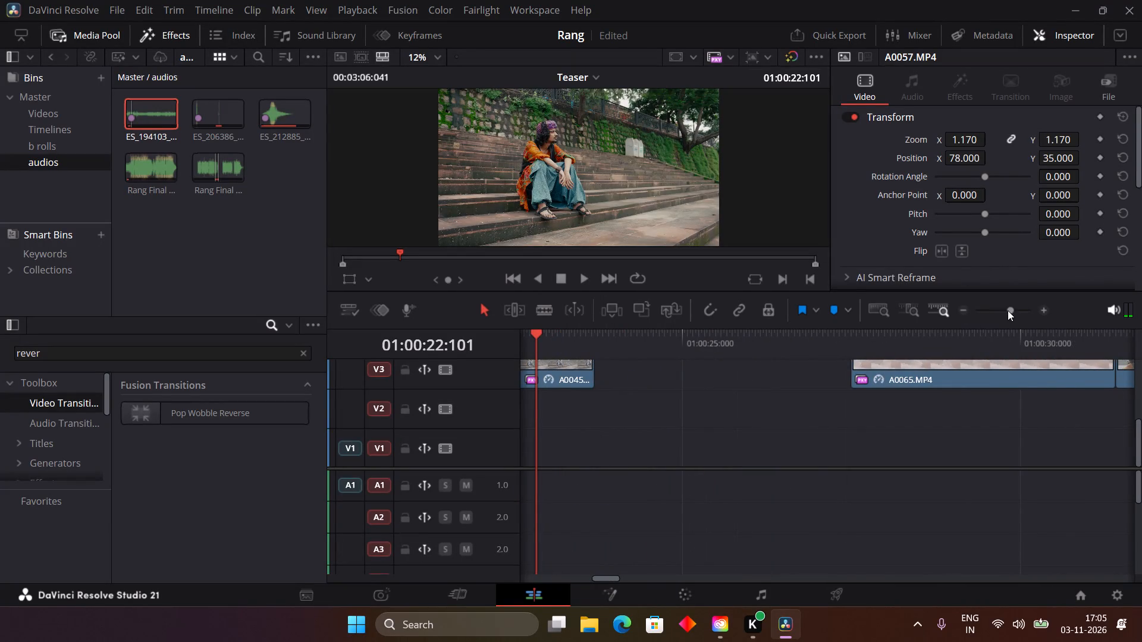
Move A0171.MP4, the shot at about 01:02:12 on V3, down to V1 at about 01:00:16:000, over the first Rang Final Master.wav.
{"action": "left_click_drag", "start_coordinate": [1007, 310], "coordinate": [984, 313]}
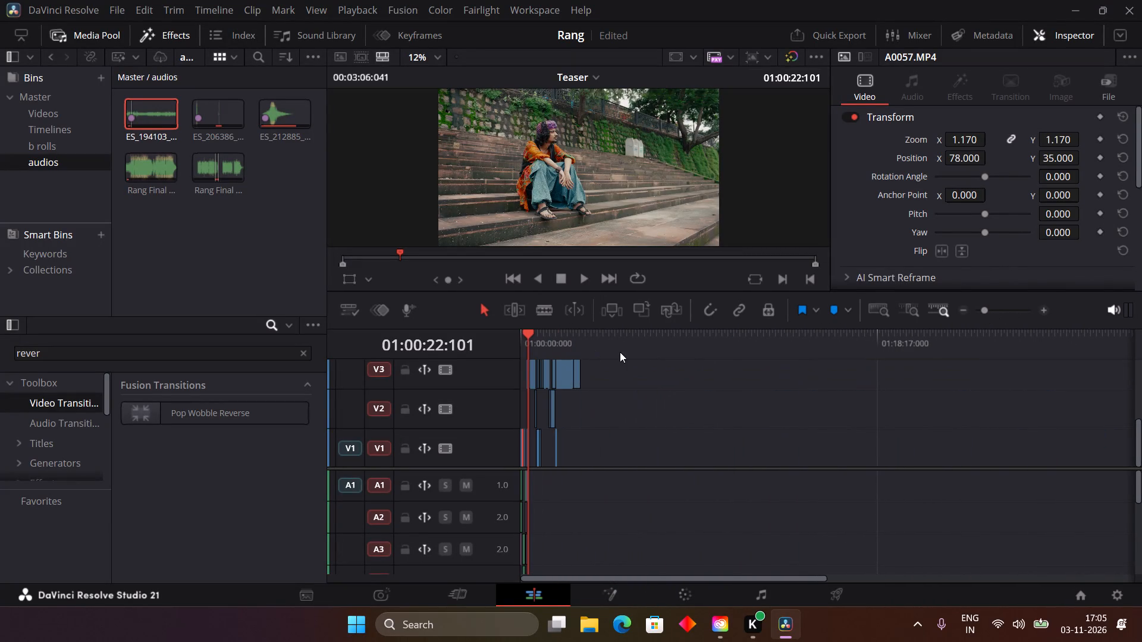
{"action": "scroll", "coordinate": [620, 352], "scroll_direction": "right", "scroll_amount": 1}
{"action": "left_click", "coordinate": [997, 311]}
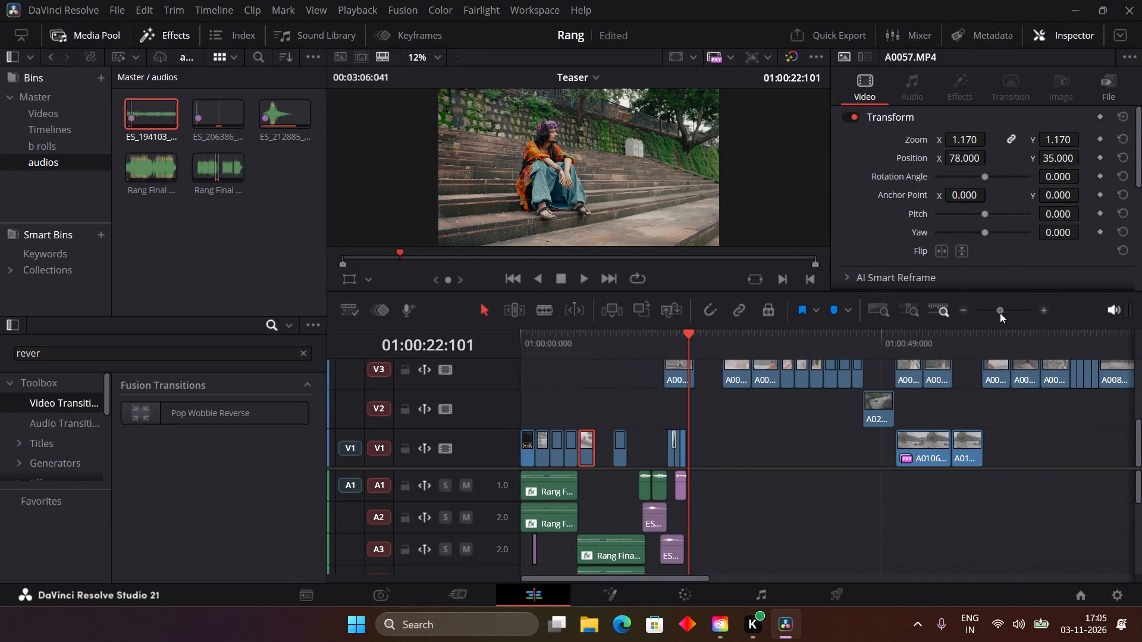
{"action": "scroll", "coordinate": [919, 411], "scroll_direction": "left", "scroll_amount": 2}
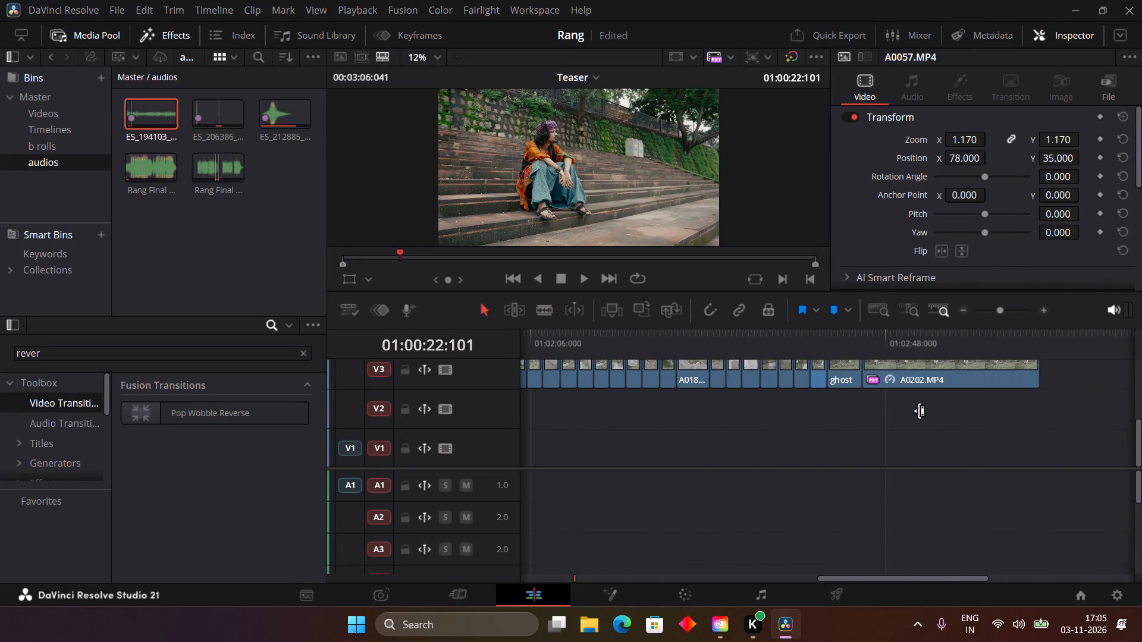
{"action": "left_click_drag", "start_coordinate": [688, 336], "coordinate": [744, 338]}
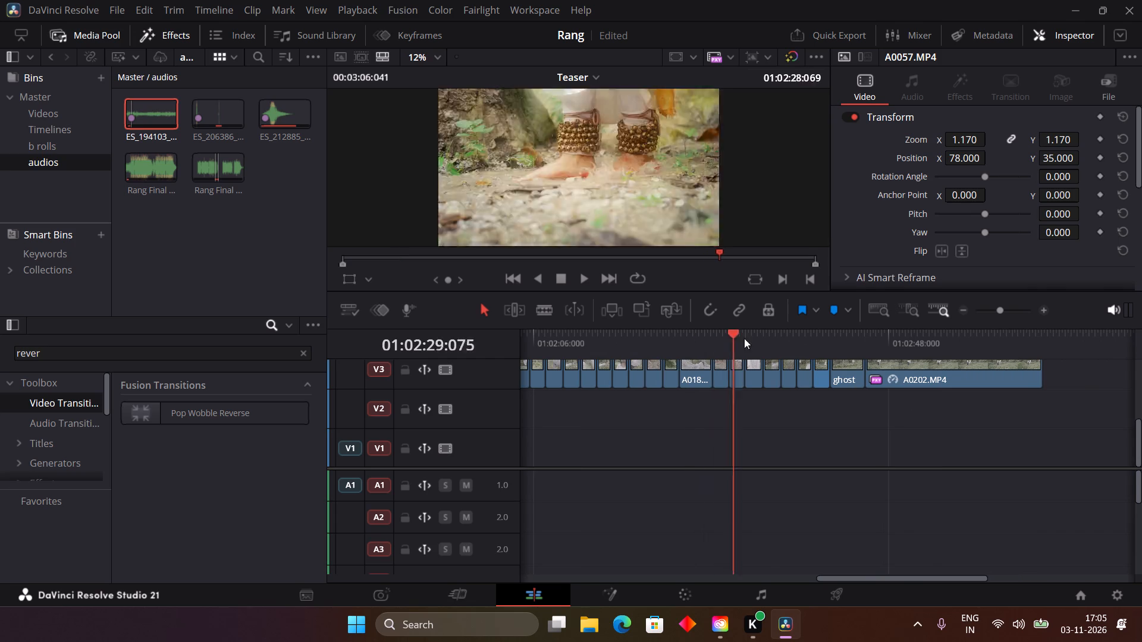
{"action": "left_click_drag", "start_coordinate": [744, 338], "coordinate": [593, 367]}
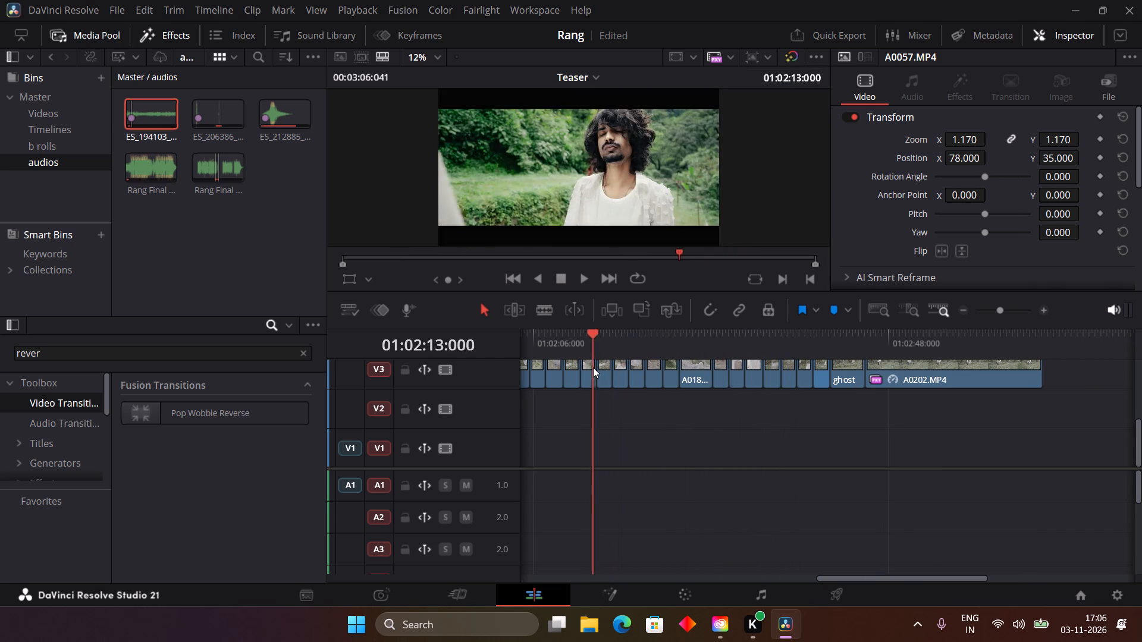
{"action": "left_click_drag", "start_coordinate": [593, 367], "coordinate": [589, 380]}
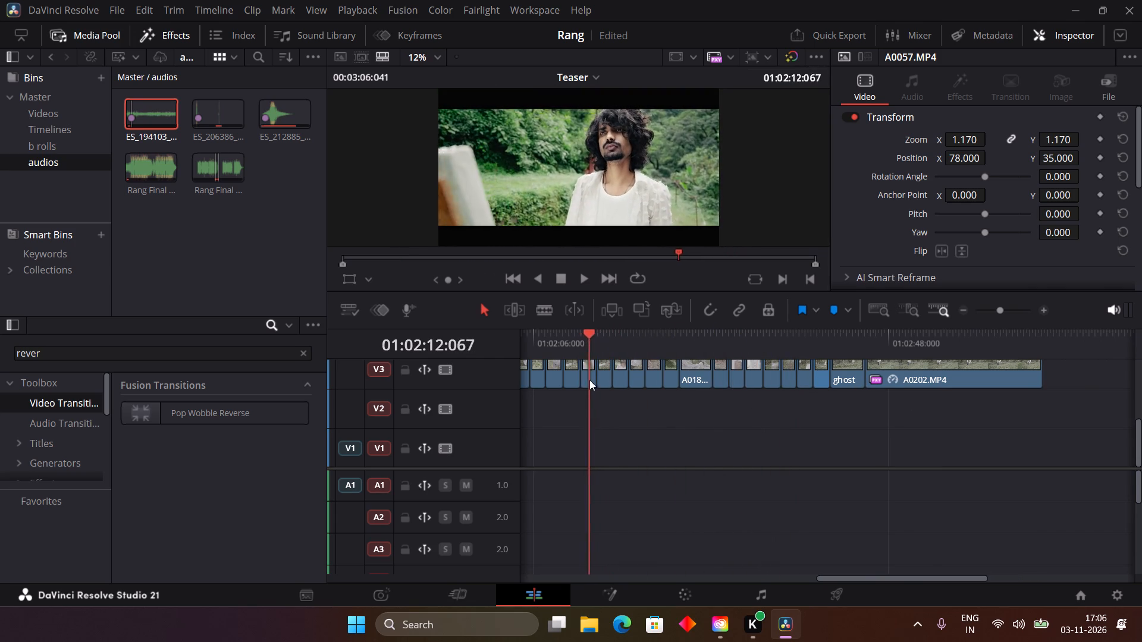
{"action": "left_click_drag", "start_coordinate": [589, 380], "coordinate": [623, 388]}
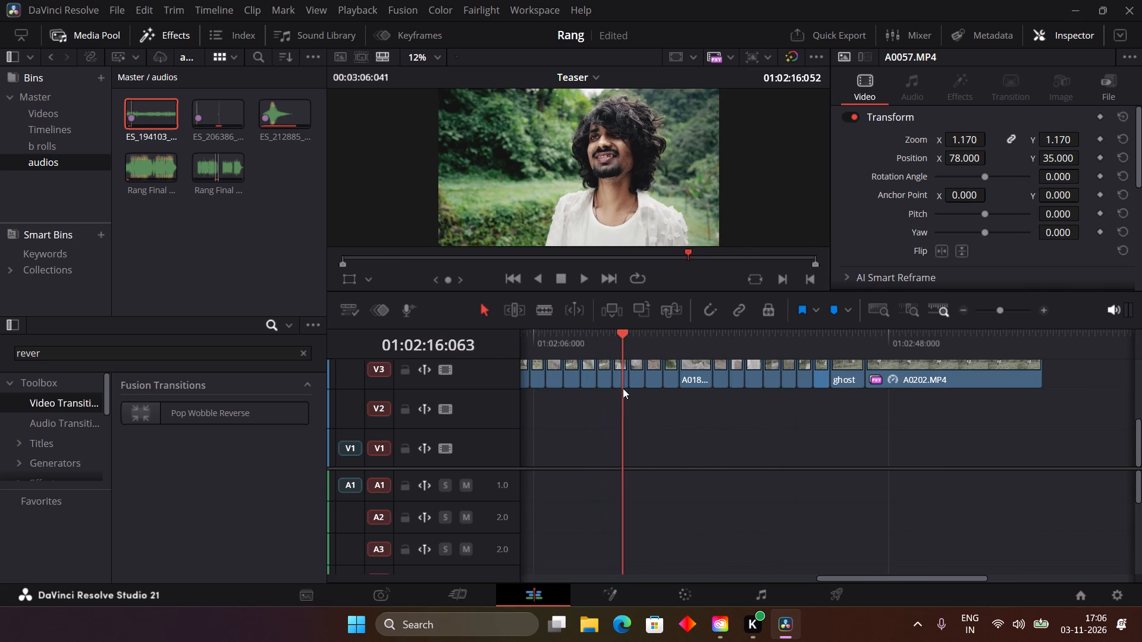
{"action": "left_click_drag", "start_coordinate": [623, 388], "coordinate": [617, 388]}
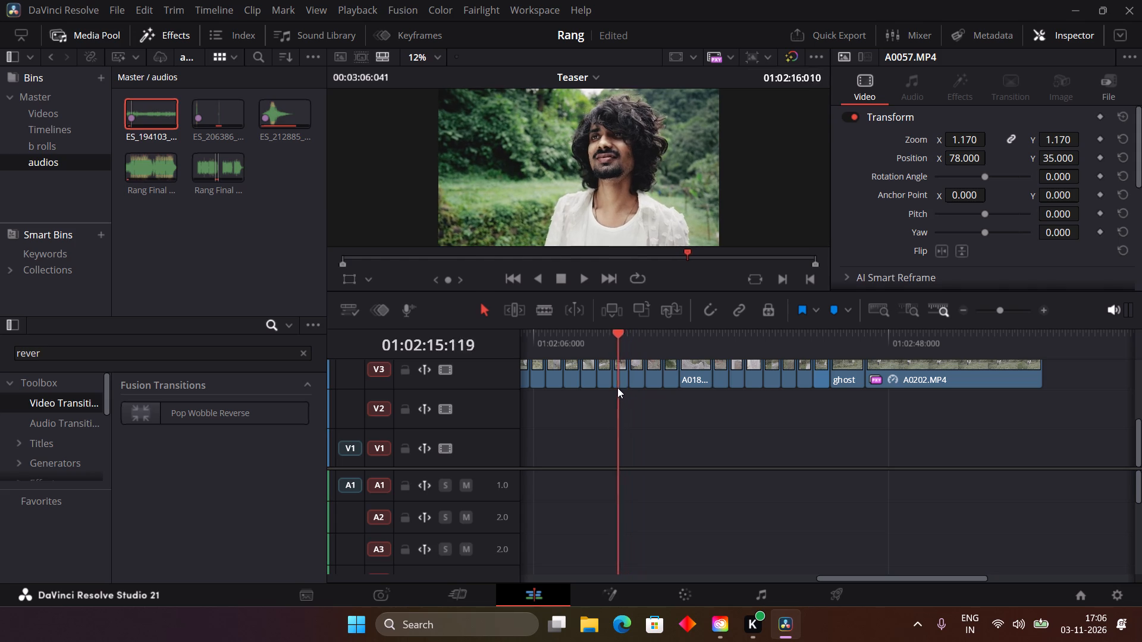
{"action": "left_click_drag", "start_coordinate": [617, 388], "coordinate": [566, 402]}
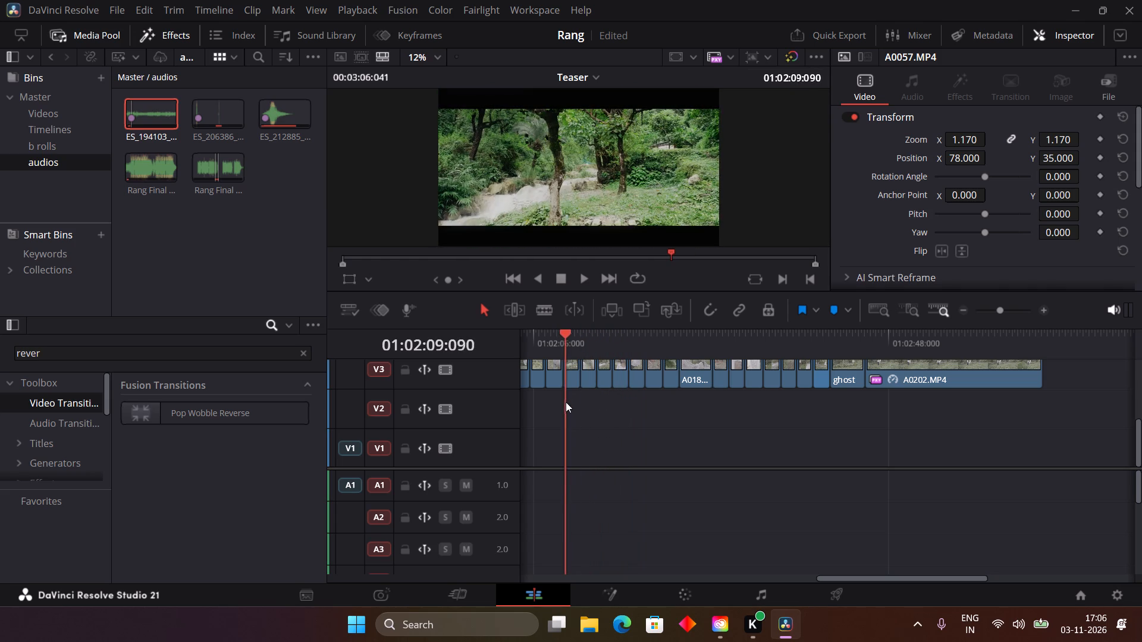
{"action": "left_click_drag", "start_coordinate": [566, 402], "coordinate": [586, 403]}
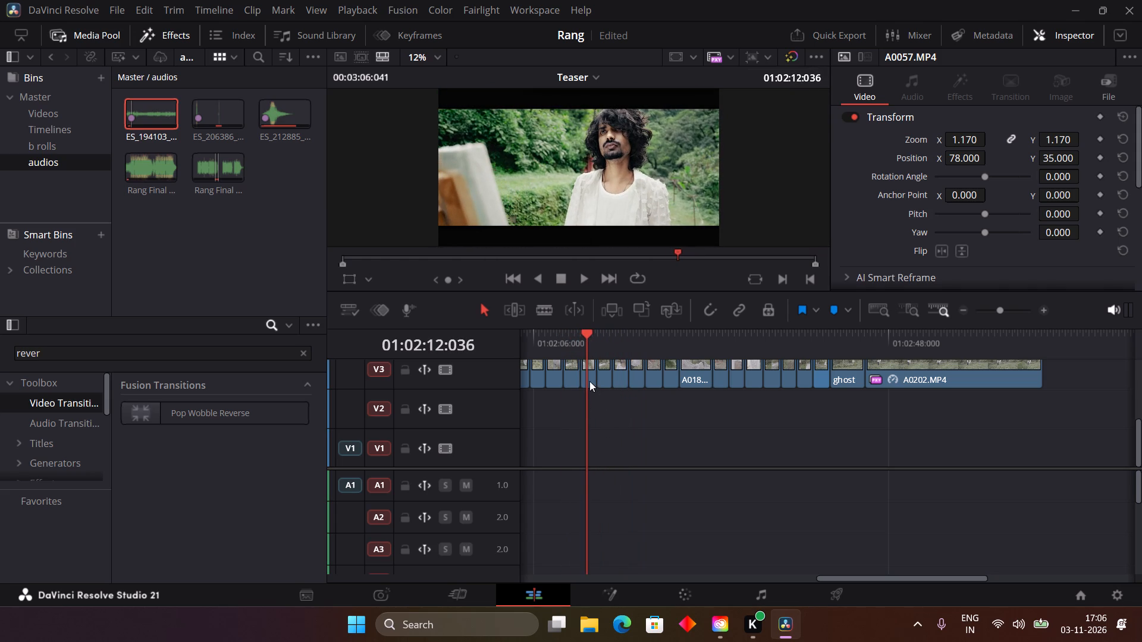
{"action": "left_click", "coordinate": [589, 381]}
{"action": "left_click_drag", "start_coordinate": [589, 381], "coordinate": [481, 424], "text": "alt"}
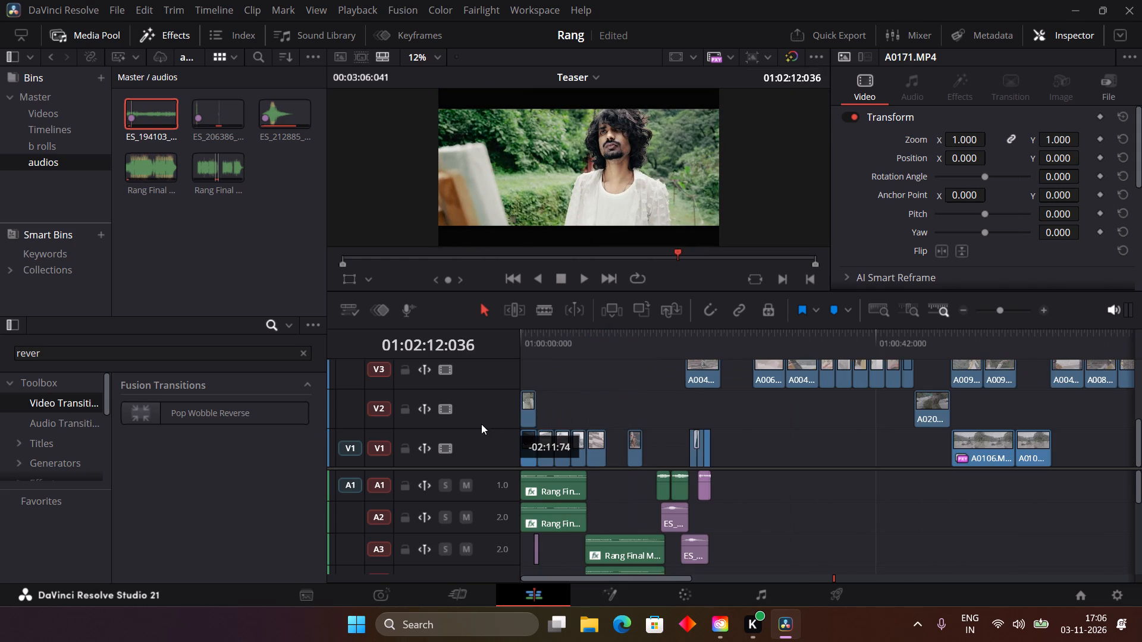
{"action": "left_click_drag", "start_coordinate": [481, 424], "coordinate": [663, 449], "text": "alt"}
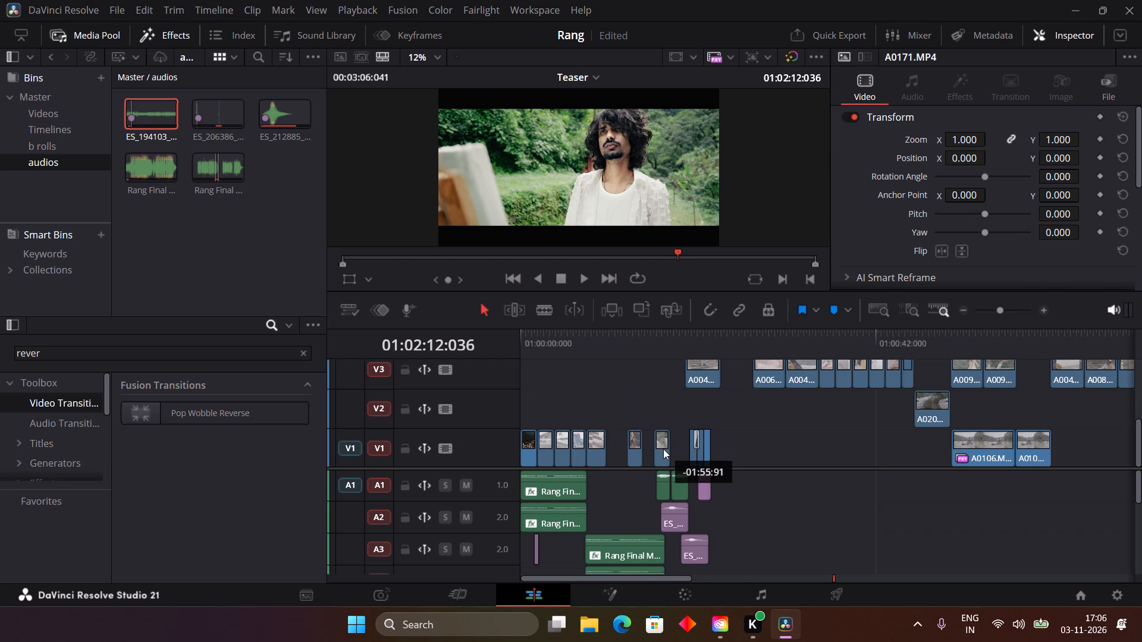
{"action": "left_click_drag", "start_coordinate": [663, 449], "coordinate": [665, 449], "text": "alt"}
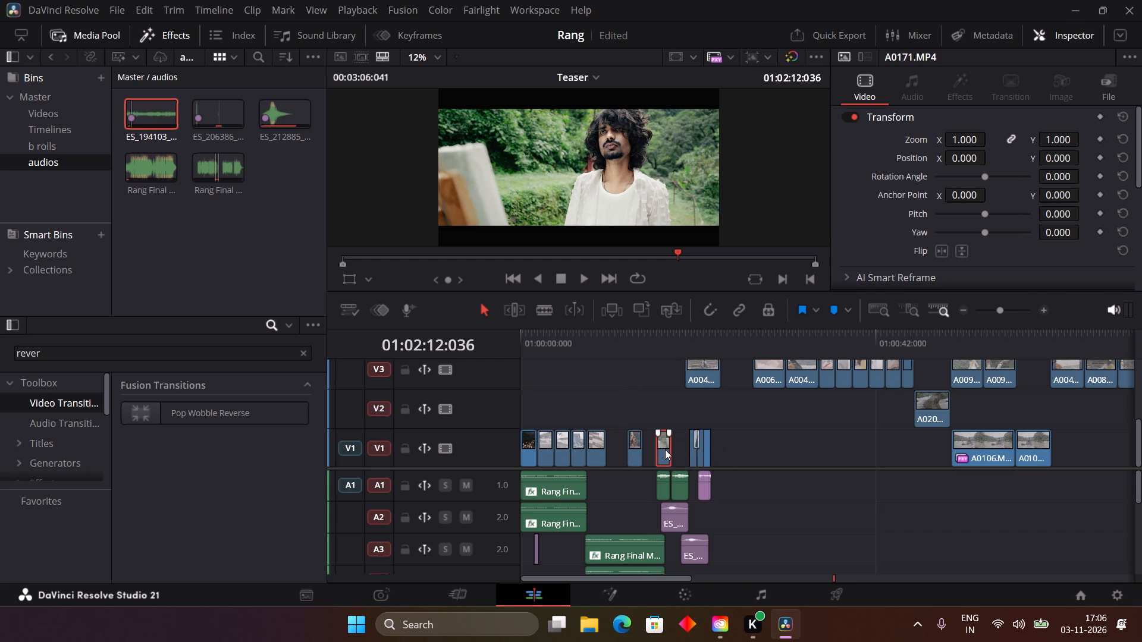
Play back the Teaser from just before the moved A0171.MP4 and stop within that clip.
{"action": "left_click", "coordinate": [650, 343]}
{"action": "key", "text": "space"}
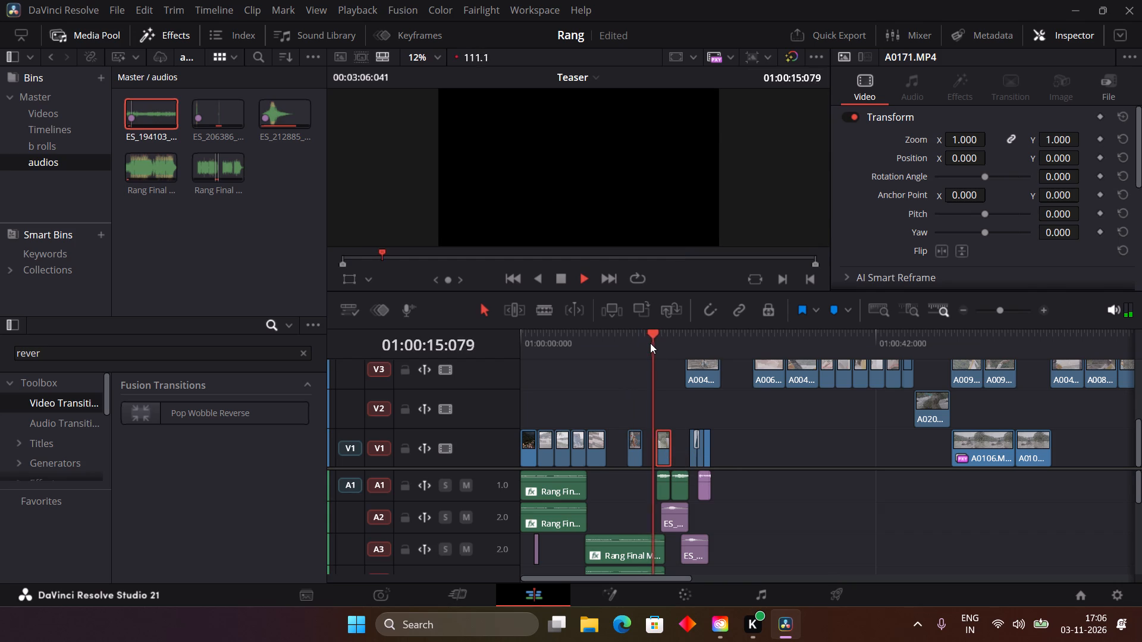
{"action": "key", "text": "space"}
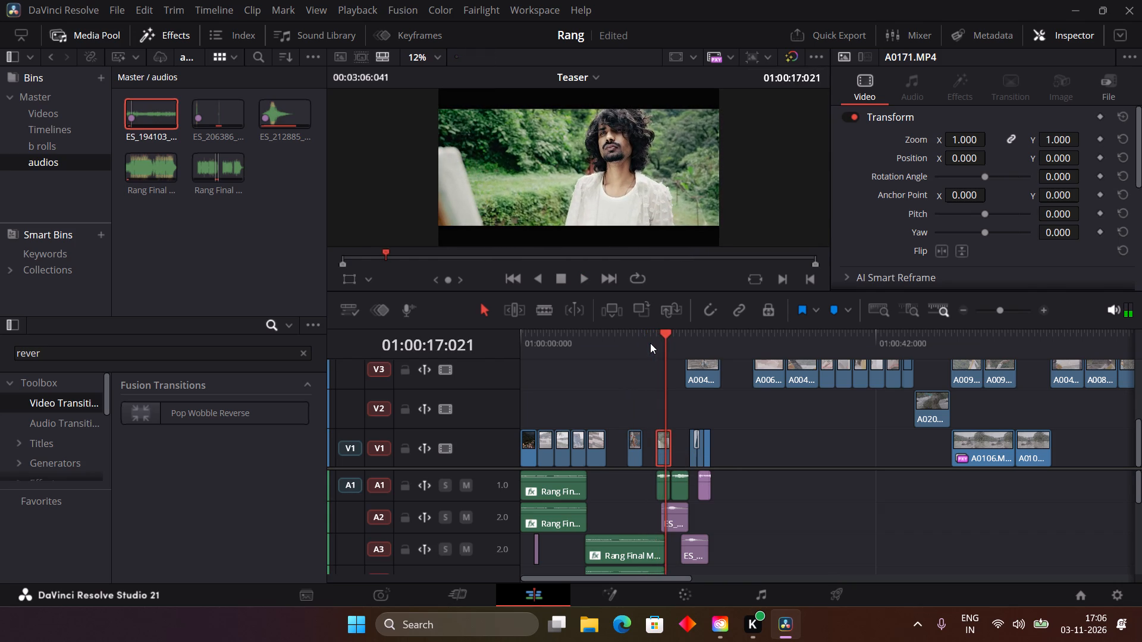
Open the color grade of A0171.MP4 in the Teaser and move the lut node up beneath nodes 01 and 03.
{"action": "left_click", "coordinate": [682, 595]}
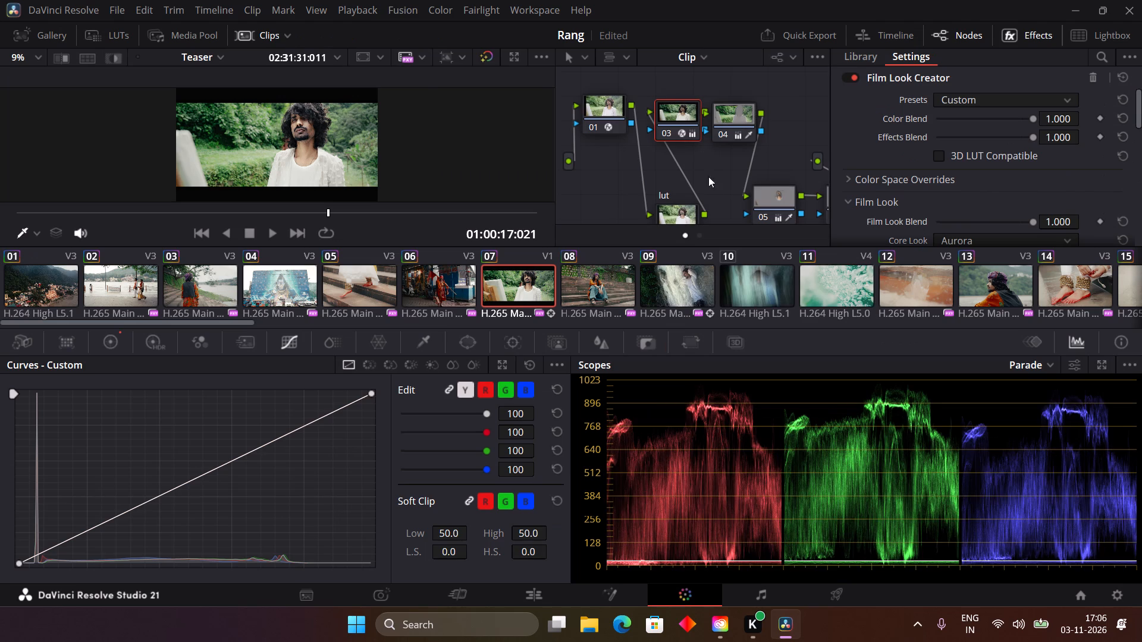
{"action": "left_click", "coordinate": [774, 200]}
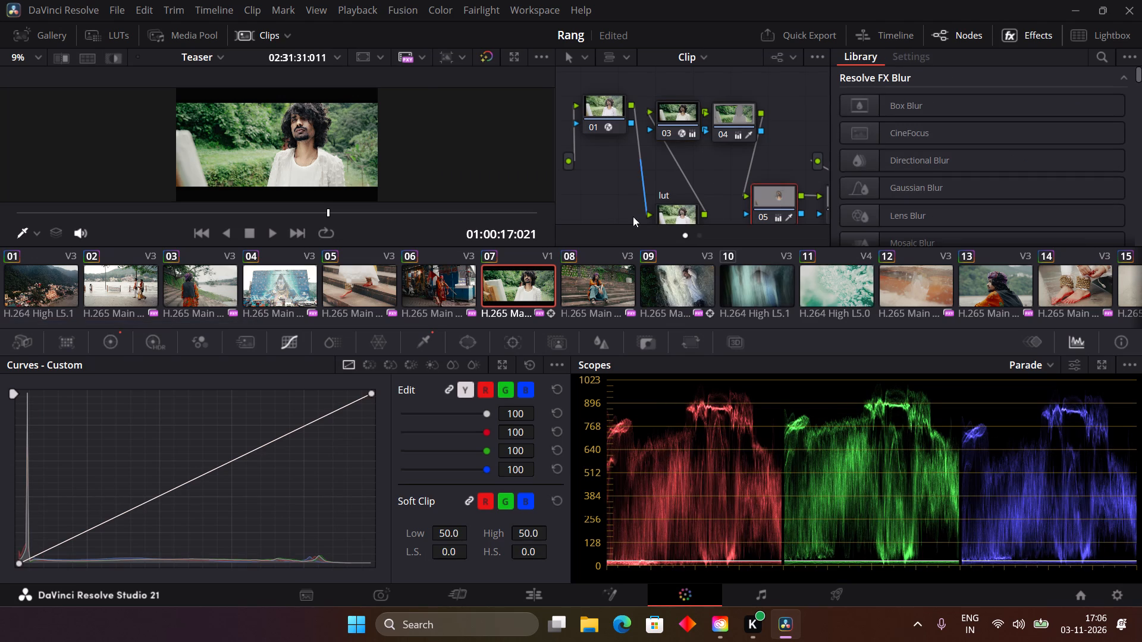
{"action": "scroll", "coordinate": [643, 158], "scroll_direction": "down", "scroll_amount": 2}
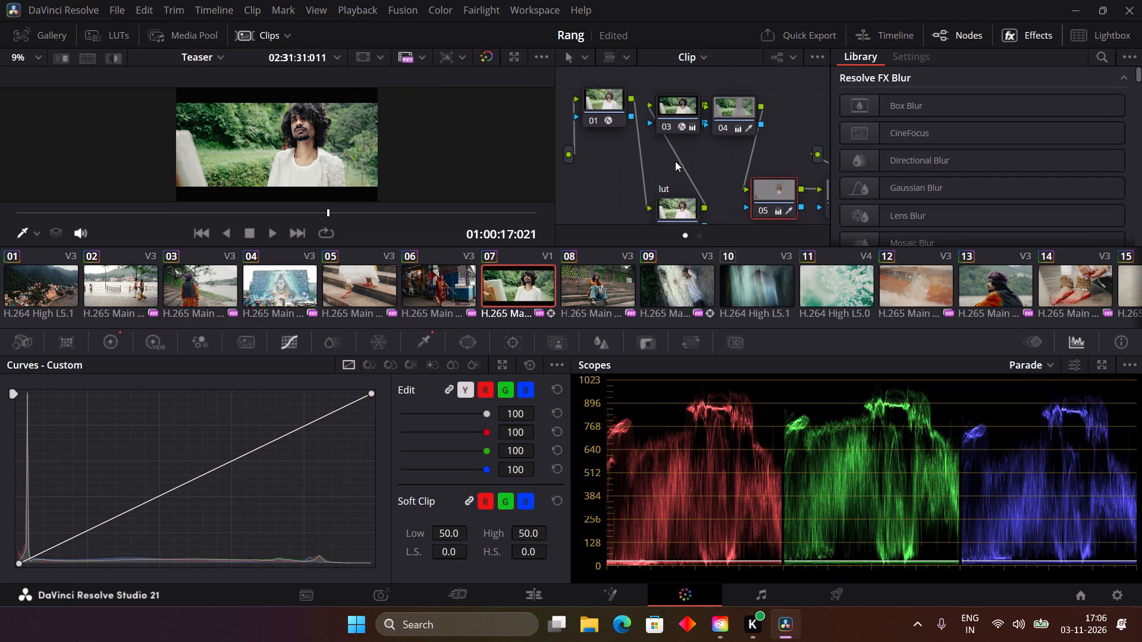
{"action": "left_click", "coordinate": [599, 97]}
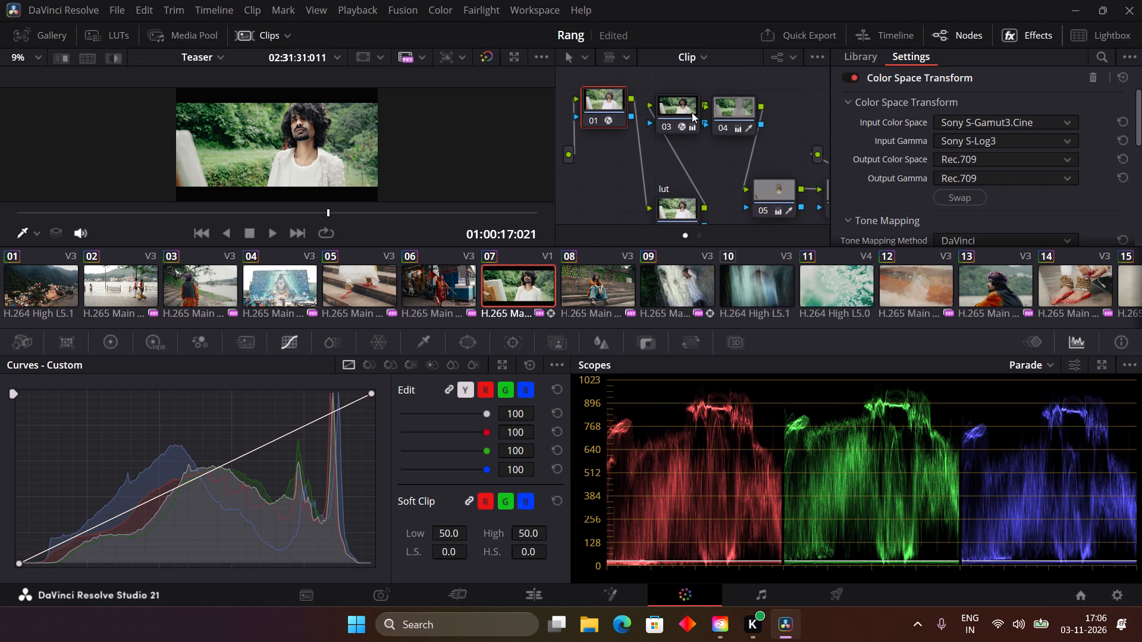
{"action": "left_click_drag", "start_coordinate": [679, 209], "coordinate": [644, 171]}
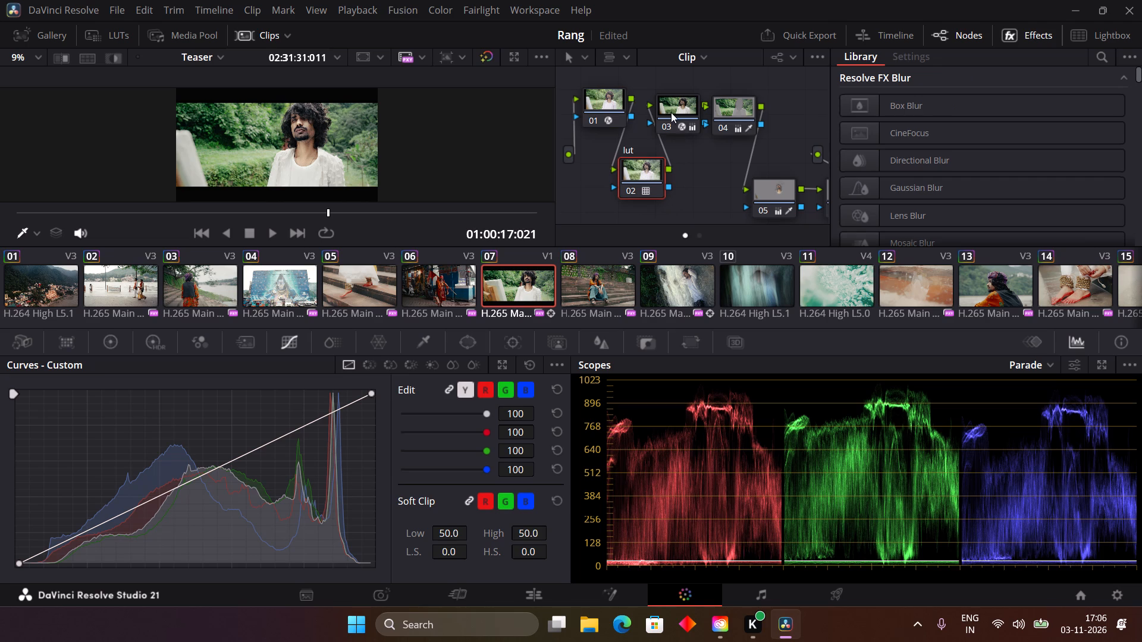
Disable Film Gate in the Film Look Creator on node 03 of A0171.MP4 and check the picture full screen.
{"action": "left_click", "coordinate": [671, 111]}
{"action": "scroll", "coordinate": [860, 159], "scroll_direction": "down", "scroll_amount": 3}
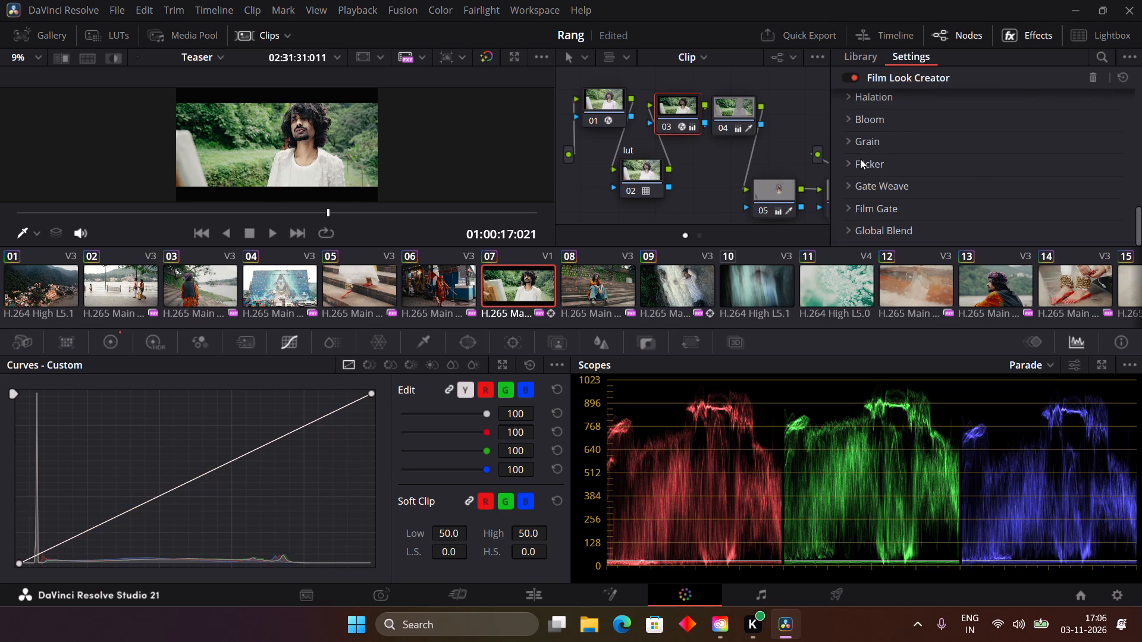
{"action": "left_click", "coordinate": [850, 209]}
{"action": "scroll", "coordinate": [934, 214], "scroll_direction": "down", "scroll_amount": 1}
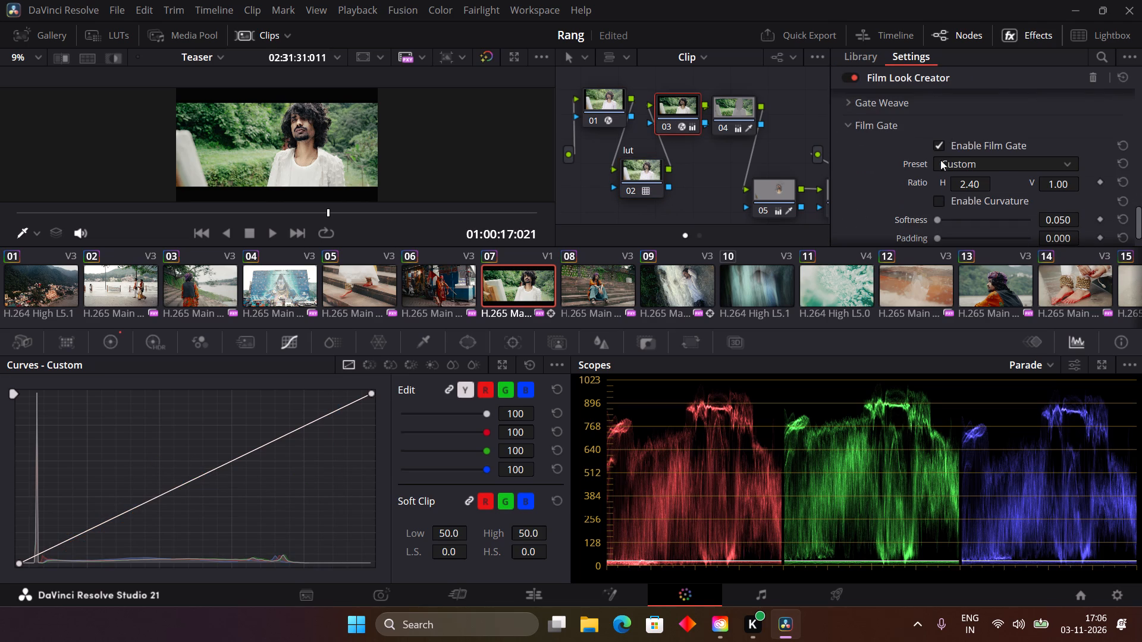
{"action": "left_click", "coordinate": [940, 147]}
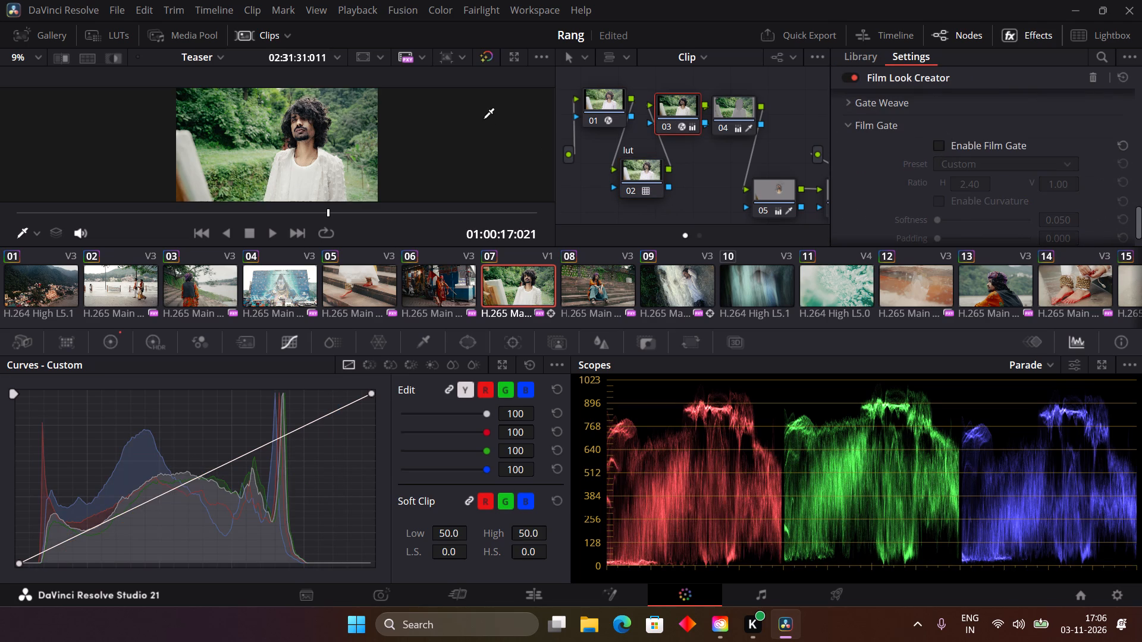
{"action": "key", "text": "ctrl+f"}
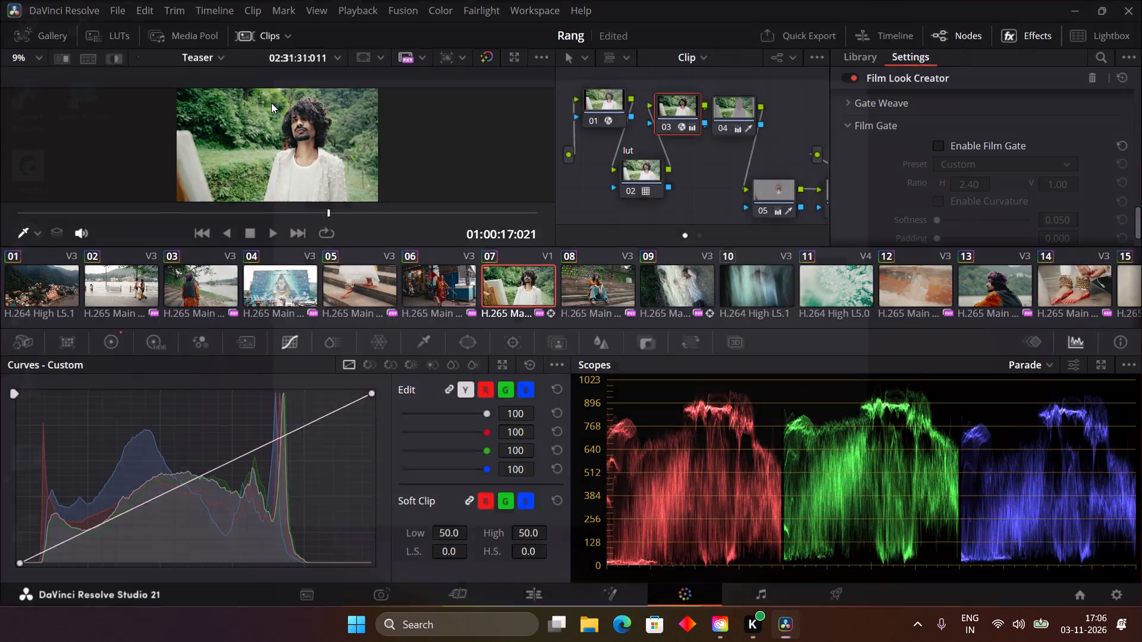
{"action": "key", "text": "ctrl+f"}
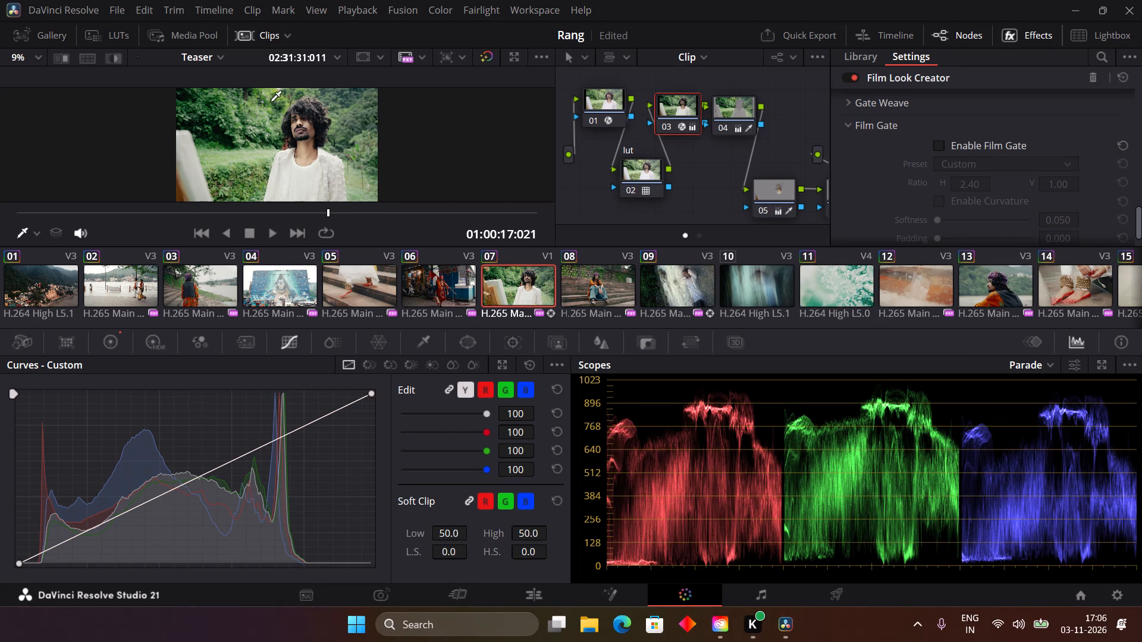
Set the saturation of node 05 on A0171.MP4 to 64.60 in the primaries and check the skin tones up close and full screen.
{"action": "left_click", "coordinate": [773, 187]}
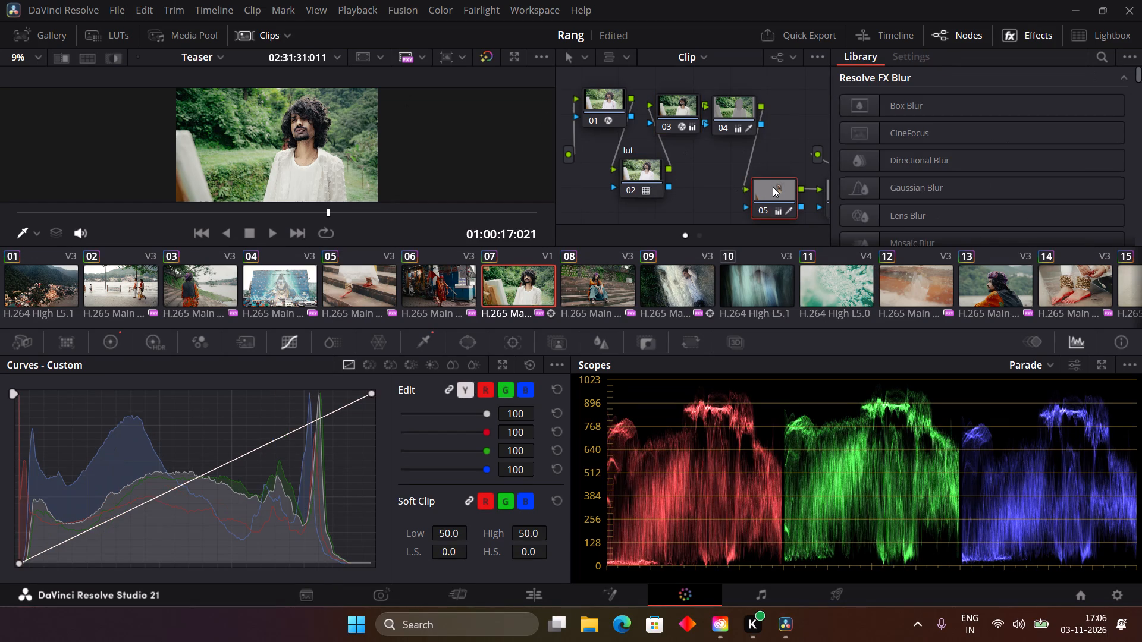
{"action": "scroll", "coordinate": [936, 127], "scroll_direction": "down", "scroll_amount": 12}
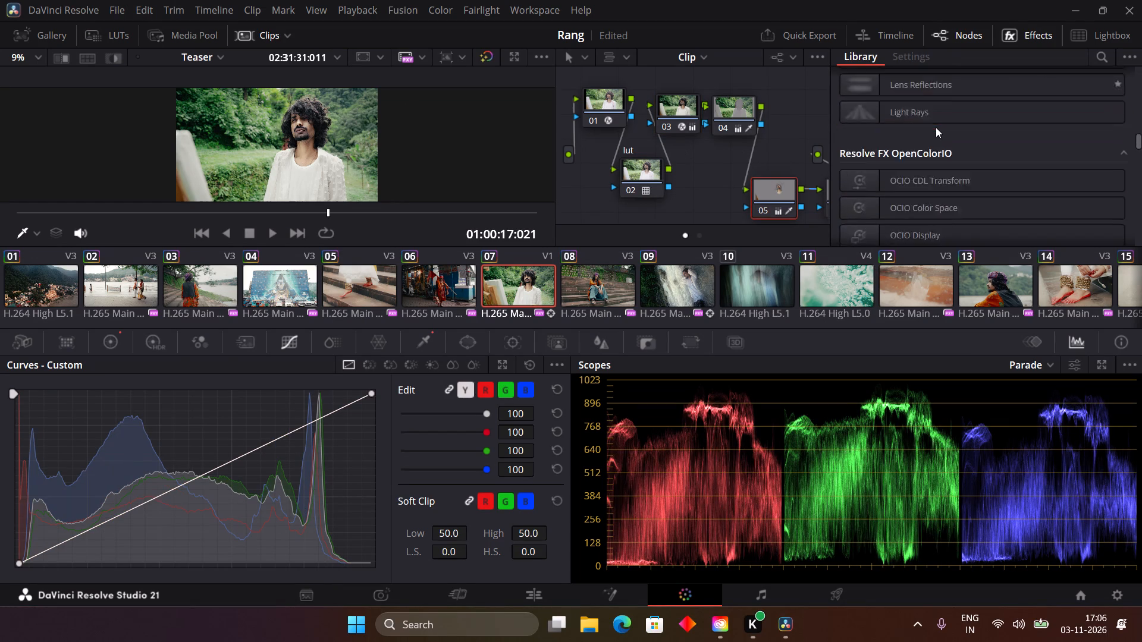
{"action": "scroll", "coordinate": [936, 127], "scroll_direction": "down", "scroll_amount": 1}
{"action": "scroll", "coordinate": [936, 127], "scroll_direction": "up", "scroll_amount": 12}
{"action": "scroll", "coordinate": [936, 127], "scroll_direction": "up", "scroll_amount": 12}
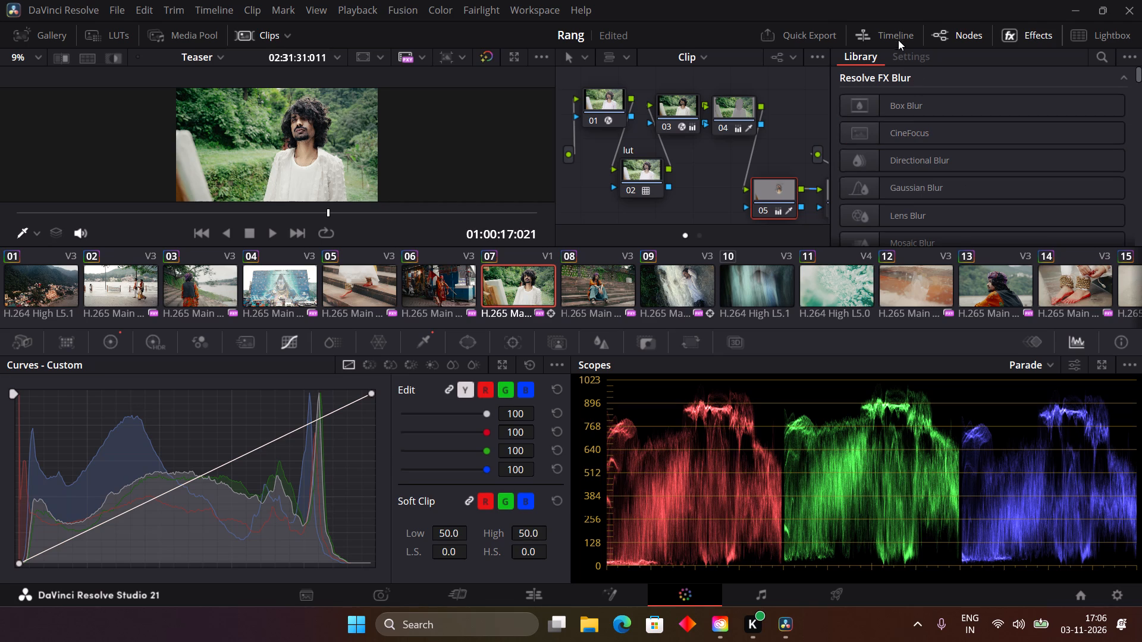
{"action": "left_click", "coordinate": [90, 348]}
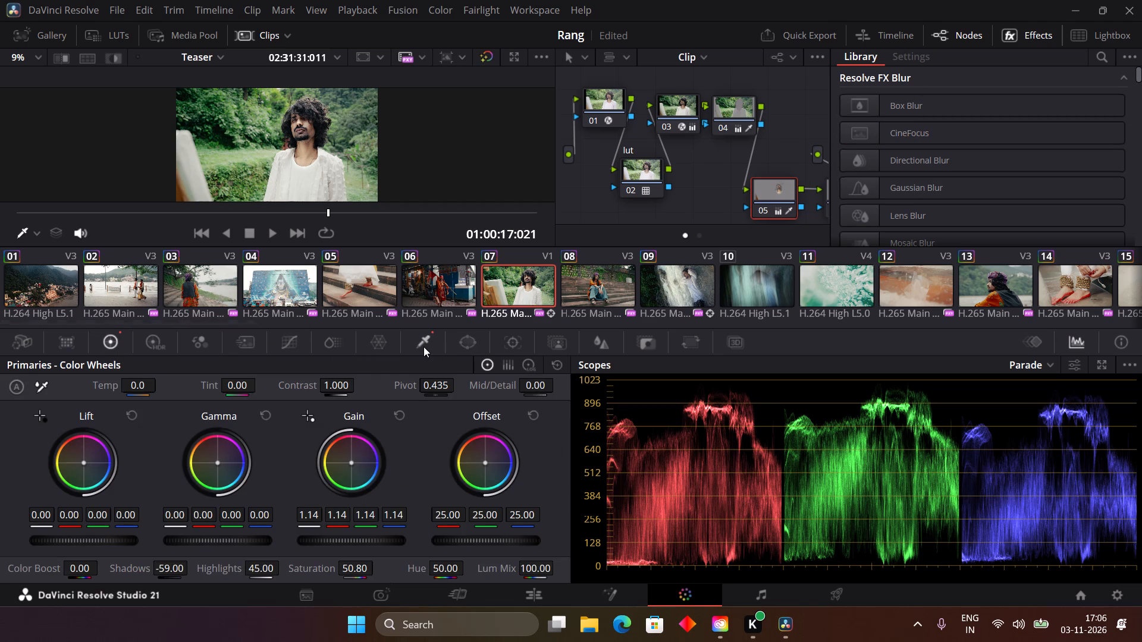
{"action": "left_click", "coordinate": [423, 347]}
{"action": "left_click", "coordinate": [110, 344]}
{"action": "scroll", "coordinate": [295, 129], "scroll_direction": "up", "scroll_amount": 2}
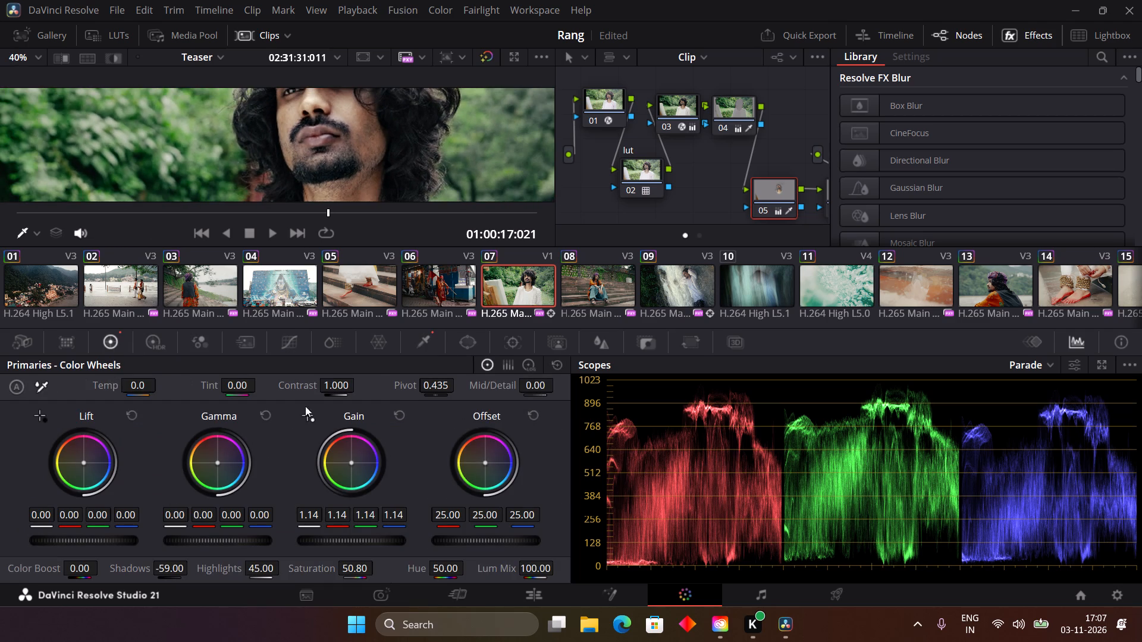
{"action": "left_click_drag", "start_coordinate": [349, 569], "coordinate": [403, 572]}
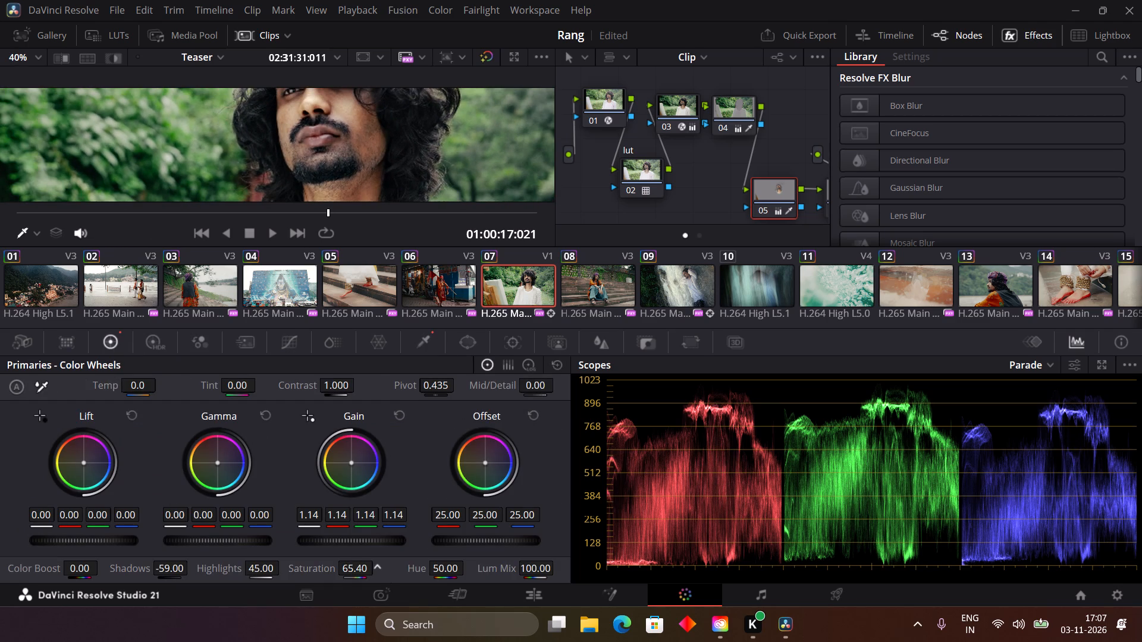
{"action": "left_click_drag", "start_coordinate": [403, 572], "coordinate": [428, 579]}
{"action": "left_click_drag", "start_coordinate": [428, 579], "coordinate": [400, 582]}
{"action": "key", "text": "ctrl+f"}
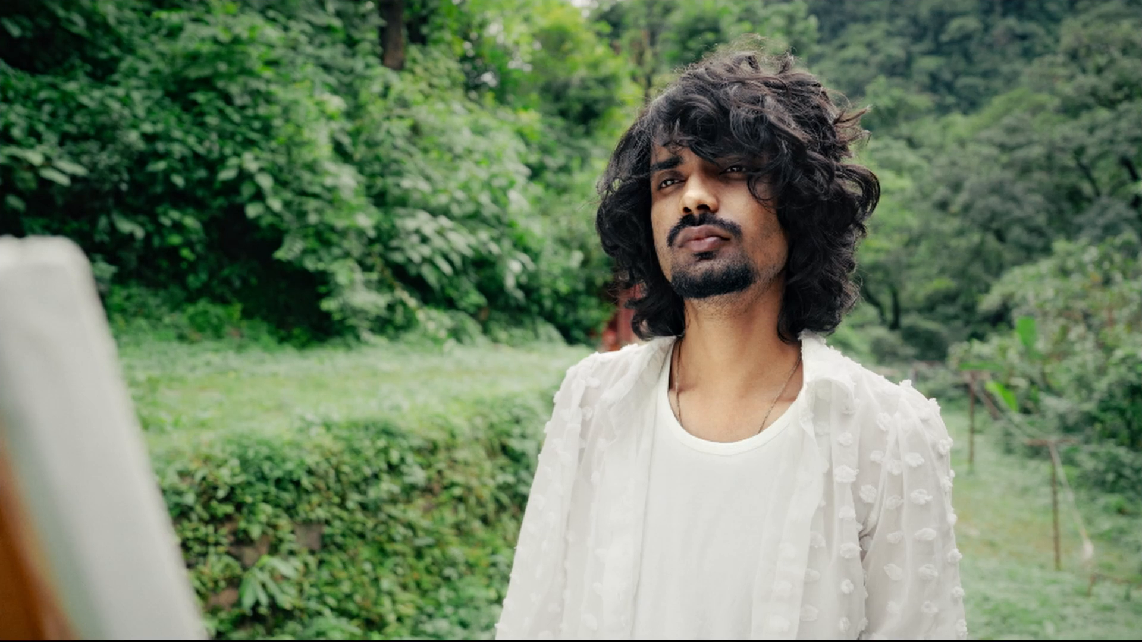
{"action": "key", "text": "ctrl+f"}
{"action": "key", "text": "ctrl+f"}
{"action": "key", "text": "ctrl+f"}
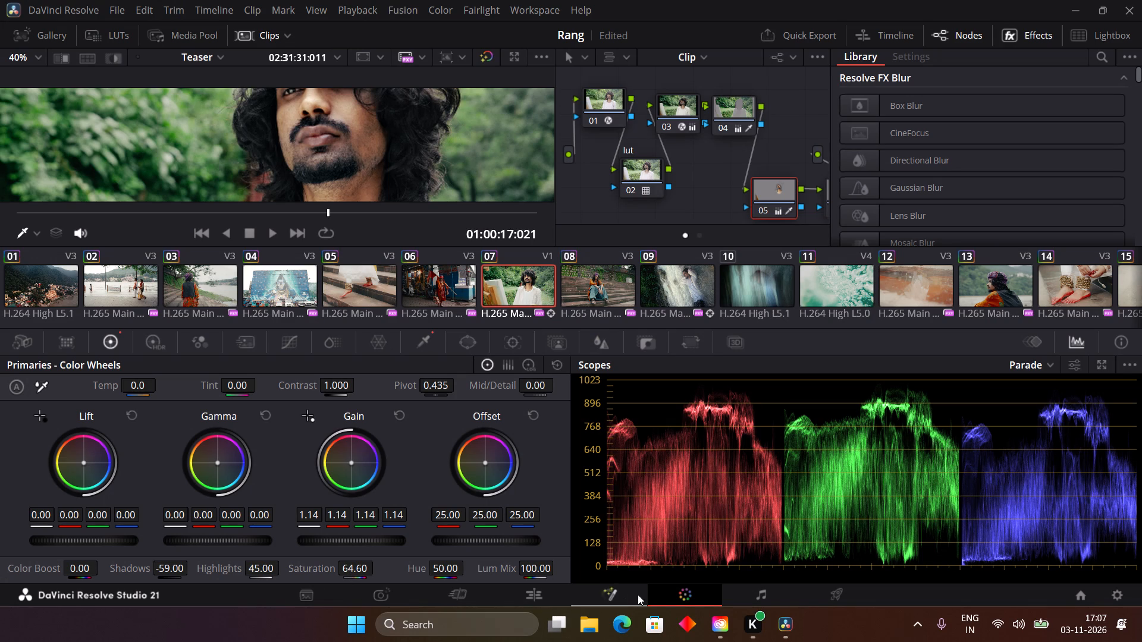
Switch the edit to Timeline 4 and select its A0171.MP4 clip on V3 at 01:02:16:063.
{"action": "left_click", "coordinate": [542, 597]}
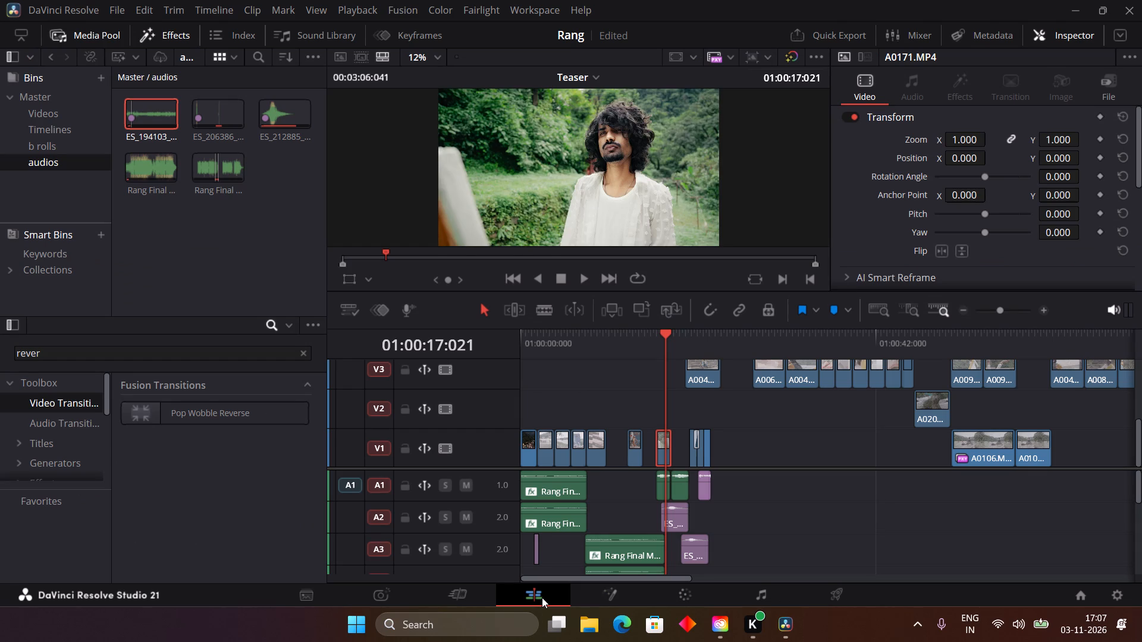
{"action": "left_click", "coordinate": [588, 77]}
{"action": "left_click", "coordinate": [636, 121]}
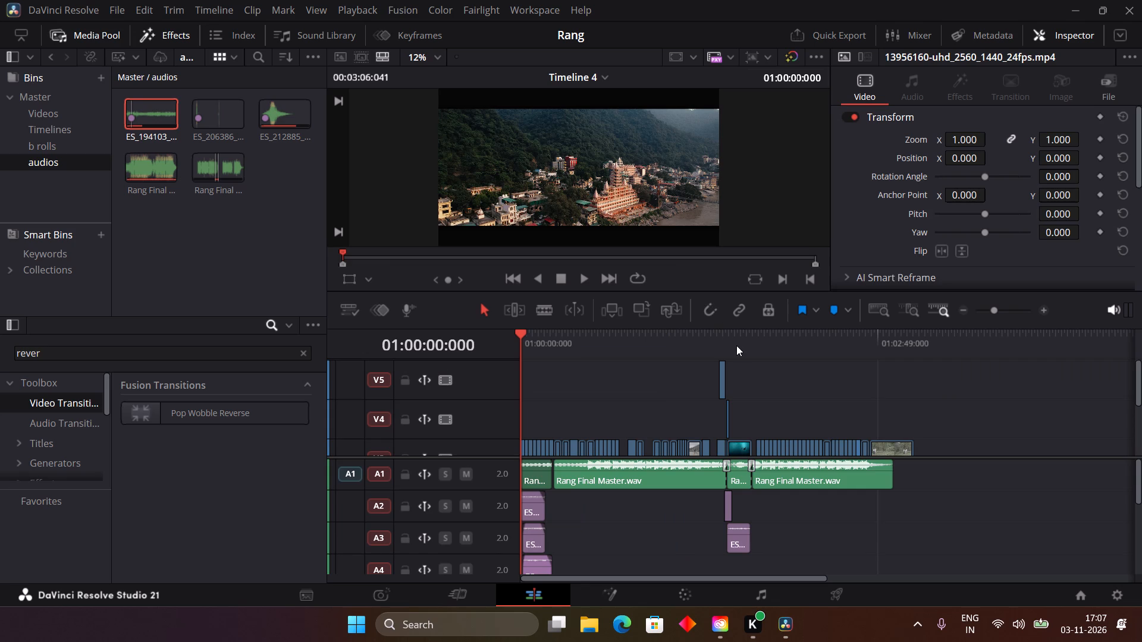
{"action": "scroll", "coordinate": [736, 345], "scroll_direction": "down", "scroll_amount": 2}
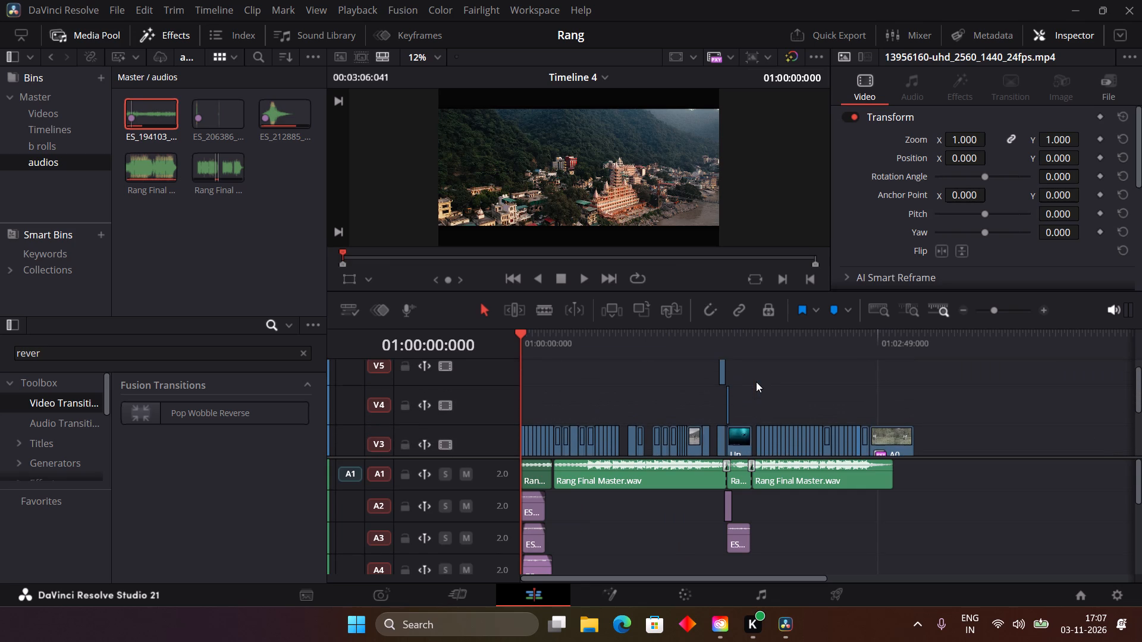
{"action": "scroll", "coordinate": [756, 382], "scroll_direction": "down", "scroll_amount": 1}
{"action": "left_click_drag", "start_coordinate": [707, 338], "coordinate": [820, 349]}
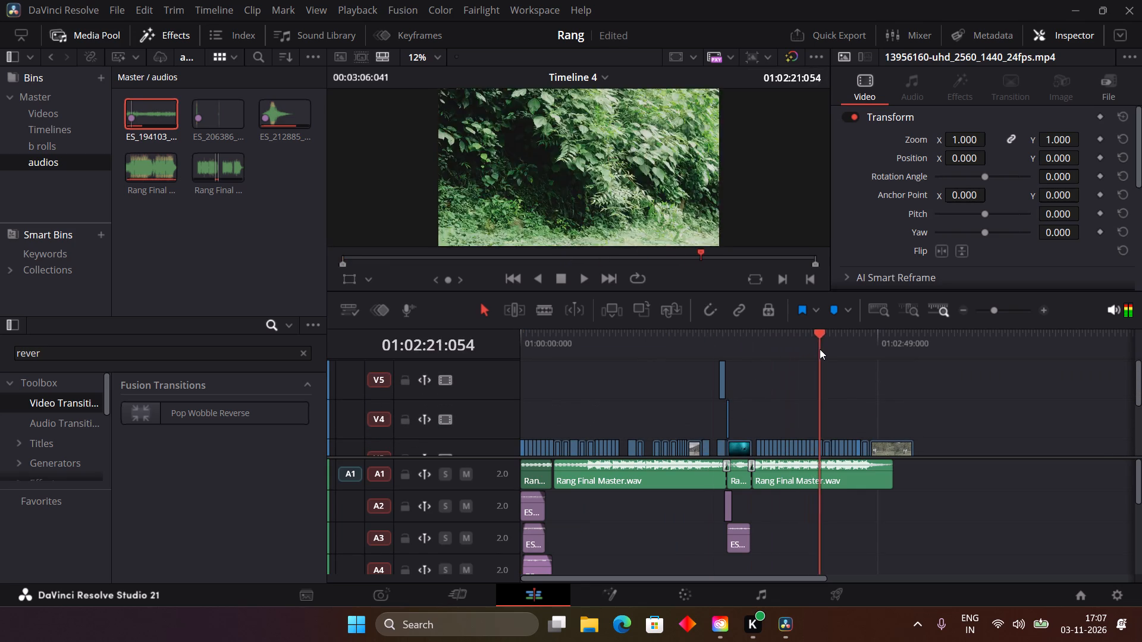
{"action": "left_click_drag", "start_coordinate": [820, 349], "coordinate": [809, 350]}
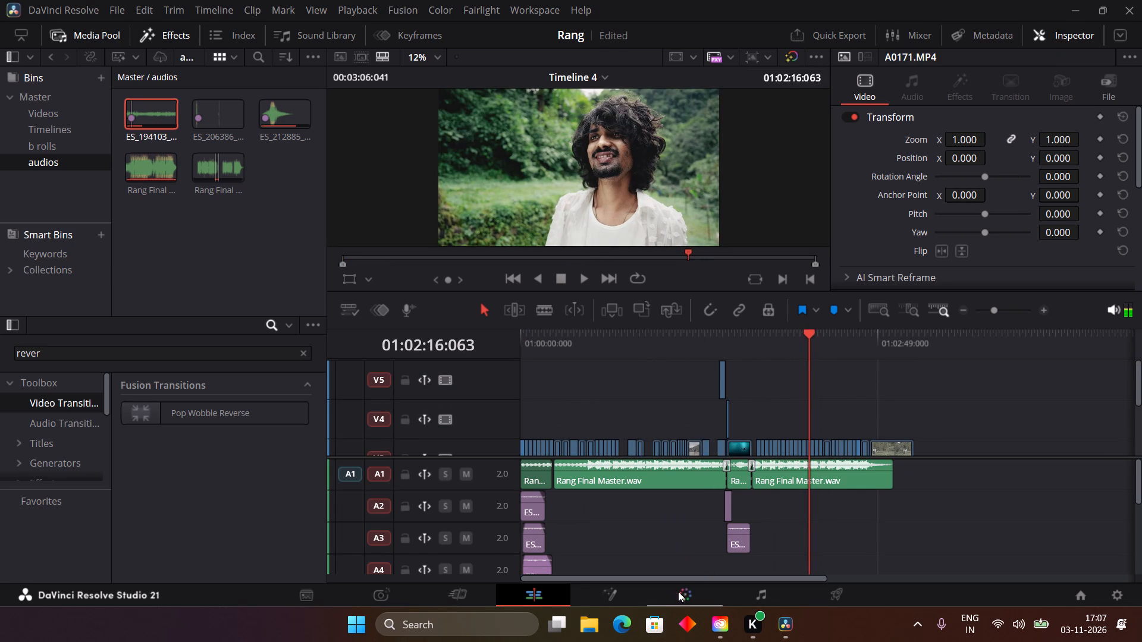
{"action": "left_click_drag", "start_coordinate": [993, 311], "coordinate": [1016, 311]}
{"action": "left_click", "coordinate": [748, 451]}
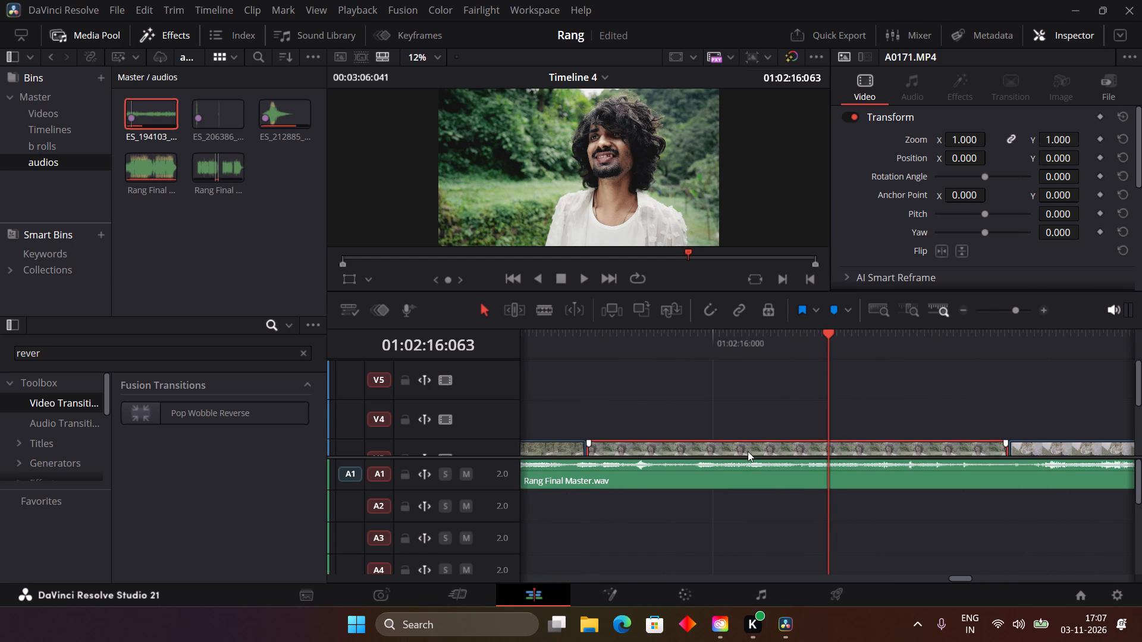
Set the saturation of node 04 on Timeline 4's A0171.MP4 clip 54 to 60.00 and check the picture in a wider view.
{"action": "left_click", "coordinate": [685, 588]}
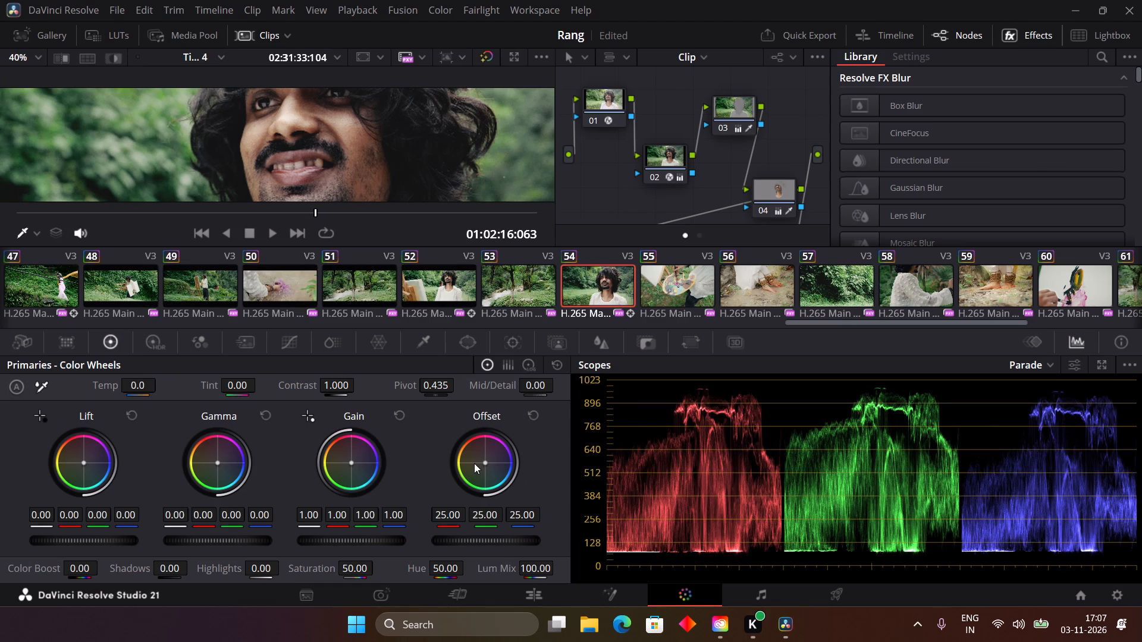
{"action": "scroll", "coordinate": [765, 196], "scroll_direction": "down", "scroll_amount": 5}
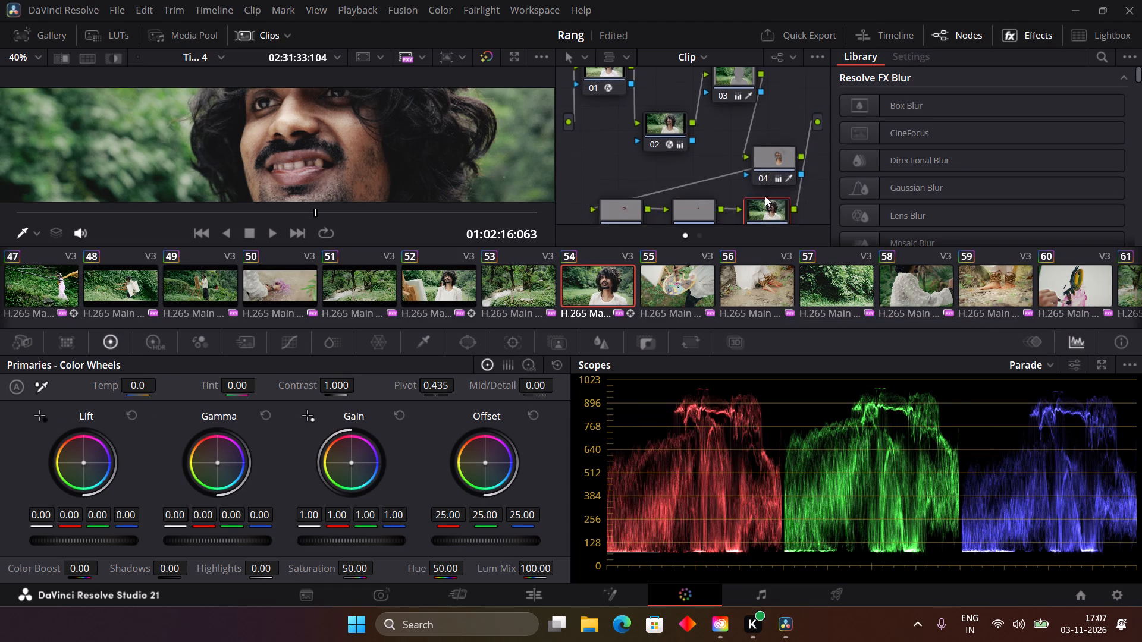
{"action": "scroll", "coordinate": [765, 196], "scroll_direction": "down", "scroll_amount": 4}
{"action": "scroll", "coordinate": [743, 197], "scroll_direction": "up", "scroll_amount": 7}
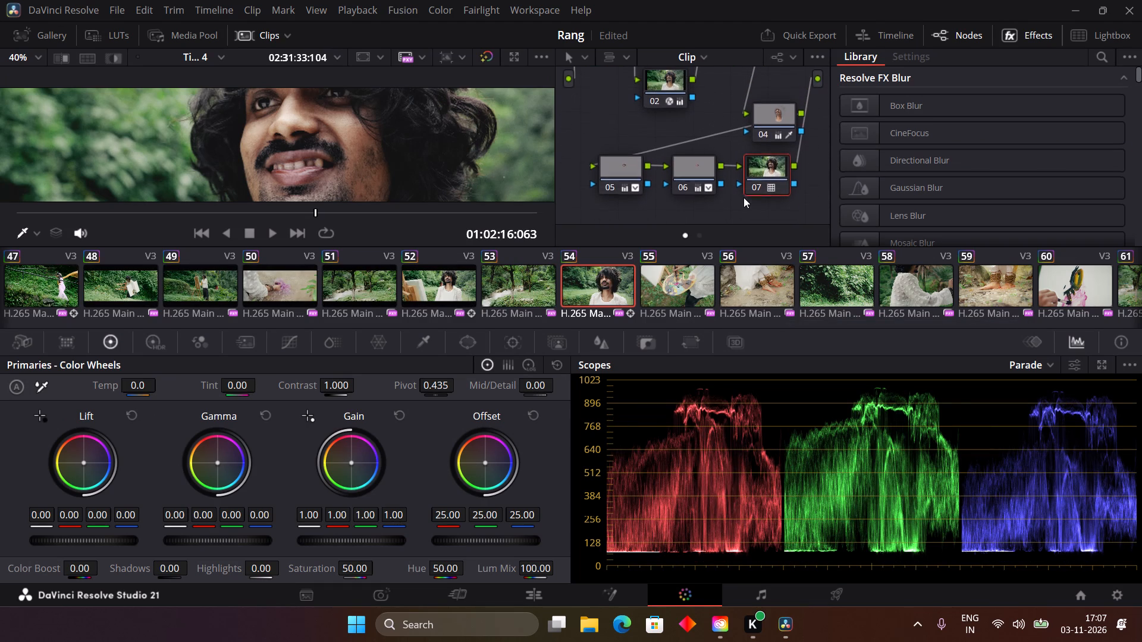
{"action": "scroll", "coordinate": [743, 197], "scroll_direction": "up", "scroll_amount": 1}
{"action": "left_click", "coordinate": [773, 109]}
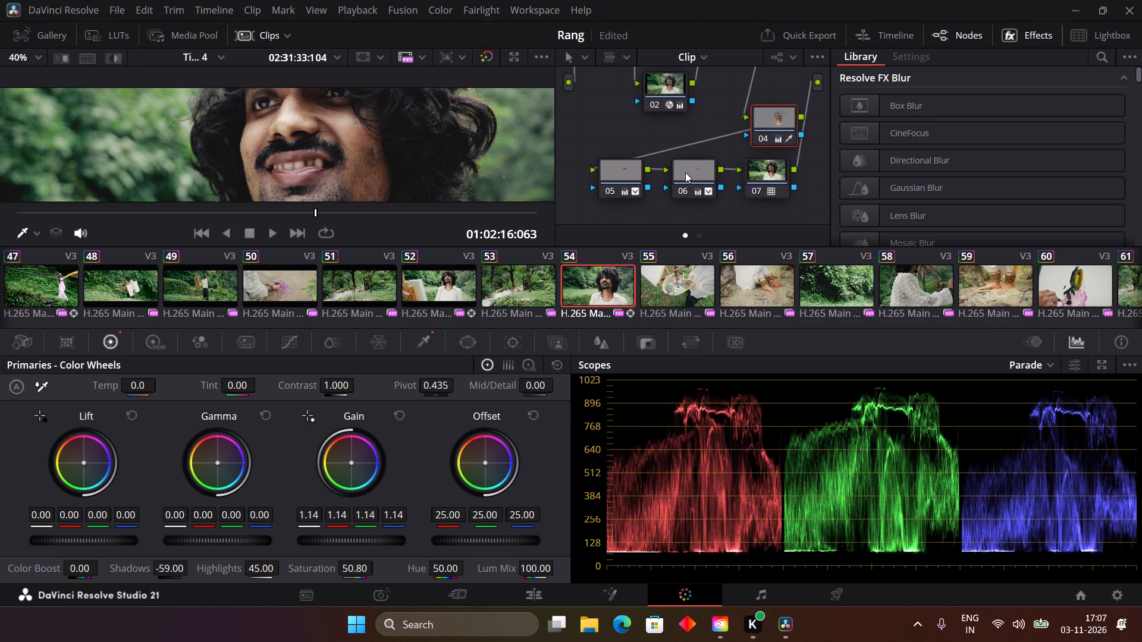
{"action": "left_click_drag", "start_coordinate": [350, 562], "coordinate": [362, 562]}
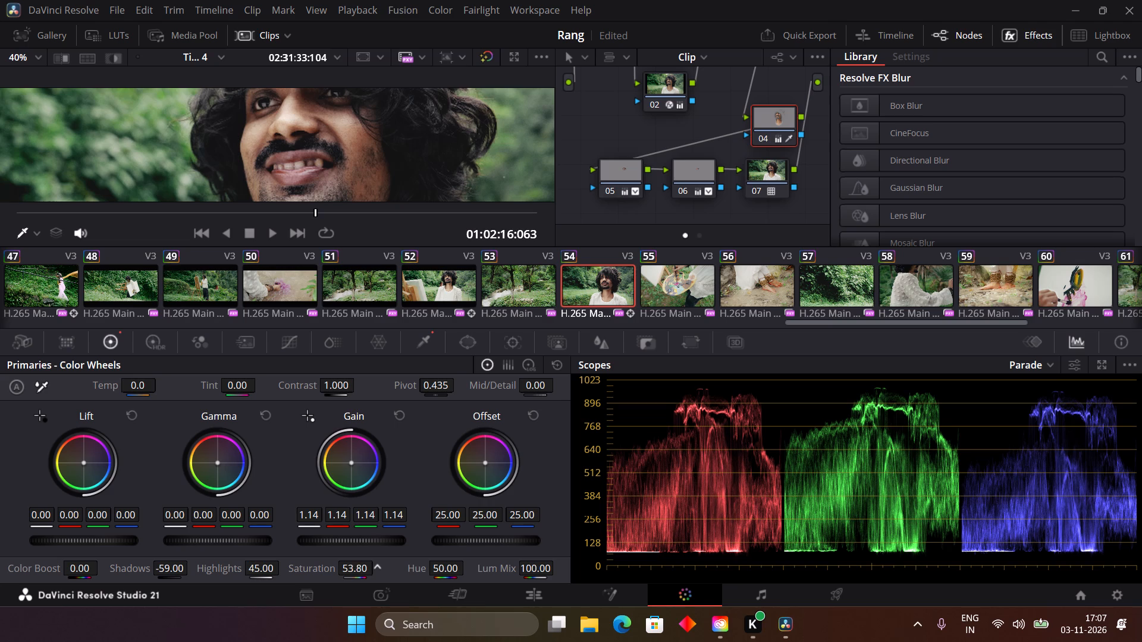
{"action": "left_click_drag", "start_coordinate": [362, 562], "coordinate": [409, 556]}
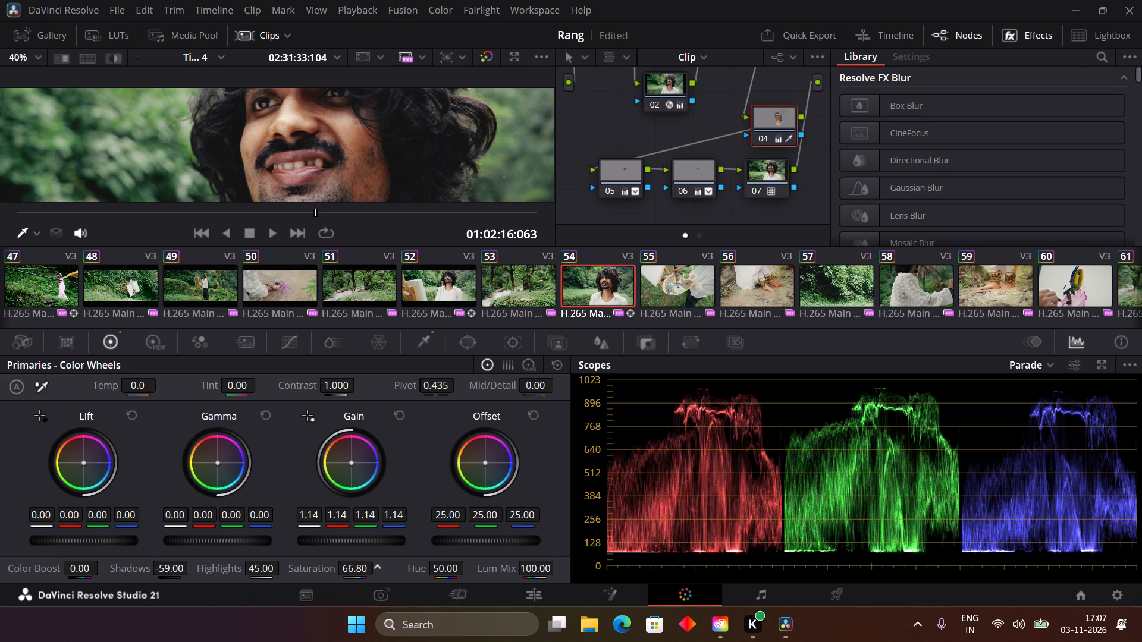
{"action": "left_click_drag", "start_coordinate": [409, 556], "coordinate": [387, 553]}
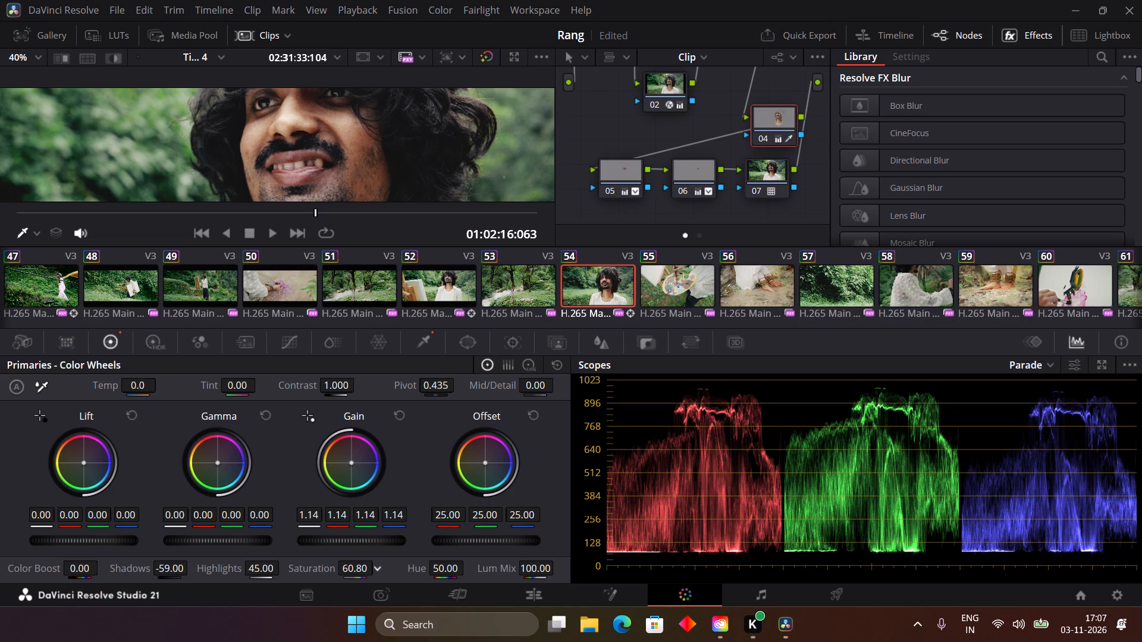
{"action": "left_click_drag", "start_coordinate": [387, 553], "coordinate": [384, 553]}
{"action": "scroll", "coordinate": [296, 146], "scroll_direction": "down", "scroll_amount": 1}
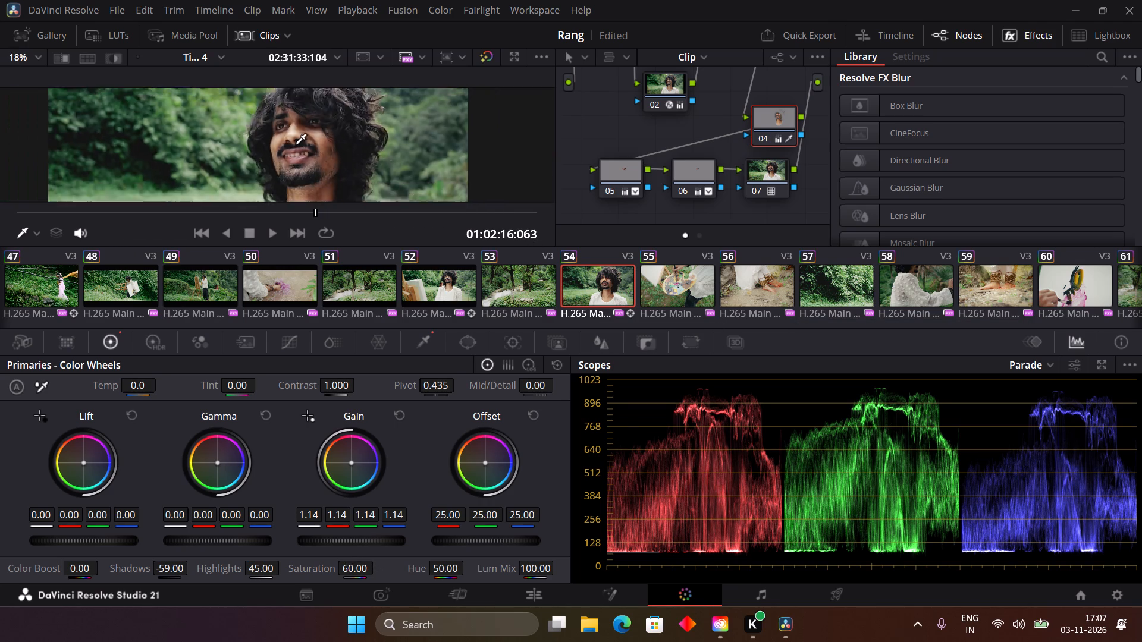
{"action": "scroll", "coordinate": [296, 146], "scroll_direction": "down", "scroll_amount": 1}
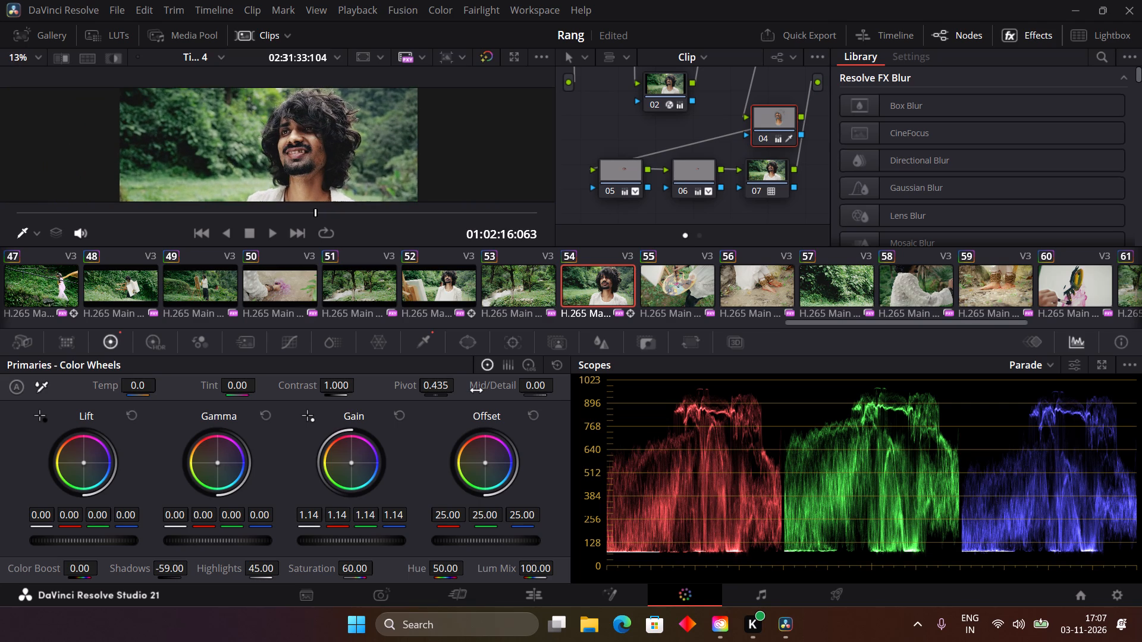
Set the saturation of node 05 on clip 52 of Timeline 4, at 01:02:11:074, to 60.00.
{"action": "left_click", "coordinate": [423, 285]}
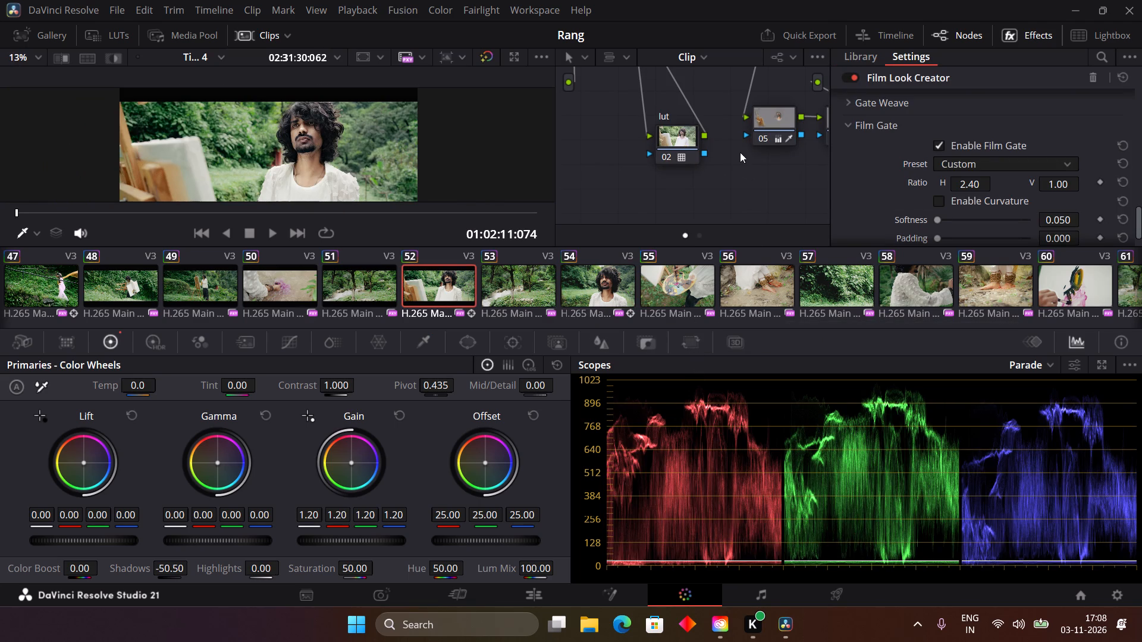
{"action": "scroll", "coordinate": [774, 175], "scroll_direction": "left", "scroll_amount": 17}
{"action": "scroll", "coordinate": [774, 175], "scroll_direction": "right", "scroll_amount": 2}
{"action": "scroll", "coordinate": [774, 175], "scroll_direction": "up", "scroll_amount": 1}
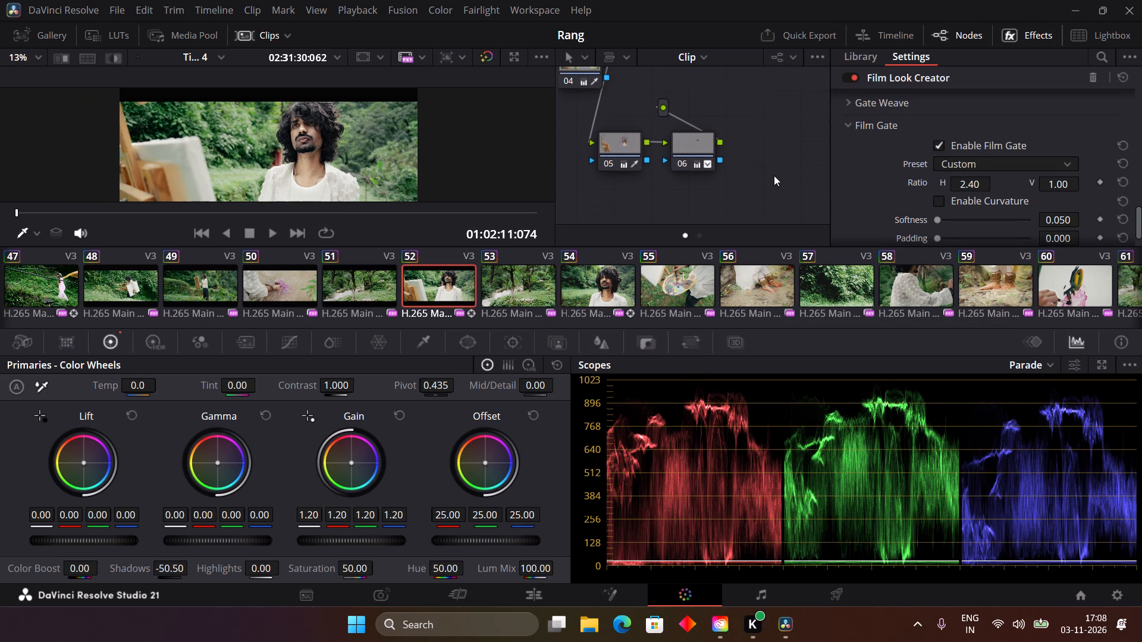
{"action": "scroll", "coordinate": [774, 175], "scroll_direction": "up", "scroll_amount": 2}
{"action": "left_click", "coordinate": [633, 144]}
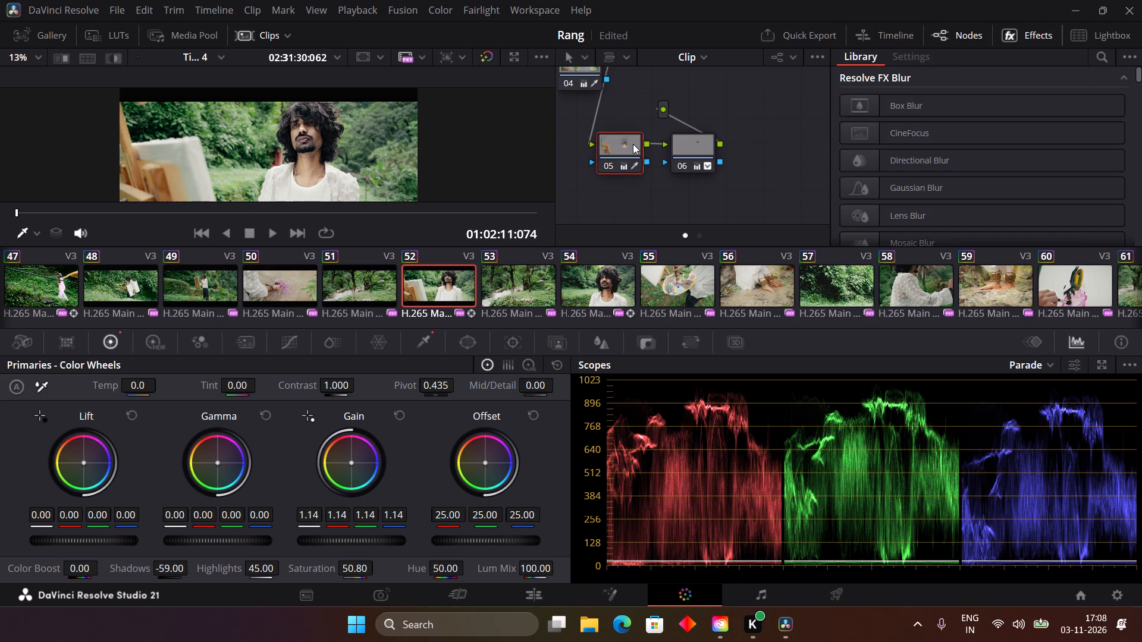
{"action": "left_click_drag", "start_coordinate": [350, 564], "coordinate": [401, 567]}
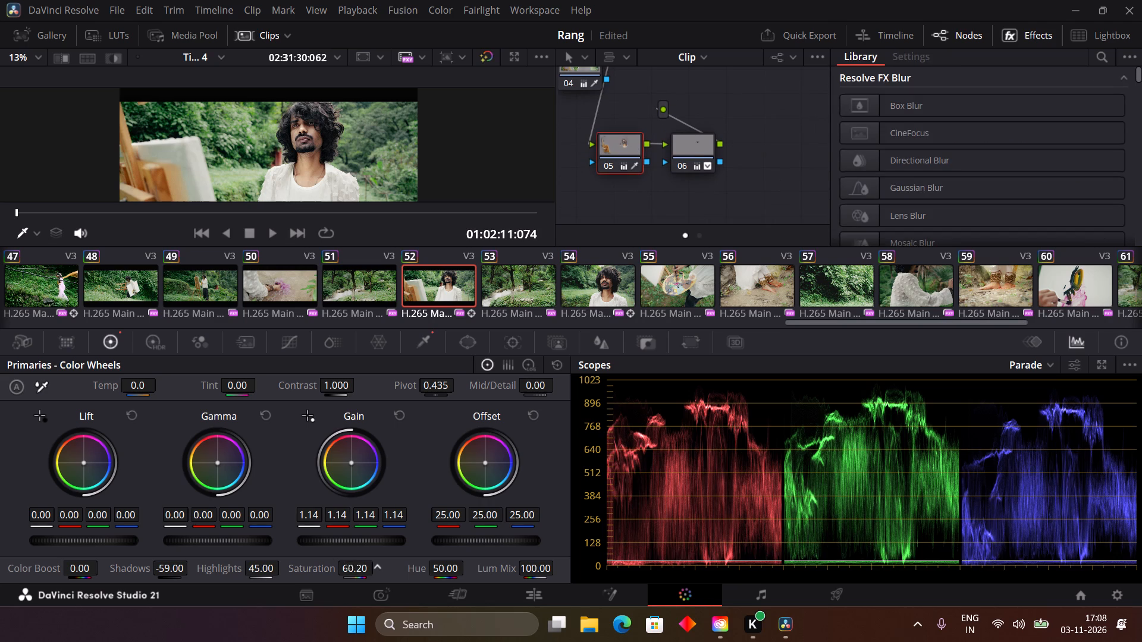
{"action": "left_click_drag", "start_coordinate": [401, 567], "coordinate": [397, 566]}
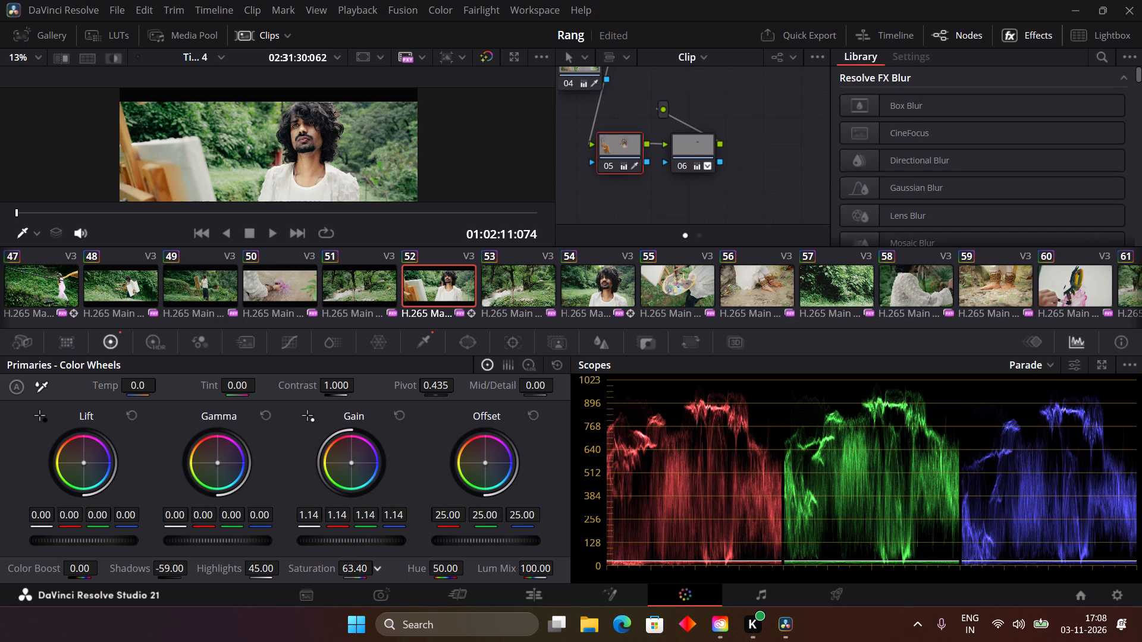
{"action": "left_click_drag", "start_coordinate": [397, 566], "coordinate": [387, 573]}
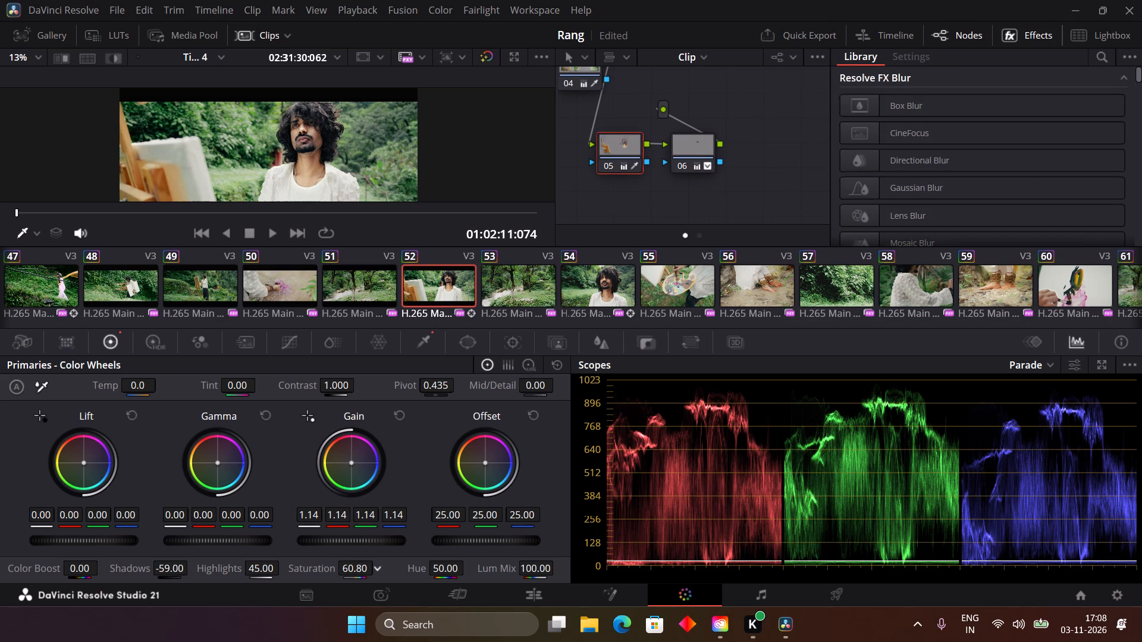
{"action": "left_click_drag", "start_coordinate": [387, 573], "coordinate": [384, 574]}
Return from grading Timeline 4 to editing and switch to the Teaser timeline.
{"action": "left_click", "coordinate": [557, 596]}
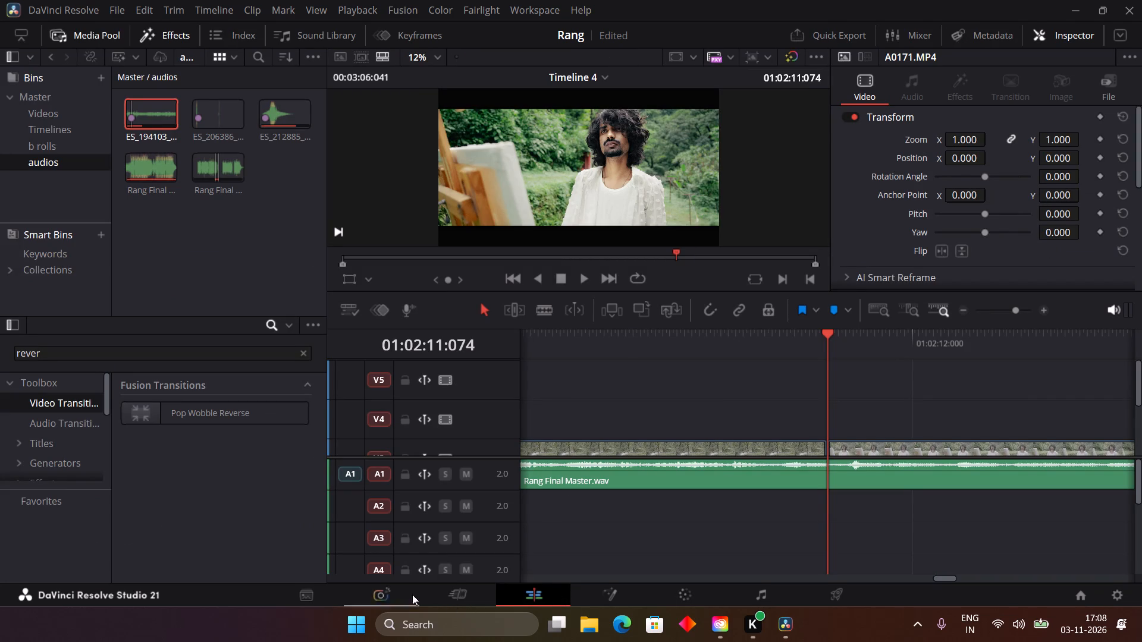
{"action": "left_click", "coordinate": [680, 591]}
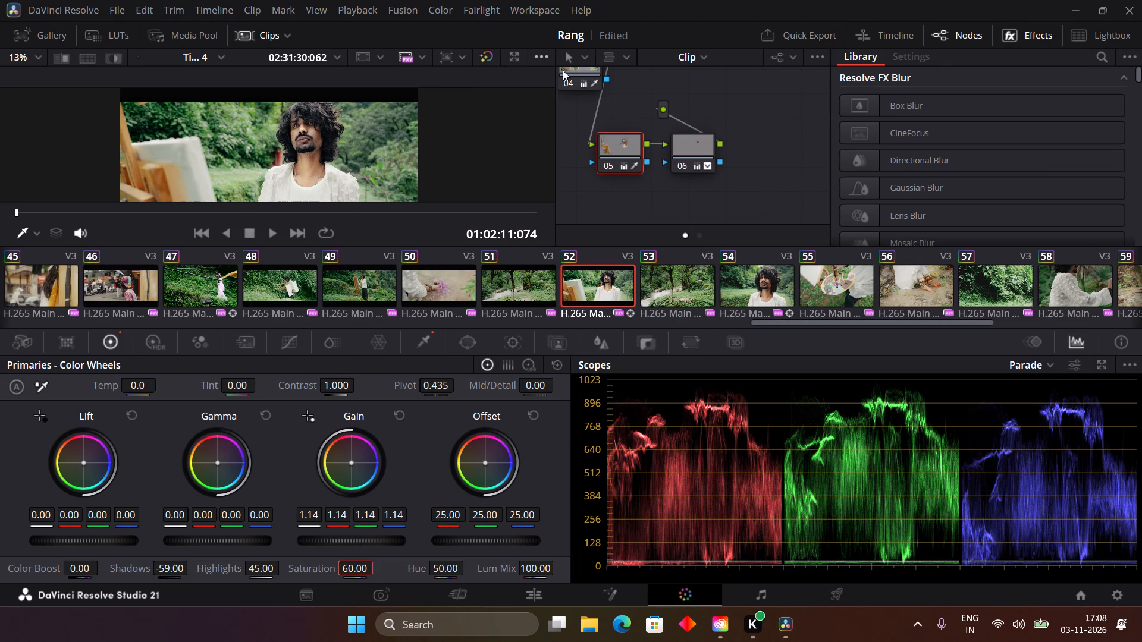
{"action": "left_click", "coordinate": [527, 593]}
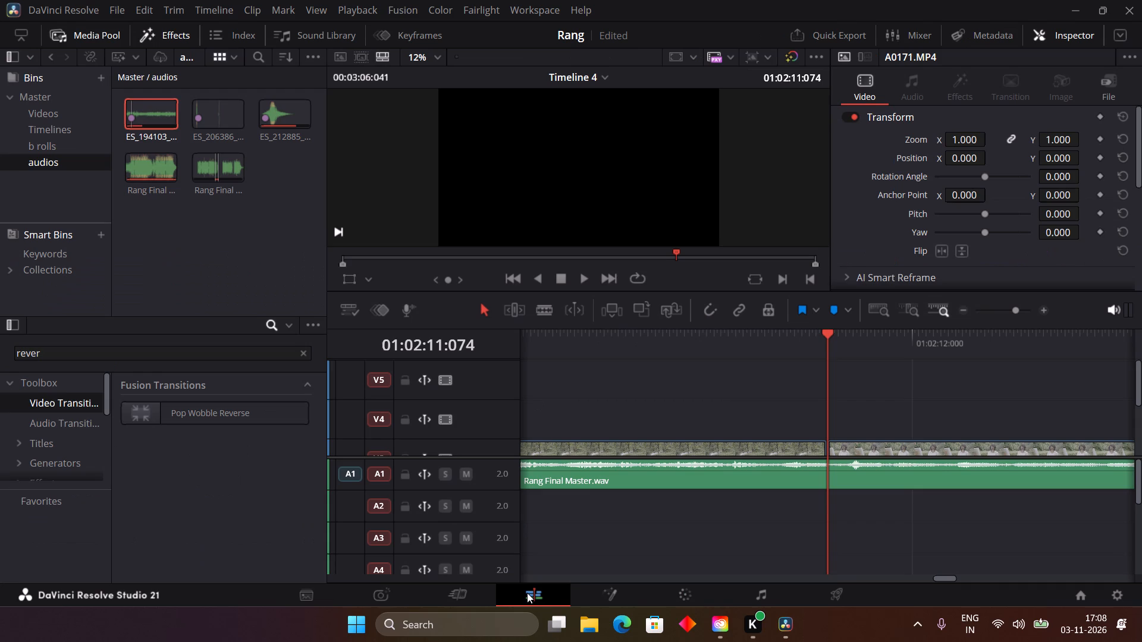
{"action": "left_click", "coordinate": [595, 83]}
{"action": "left_click", "coordinate": [592, 116]}
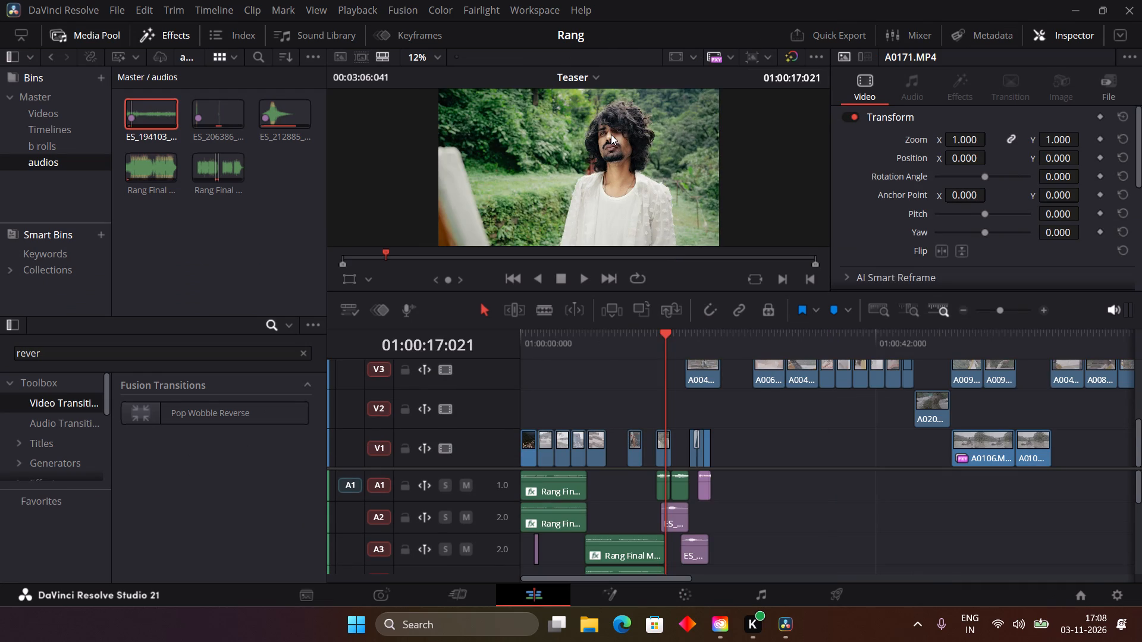
Play and scrub the Teaser around A0171.MP4 and A0135.MP4 on V1 to review their timing against the music.
{"action": "scroll", "coordinate": [611, 134], "scroll_direction": "up", "scroll_amount": 1}
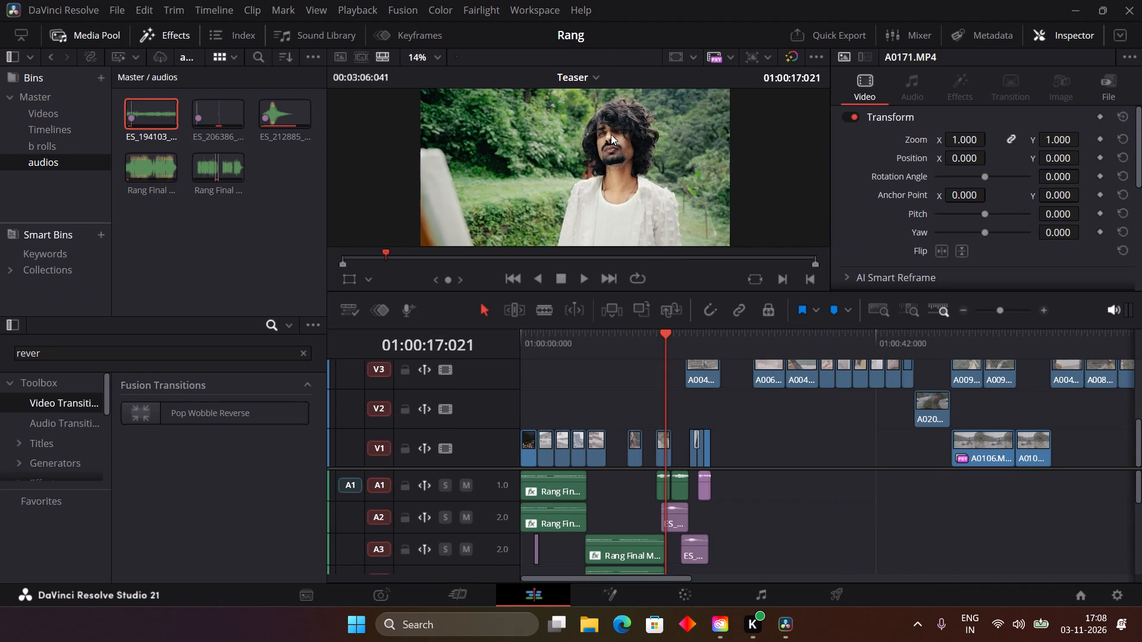
{"action": "scroll", "coordinate": [611, 134], "scroll_direction": "up", "scroll_amount": 1}
{"action": "key", "text": "space"}
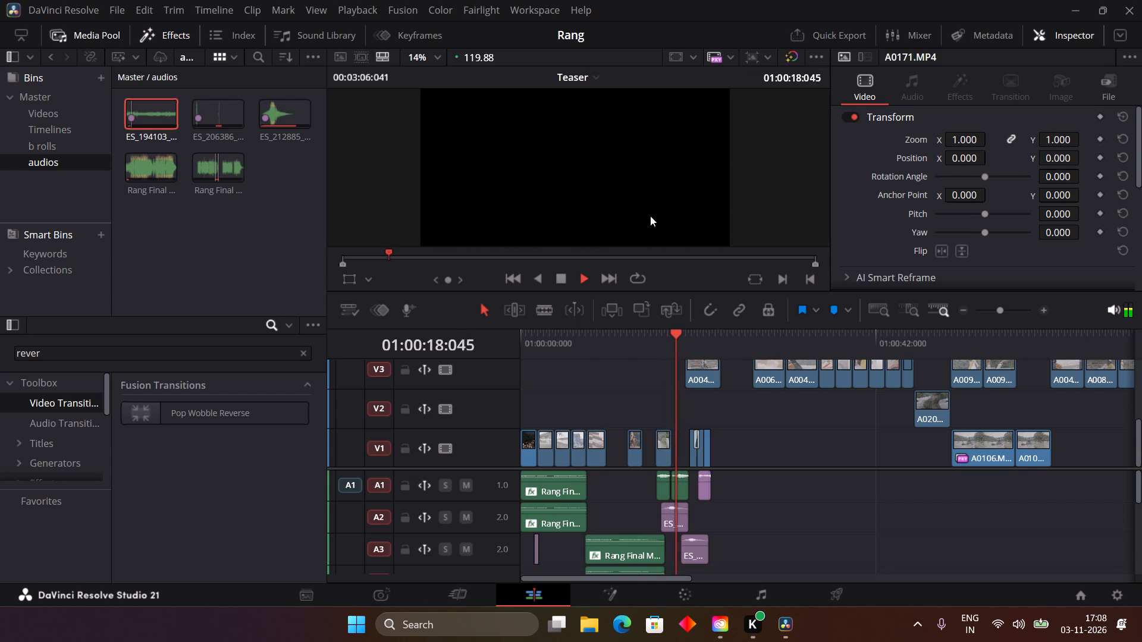
{"action": "key", "text": "space"}
{"action": "left_click", "coordinate": [653, 338]}
{"action": "key", "text": "space"}
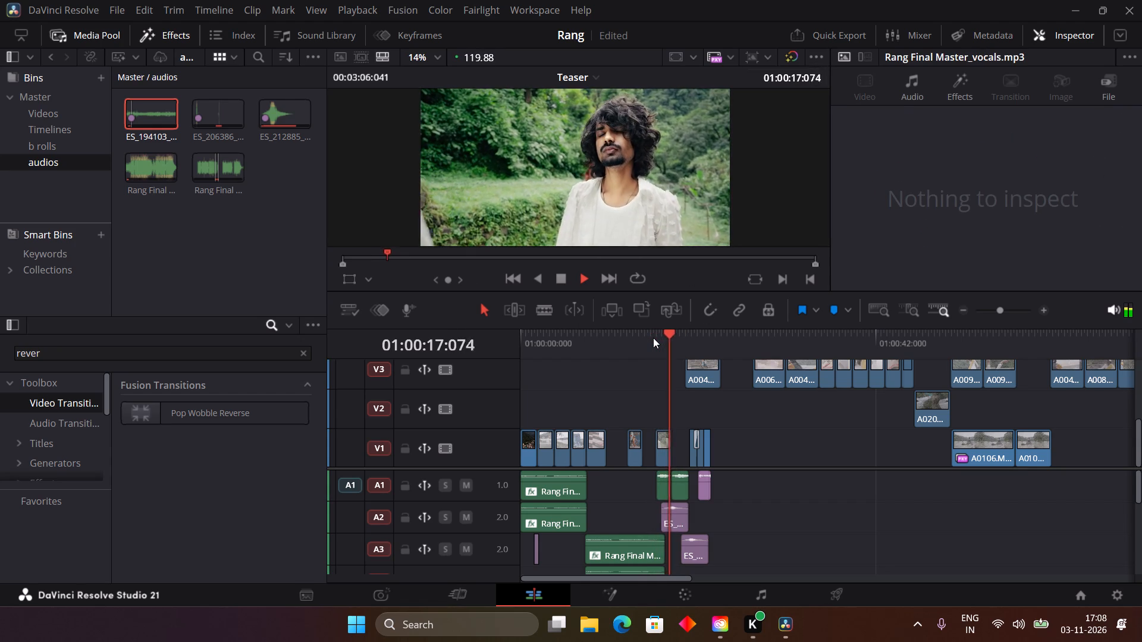
{"action": "key", "text": "space"}
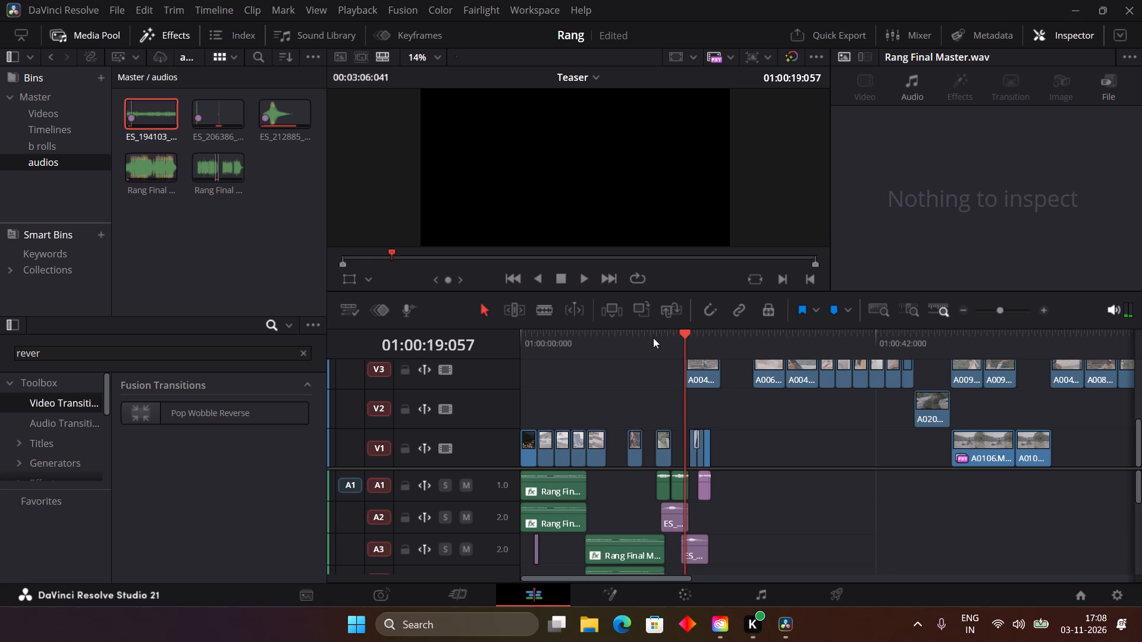
{"action": "left_click_drag", "start_coordinate": [611, 338], "coordinate": [630, 342]}
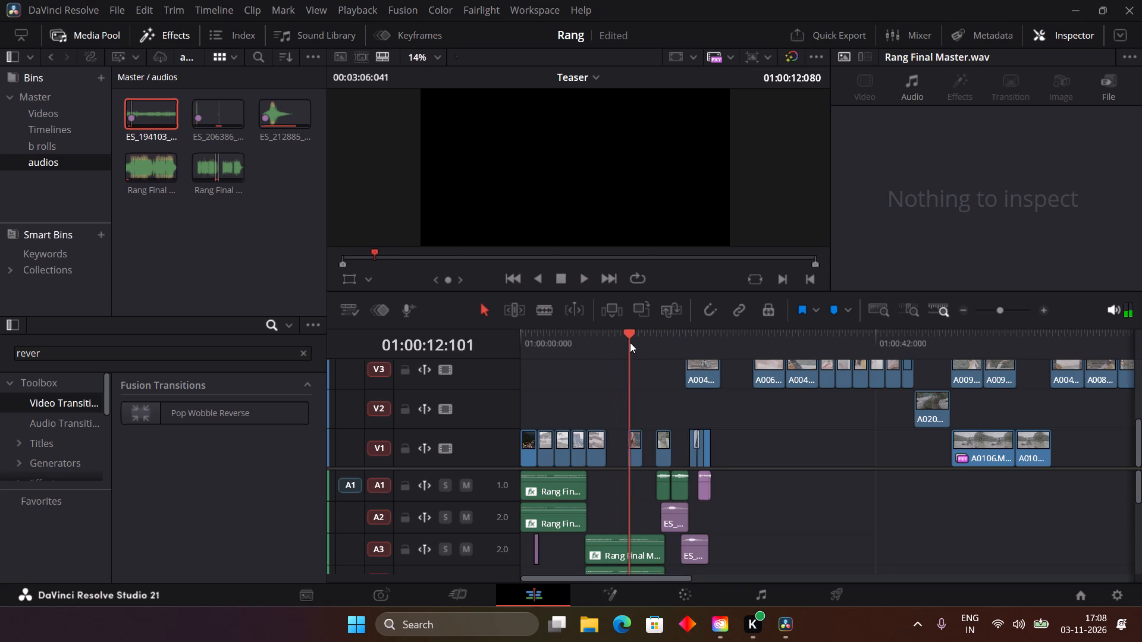
{"action": "left_click_drag", "start_coordinate": [630, 342], "coordinate": [652, 352]}
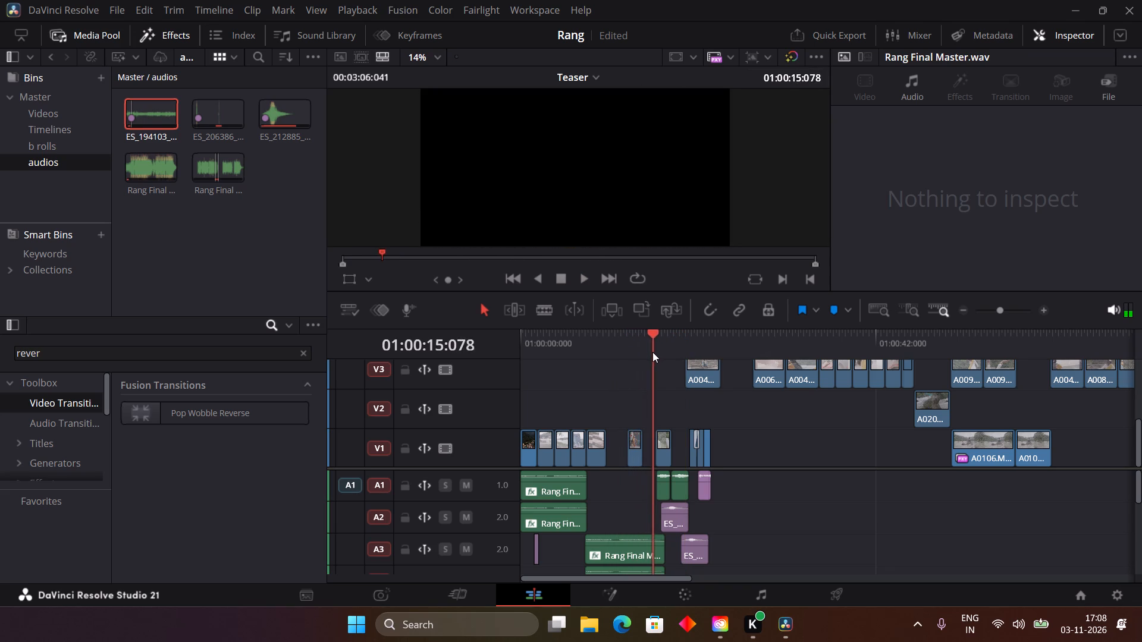
{"action": "left_click_drag", "start_coordinate": [652, 352], "coordinate": [641, 358]}
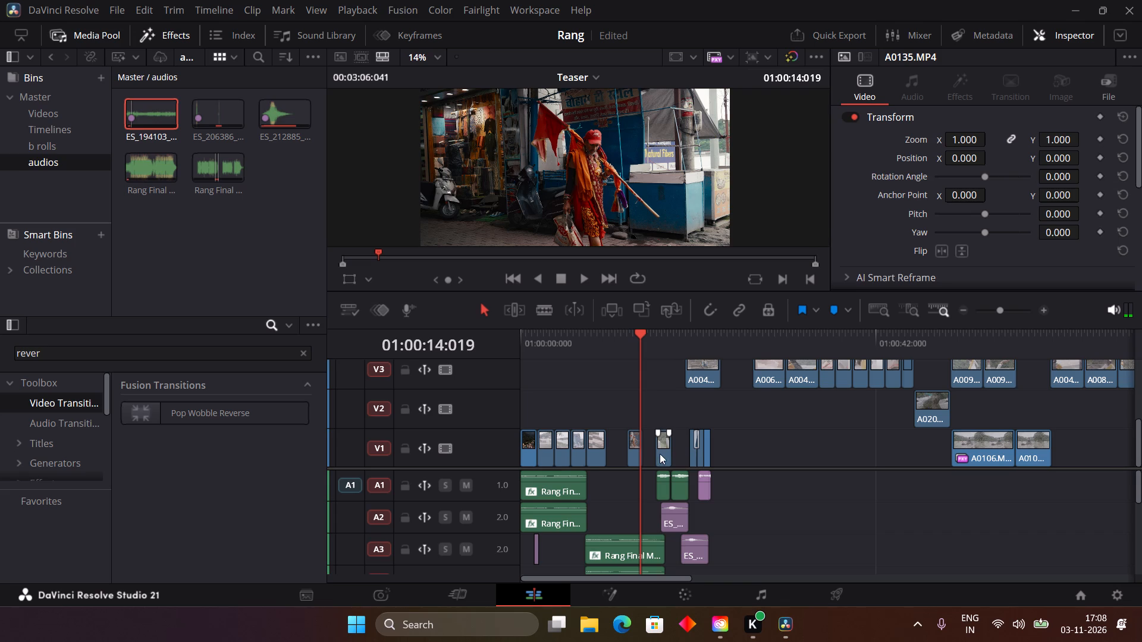
Move A0171.MP4 on V1 about 6 seconds earlier, directly against the end of the opening clips, and play the section back.
{"action": "left_click_drag", "start_coordinate": [663, 454], "coordinate": [612, 455]}
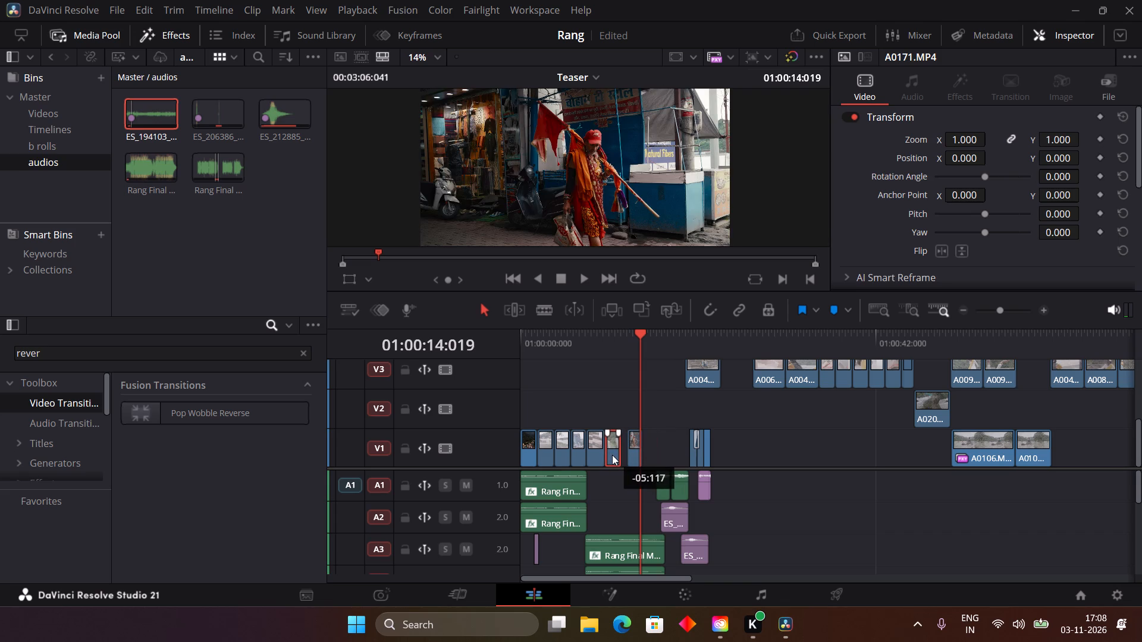
{"action": "left_click_drag", "start_coordinate": [612, 455], "coordinate": [611, 455]}
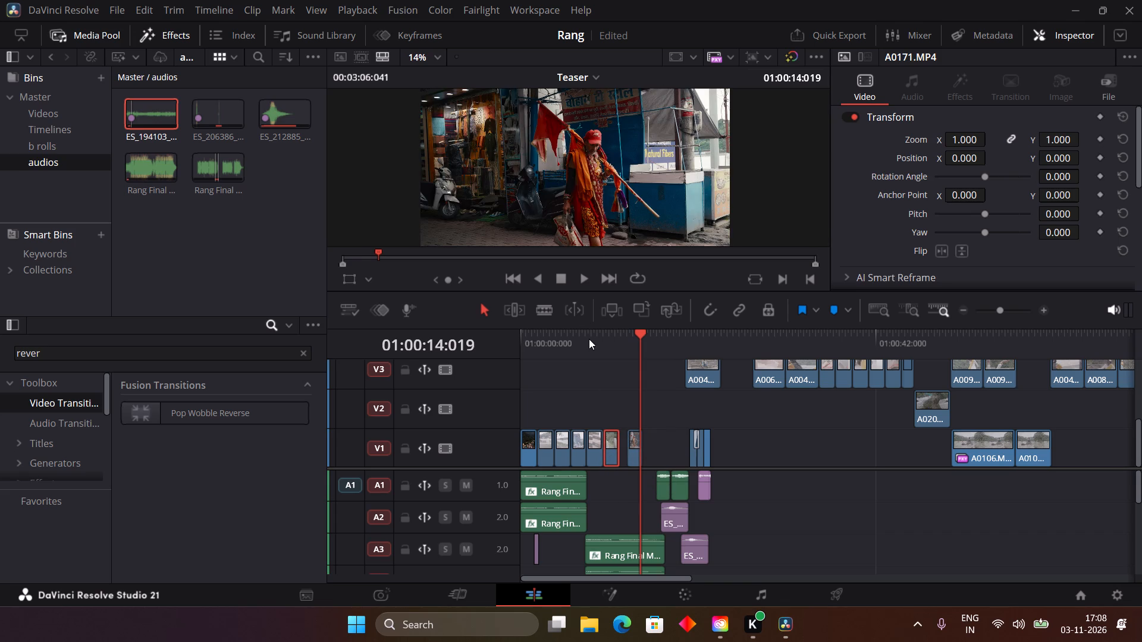
{"action": "left_click", "coordinate": [585, 336]}
{"action": "key", "text": "space"}
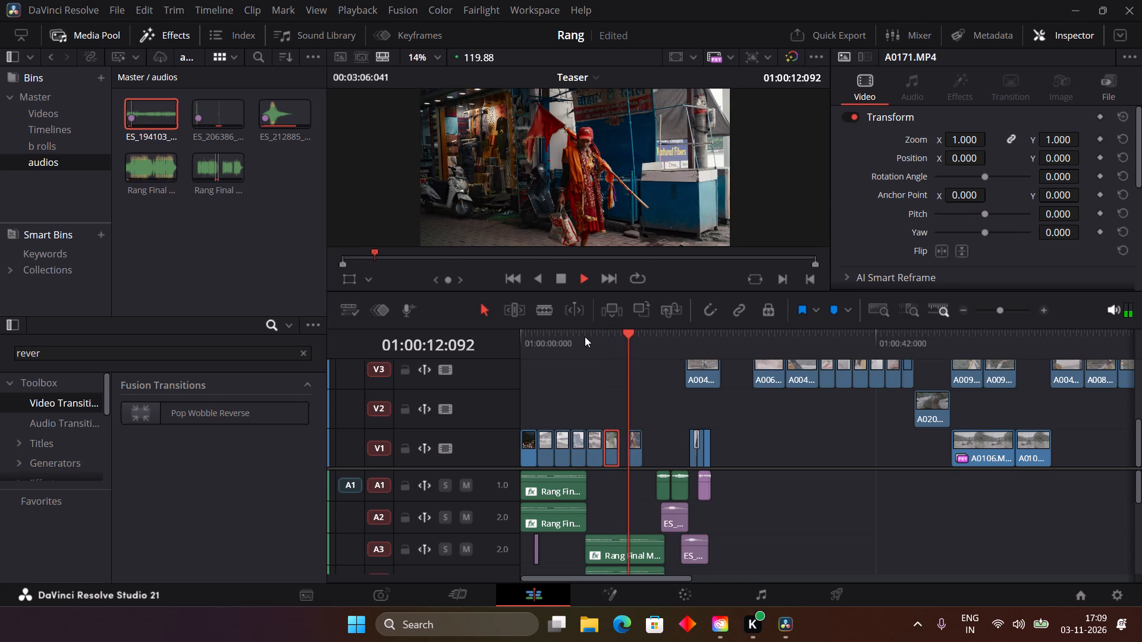
{"action": "key", "text": "space"}
Delete the A0135.MP4 clip from V1 around 01:00:13:013, leaving its space open.
{"action": "left_click", "coordinate": [639, 459]}
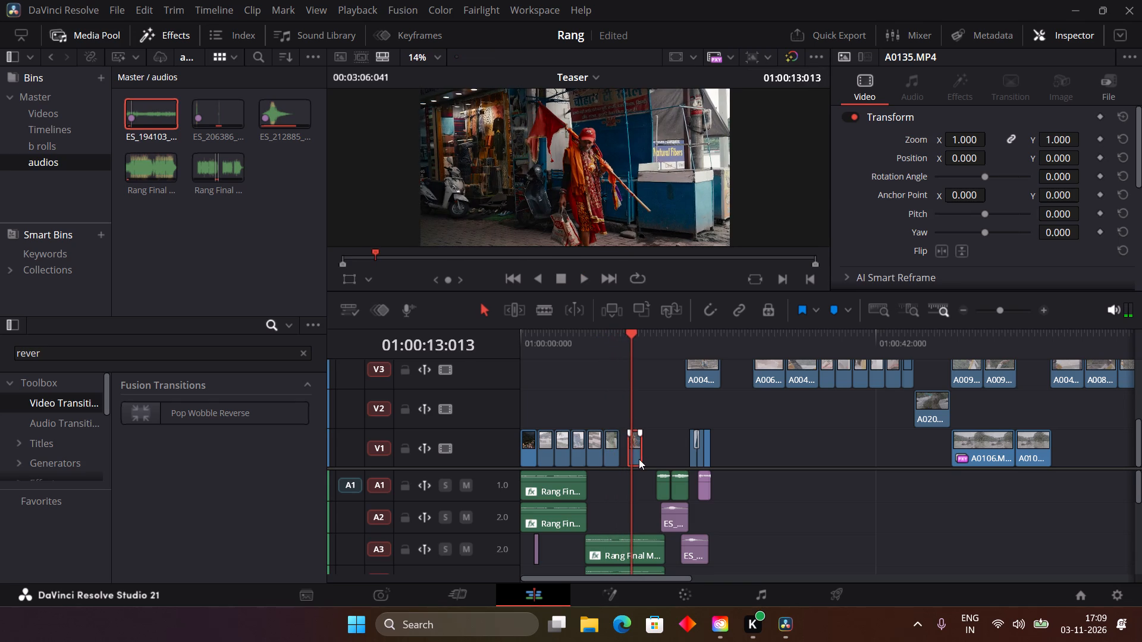
{"action": "key", "text": "BackSpace"}
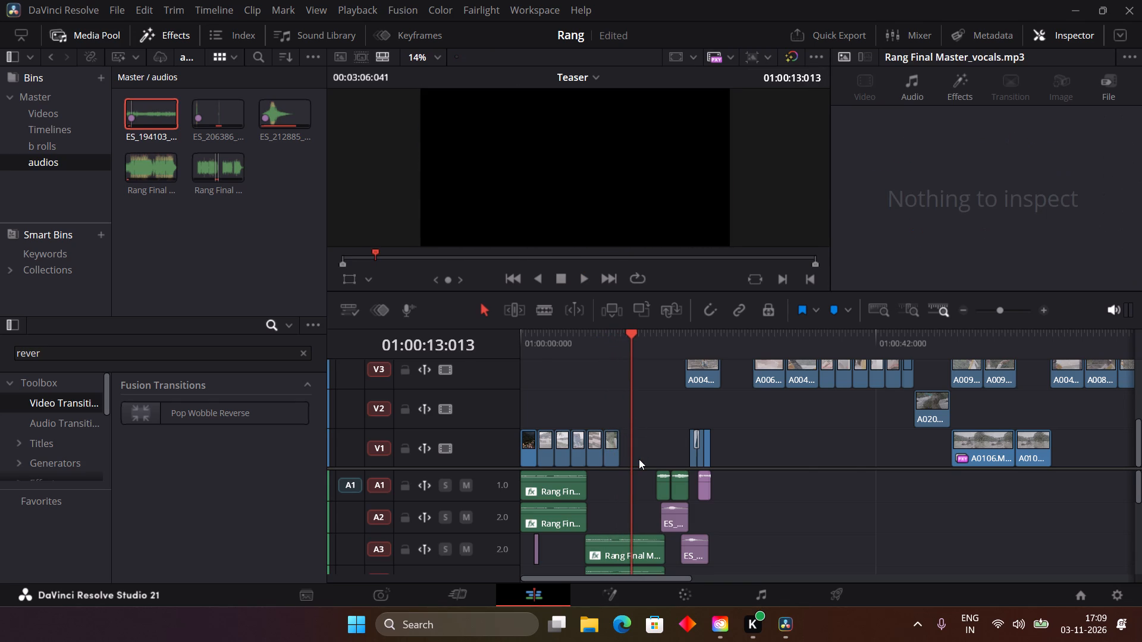
{"action": "key", "text": "ctrl+equal"}
{"action": "key", "text": "ctrl+equal"}
{"action": "scroll", "coordinate": [846, 426], "scroll_direction": "left", "scroll_amount": 1}
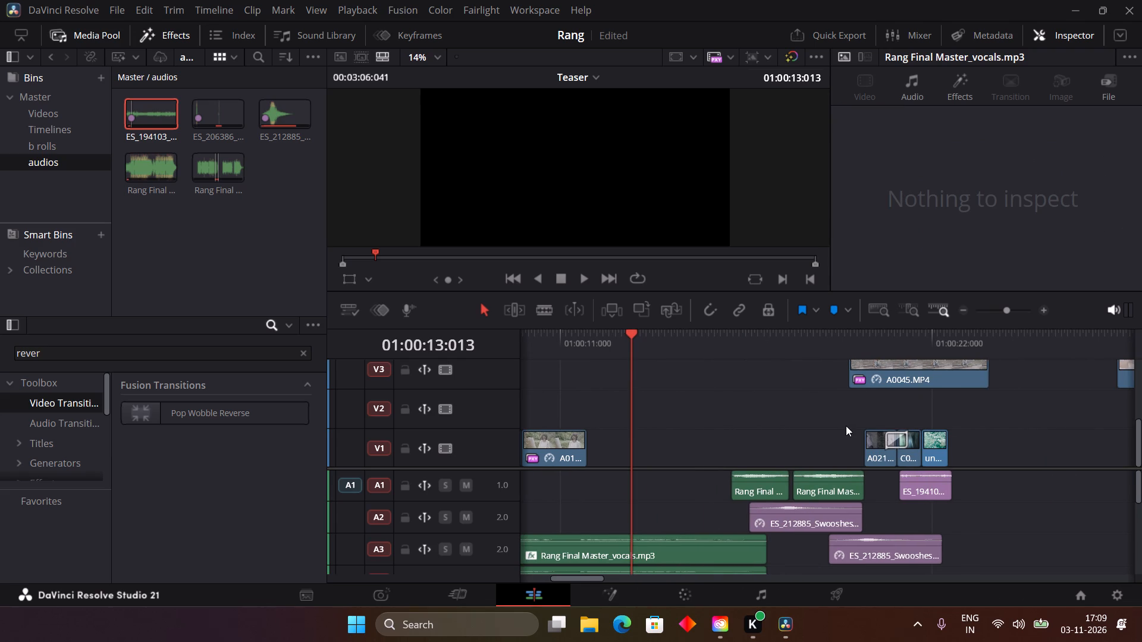
{"action": "scroll", "coordinate": [846, 426], "scroll_direction": "left", "scroll_amount": 1}
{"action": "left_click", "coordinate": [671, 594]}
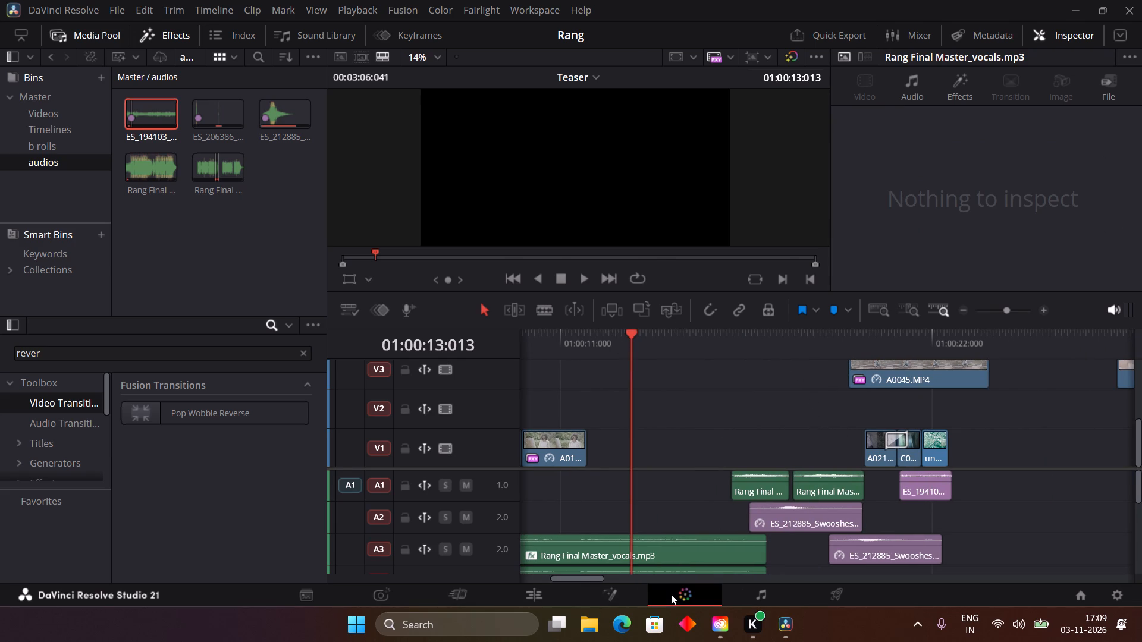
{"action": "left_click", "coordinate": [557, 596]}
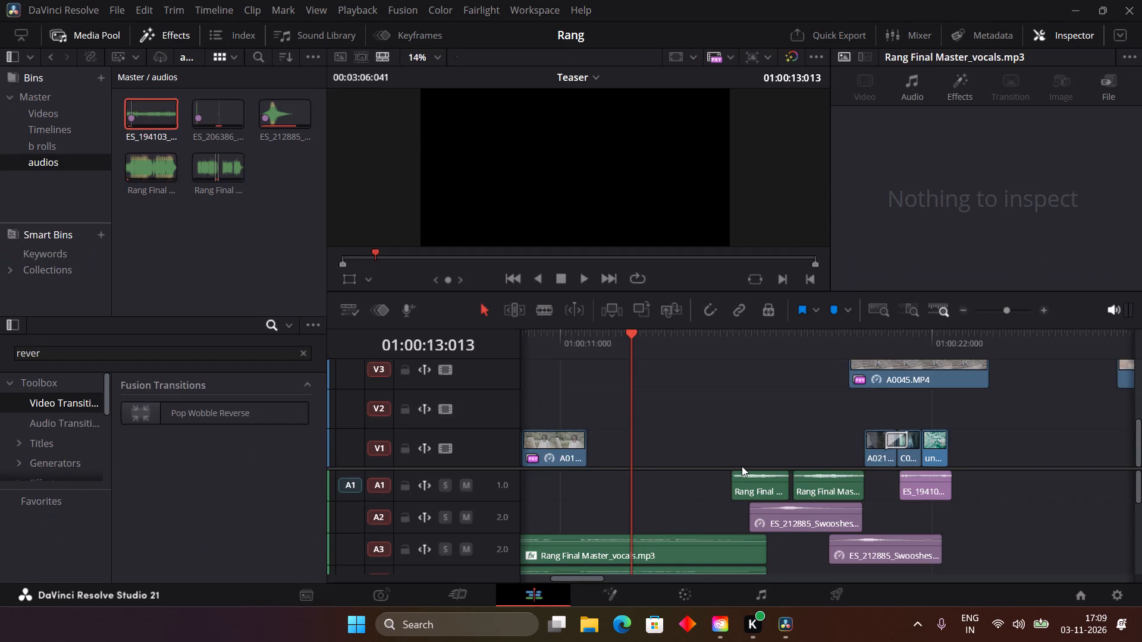
Scrub through the clips from about 01:00:43 to A0093.MP4 near 01:00:57 to find a shot for the V1 gap.
{"action": "scroll", "coordinate": [742, 466], "scroll_direction": "left", "scroll_amount": 1}
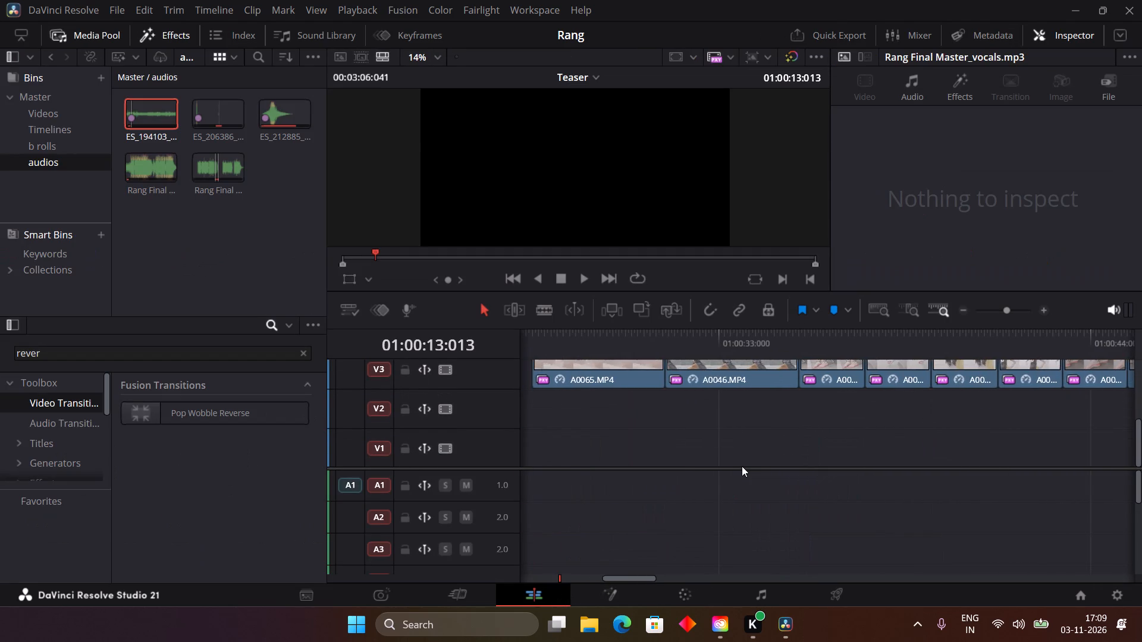
{"action": "scroll", "coordinate": [742, 466], "scroll_direction": "left", "scroll_amount": 1}
{"action": "left_click_drag", "start_coordinate": [615, 334], "coordinate": [917, 340]}
{"action": "scroll", "coordinate": [917, 340], "scroll_direction": "left", "scroll_amount": 1}
{"action": "left_click_drag", "start_coordinate": [633, 339], "coordinate": [773, 345]}
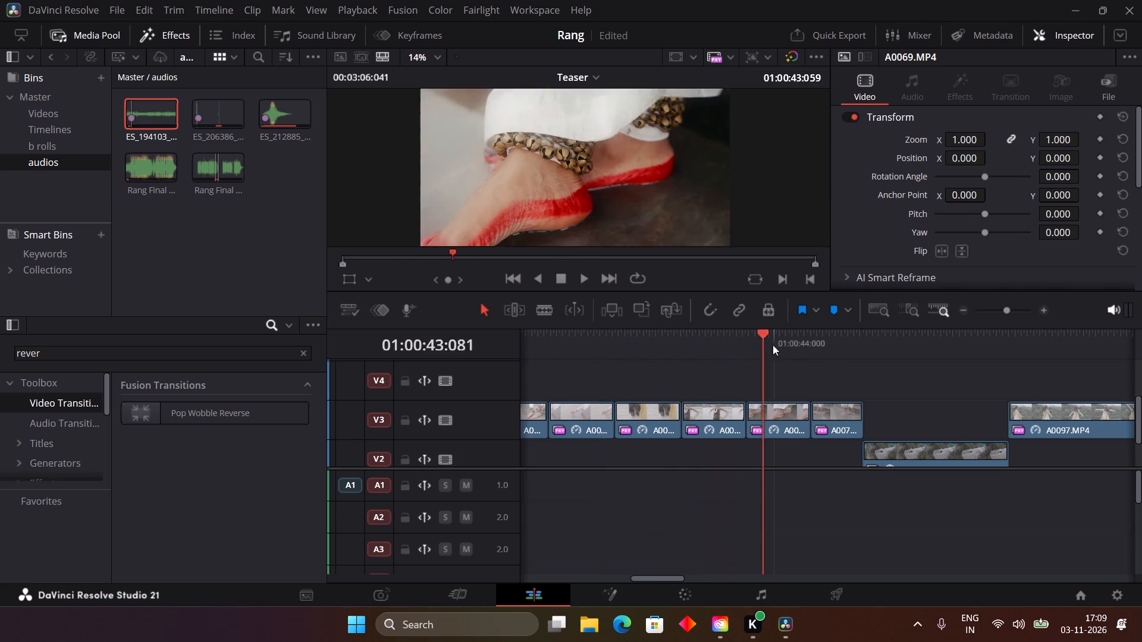
{"action": "left_click_drag", "start_coordinate": [773, 345], "coordinate": [915, 363]}
{"action": "scroll", "coordinate": [915, 363], "scroll_direction": "left", "scroll_amount": 1}
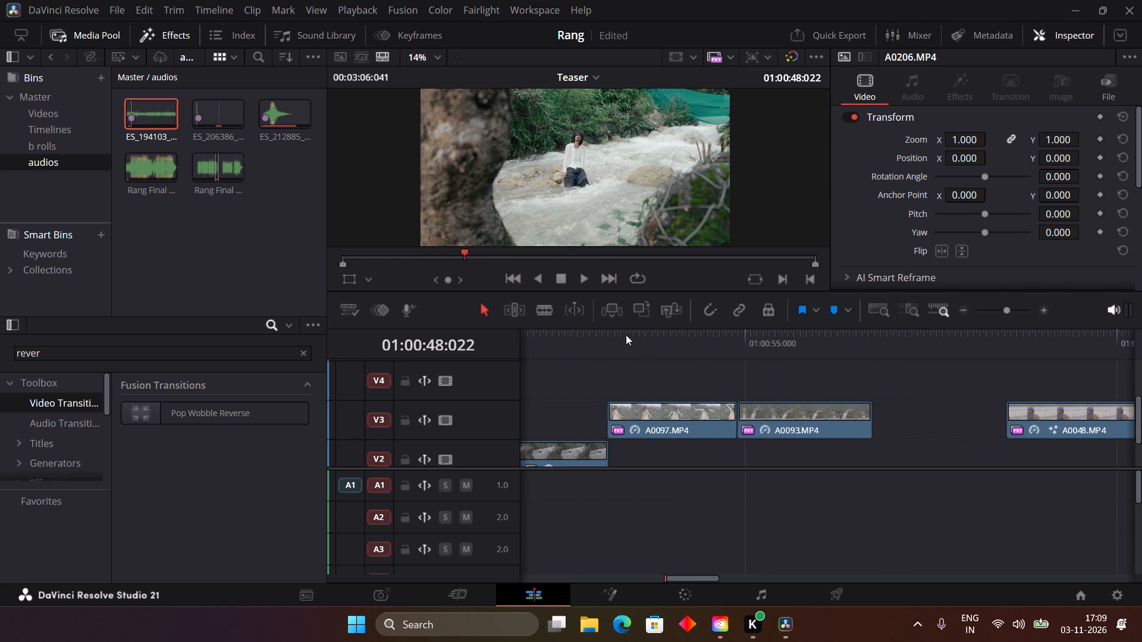
{"action": "left_click_drag", "start_coordinate": [621, 332], "coordinate": [771, 355]}
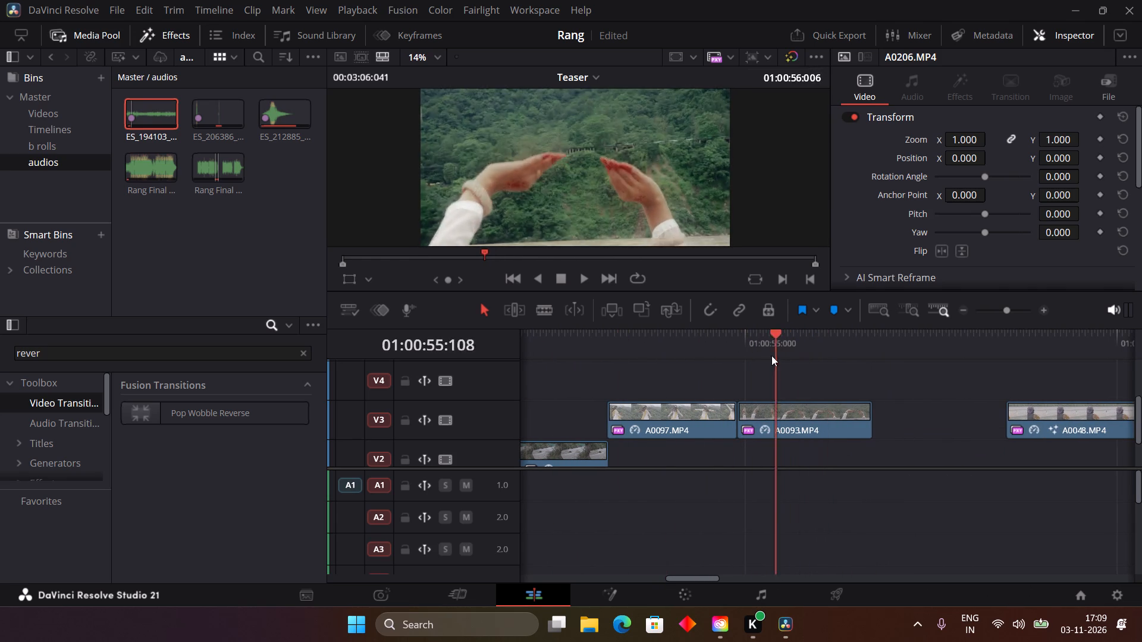
{"action": "left_click_drag", "start_coordinate": [771, 355], "coordinate": [814, 363]}
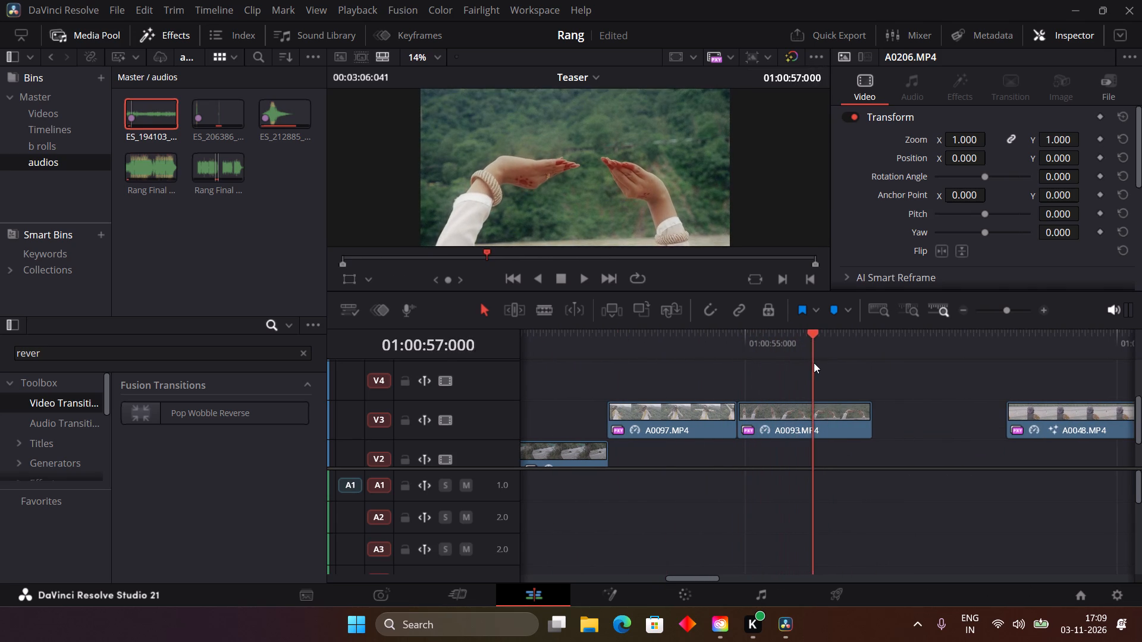
{"action": "left_click_drag", "start_coordinate": [814, 363], "coordinate": [814, 363]}
Move A0093.MP4 from V3 near 01:00:57 to V1, placing it directly after A0171.MP4.
{"action": "left_click_drag", "start_coordinate": [798, 424], "coordinate": [495, 414]}
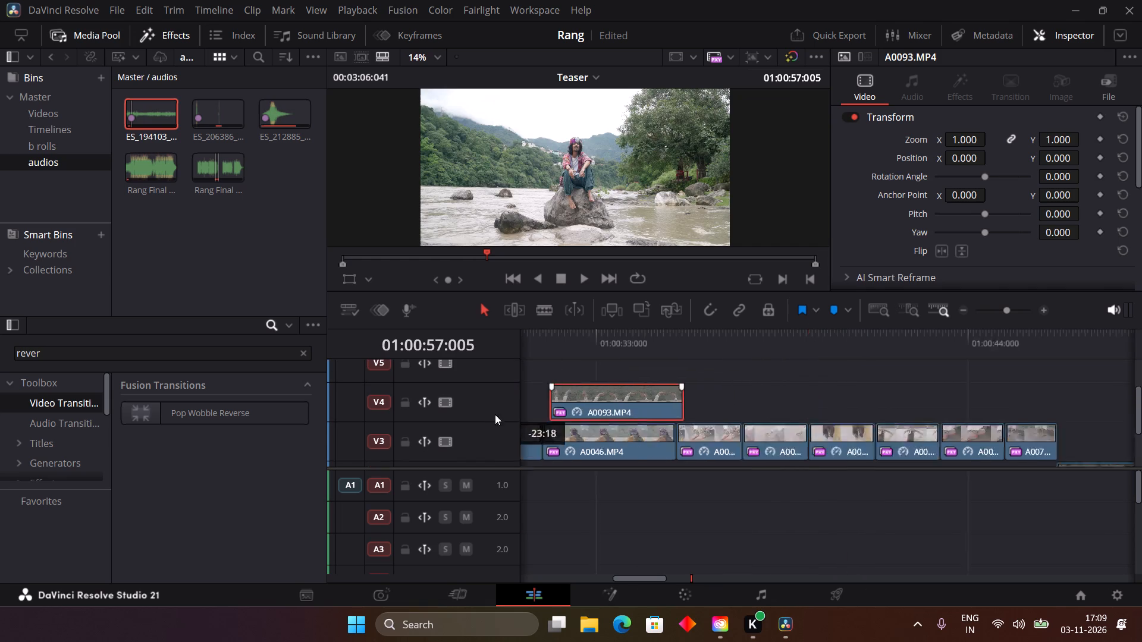
{"action": "left_click_drag", "start_coordinate": [495, 414], "coordinate": [911, 426]}
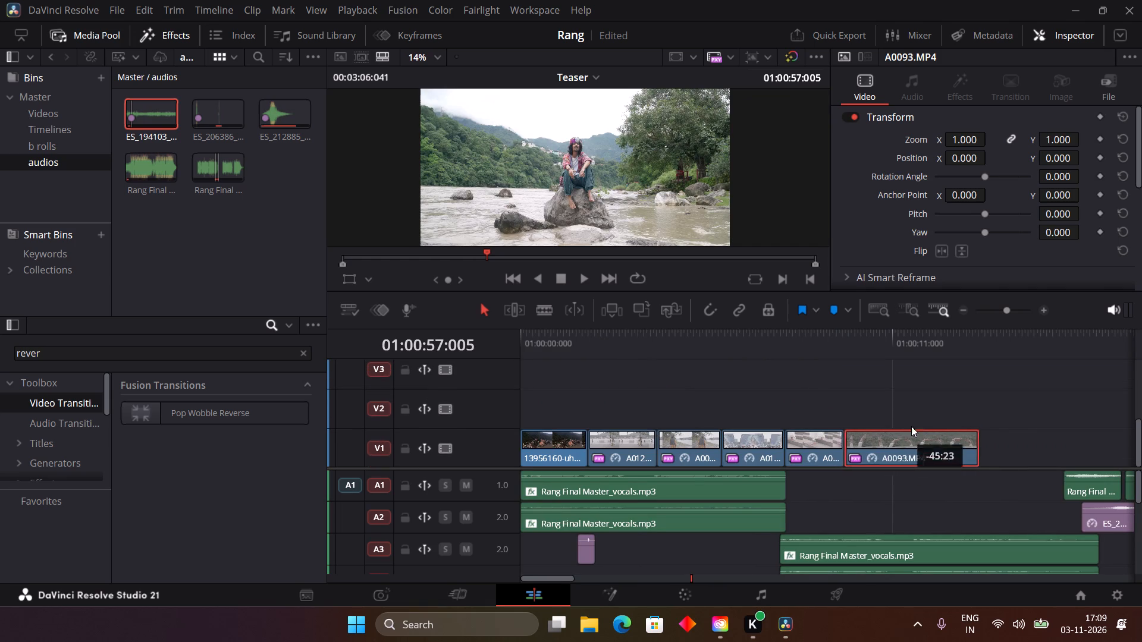
{"action": "left_click_drag", "start_coordinate": [911, 426], "coordinate": [983, 411]}
{"action": "scroll", "coordinate": [983, 411], "scroll_direction": "left", "scroll_amount": 1}
{"action": "scroll", "coordinate": [821, 442], "scroll_direction": "right", "scroll_amount": 1}
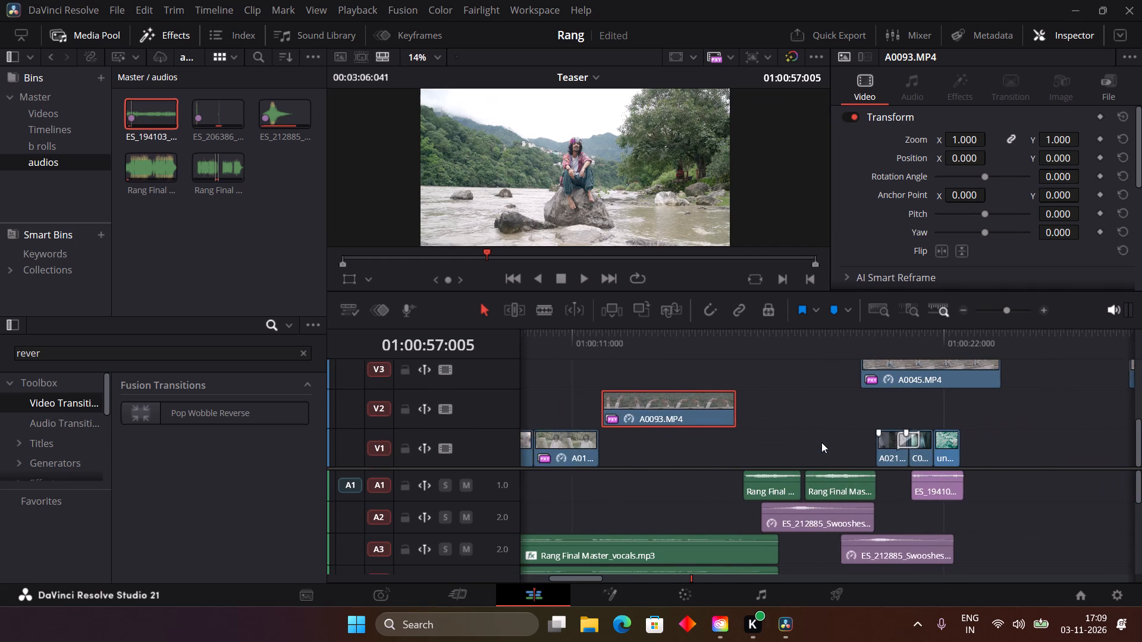
{"action": "scroll", "coordinate": [821, 442], "scroll_direction": "right", "scroll_amount": 1}
{"action": "left_click_drag", "start_coordinate": [723, 410], "coordinate": [731, 448]}
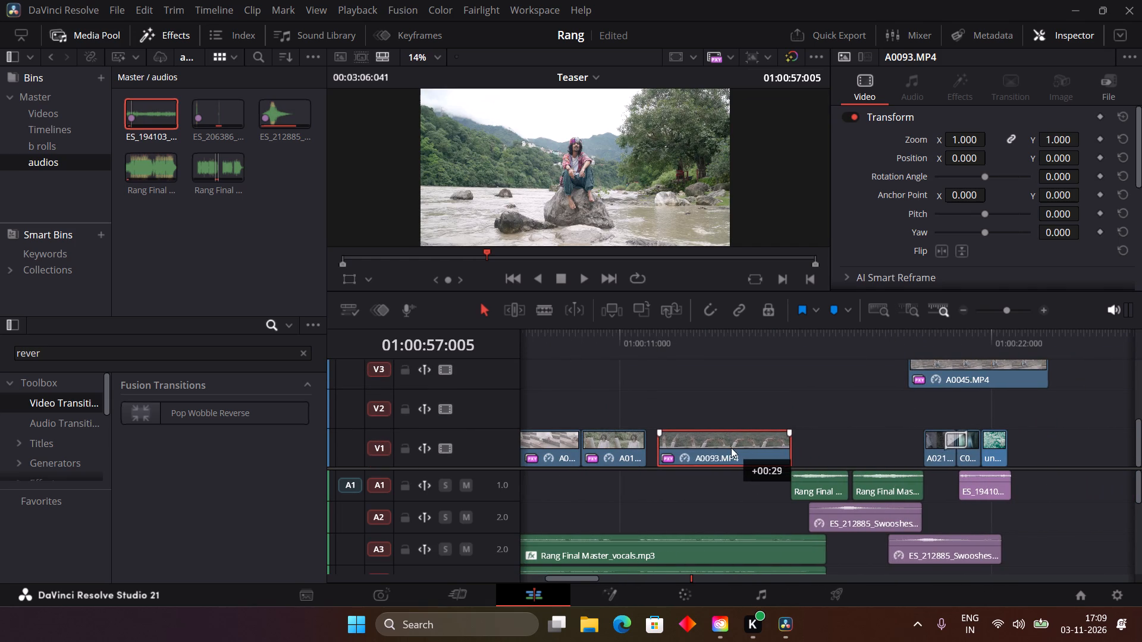
{"action": "left_click_drag", "start_coordinate": [731, 448], "coordinate": [721, 447]}
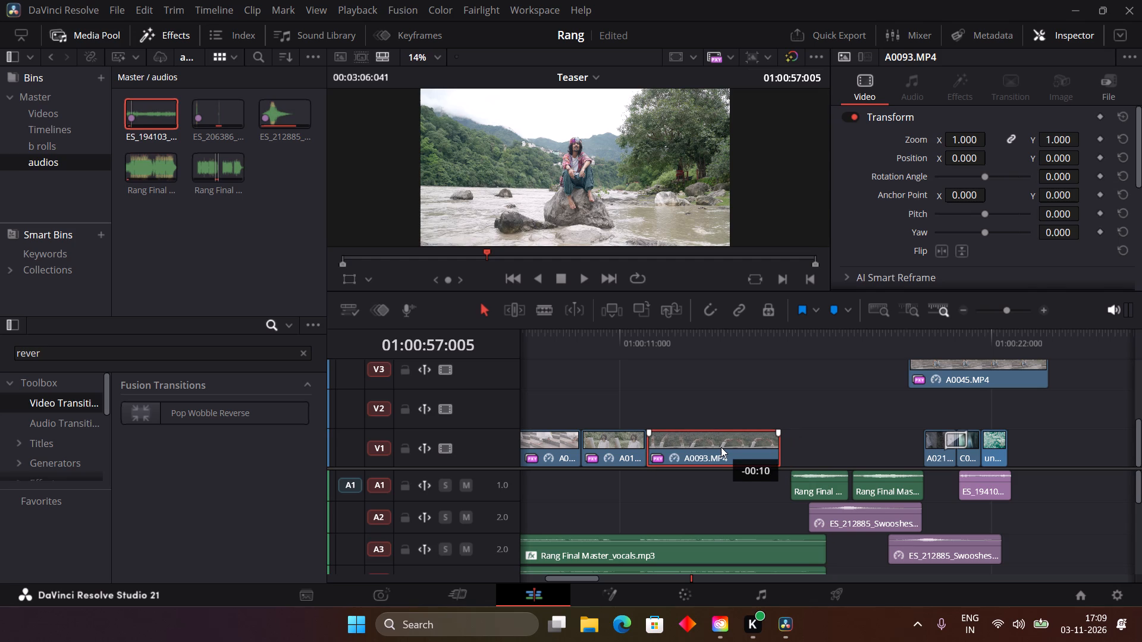
{"action": "left_click_drag", "start_coordinate": [721, 447], "coordinate": [725, 446]}
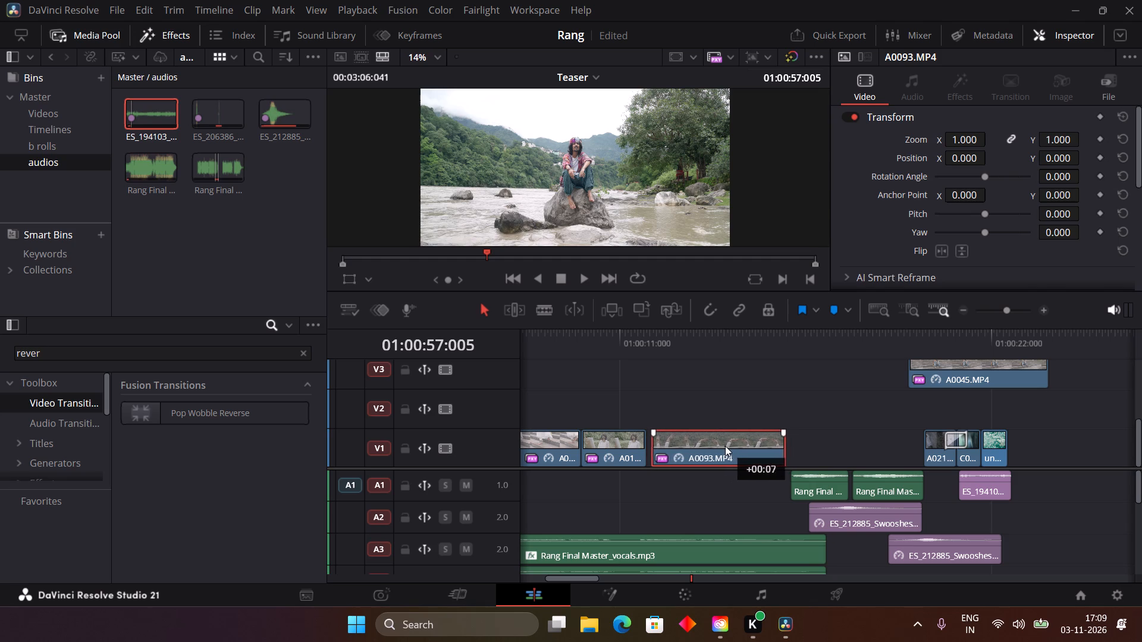
{"action": "left_click_drag", "start_coordinate": [725, 446], "coordinate": [721, 447]}
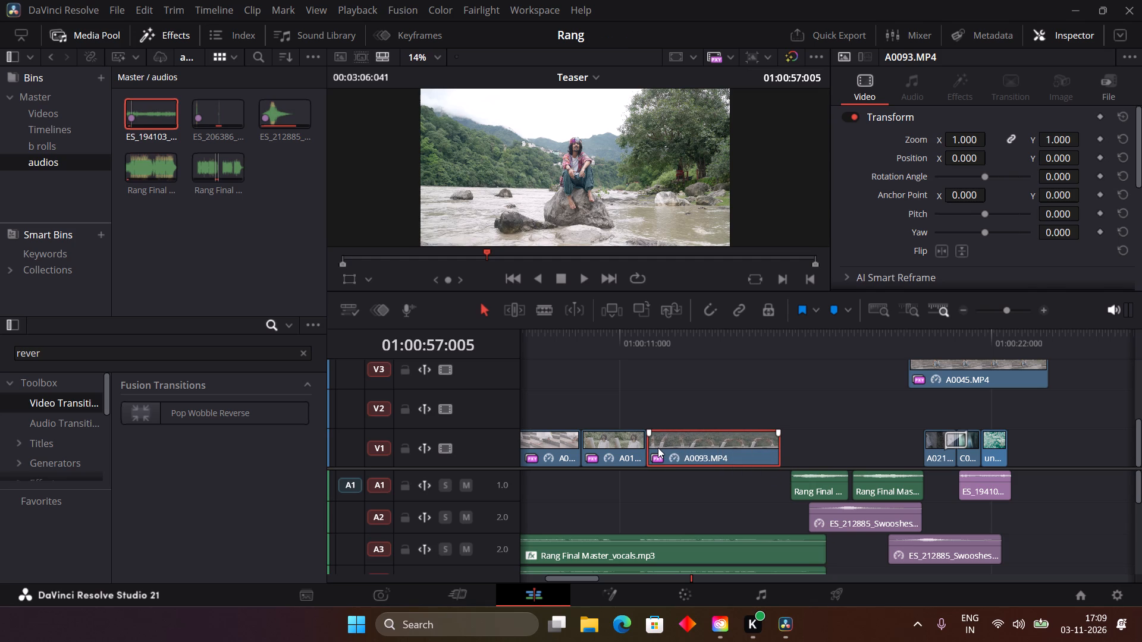
Play the section from A0171.MP4, trim the end of A0093.MP4 on V1 to about 01:00:14:016, and review the cut.
{"action": "left_click", "coordinate": [614, 336]}
{"action": "key", "text": "space"}
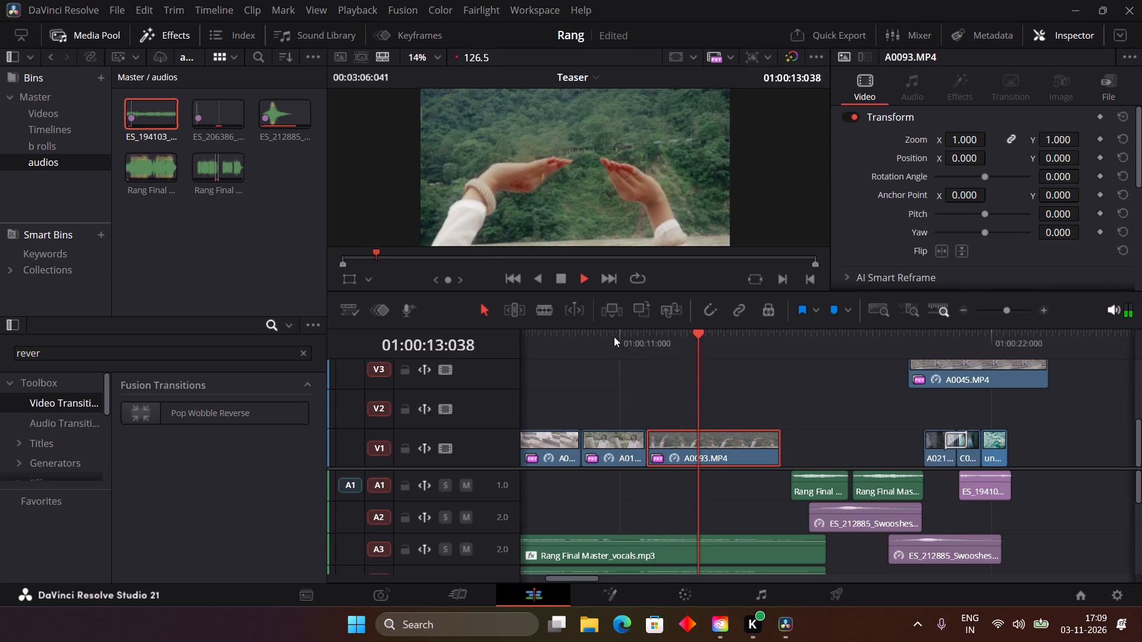
{"action": "key", "text": "space"}
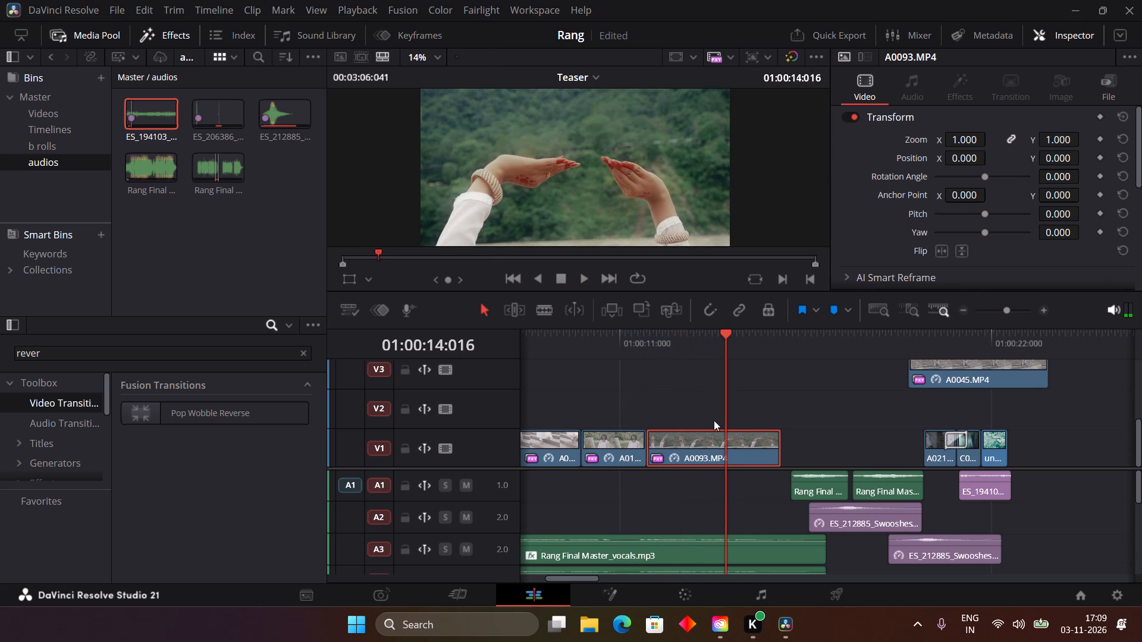
{"action": "left_click_drag", "start_coordinate": [773, 449], "coordinate": [722, 462]}
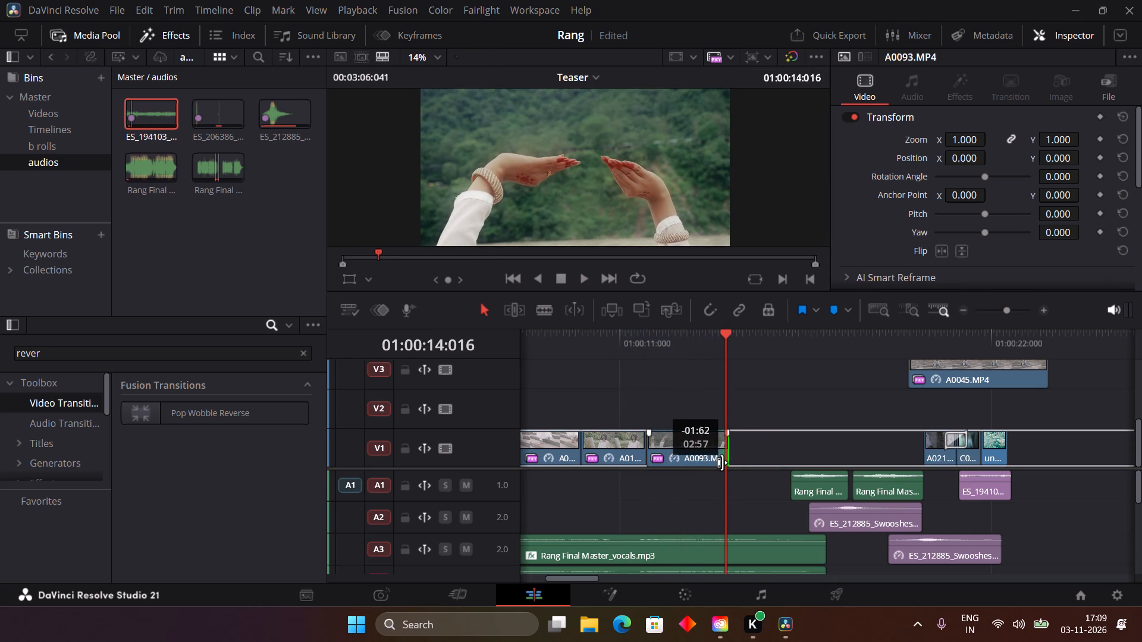
{"action": "left_click_drag", "start_coordinate": [722, 462], "coordinate": [719, 462]}
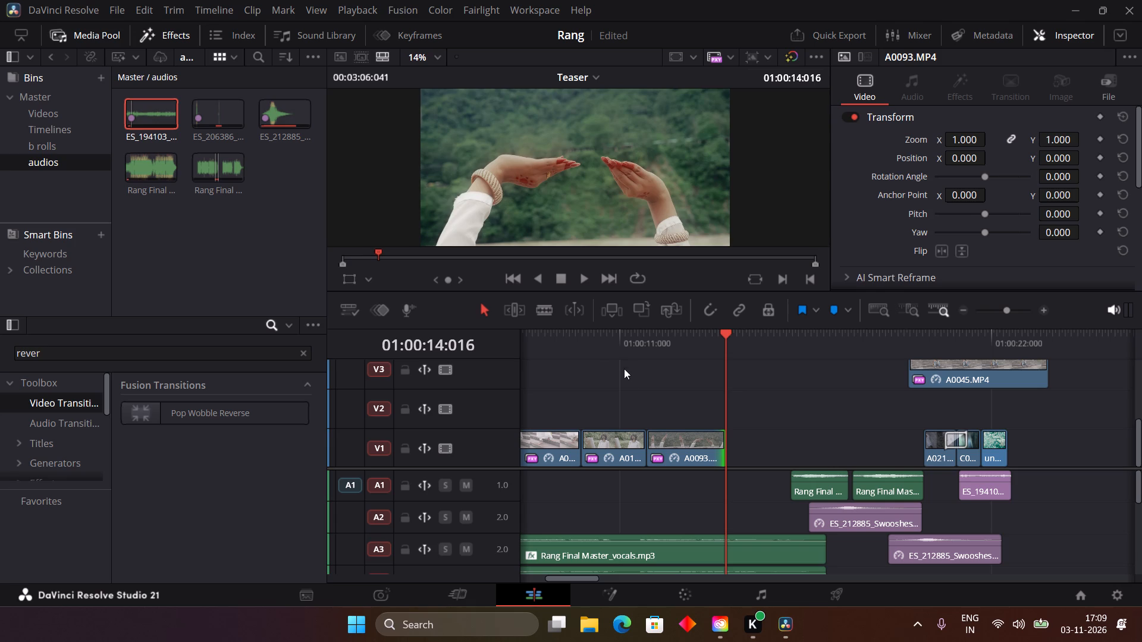
{"action": "left_click", "coordinate": [604, 347]}
{"action": "key", "text": "space"}
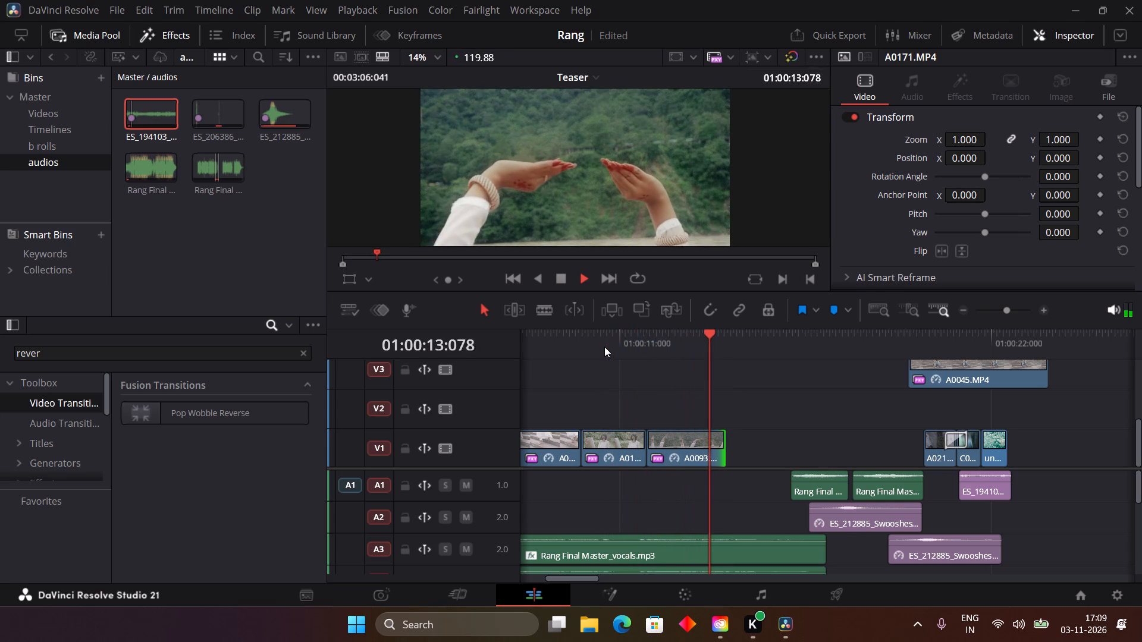
{"action": "key", "text": "space"}
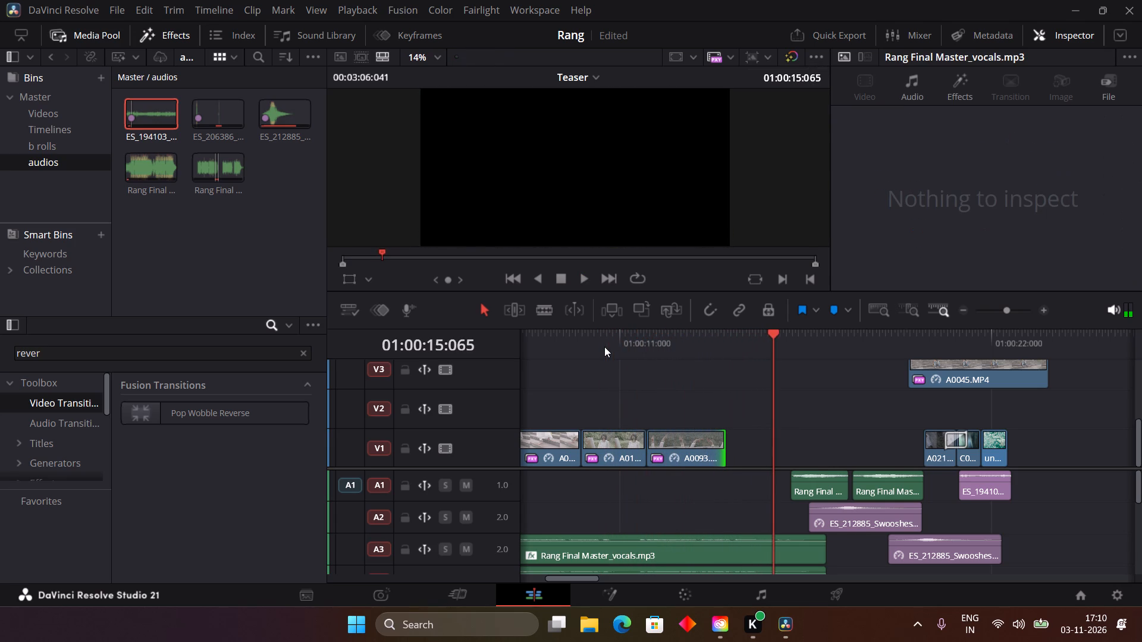
Shift the three short V1 clips near 01:00:20 and the ES_194103 water sound on A1 about 0.4 seconds earlier together.
{"action": "scroll", "coordinate": [727, 382], "scroll_direction": "left", "scroll_amount": 1}
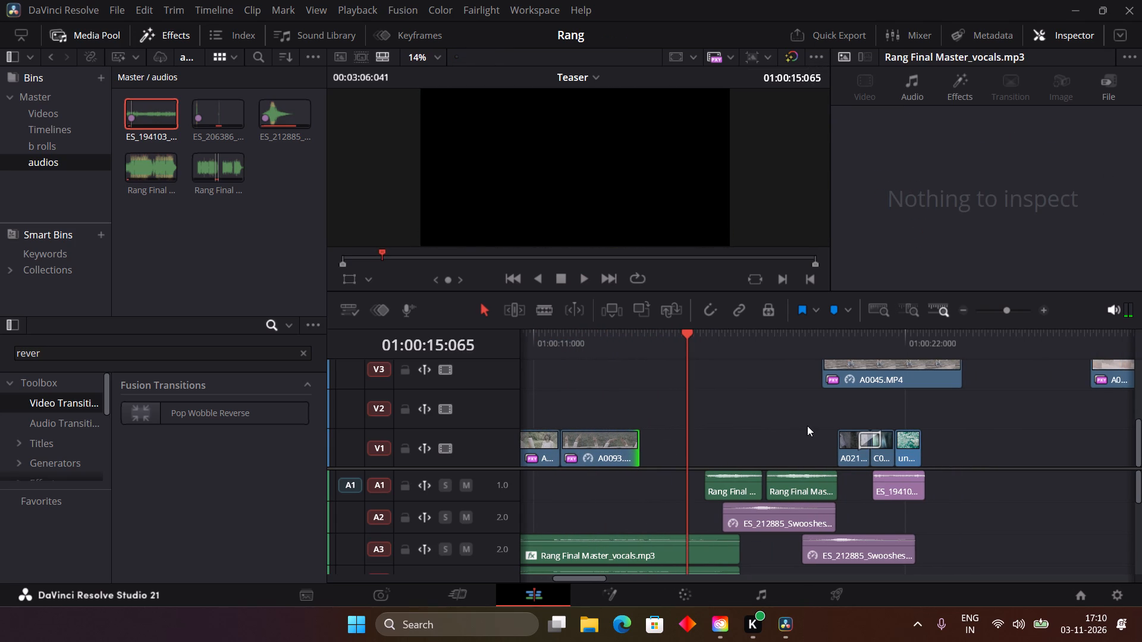
{"action": "left_click_drag", "start_coordinate": [807, 426], "coordinate": [917, 448]}
{"action": "scroll", "coordinate": [917, 448], "scroll_direction": "down", "scroll_amount": 1}
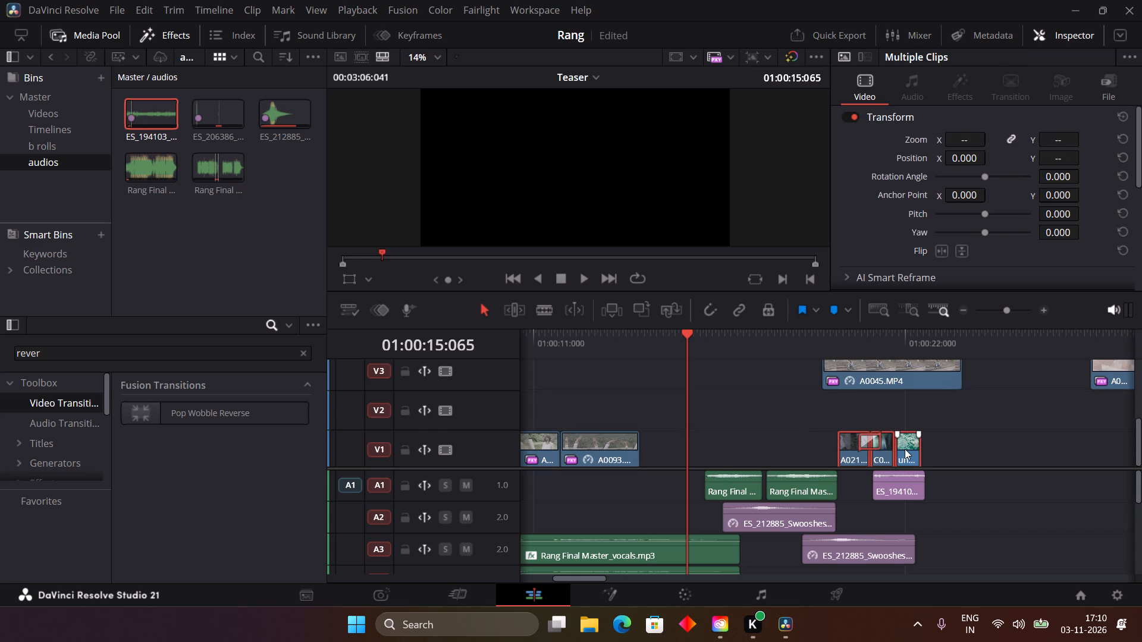
{"action": "left_click_drag", "start_coordinate": [949, 503], "coordinate": [861, 440]}
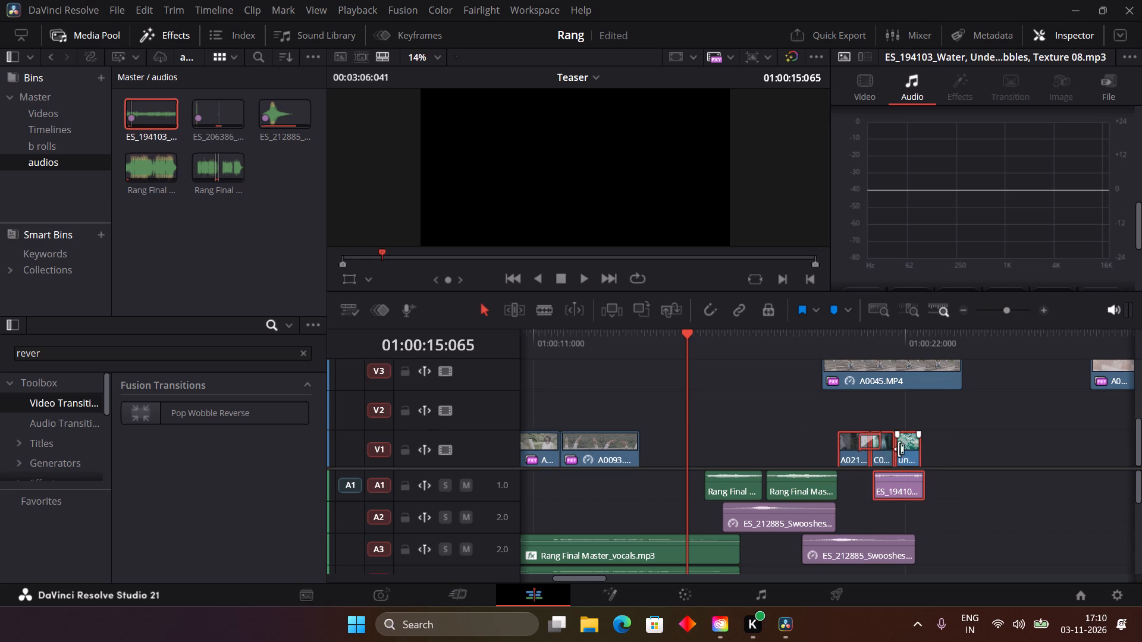
{"action": "left_click_drag", "start_coordinate": [904, 449], "coordinate": [891, 440]}
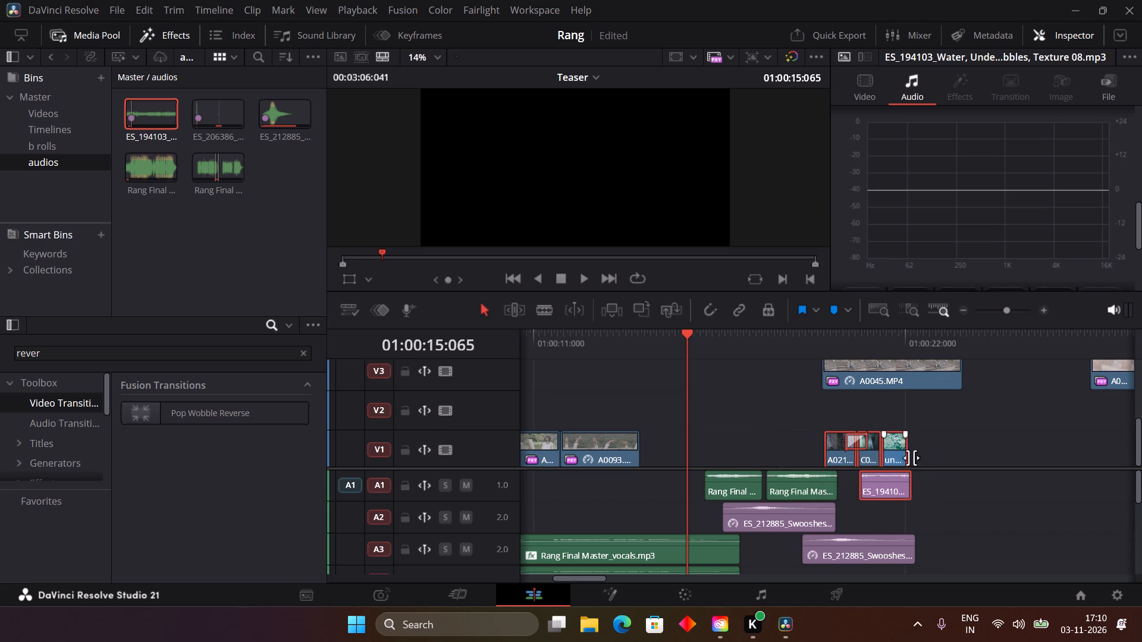
Move the ES_194103 water sound from A1 down to A4, keeping its timing under the underwater clip.
{"action": "left_click", "coordinate": [939, 482]}
{"action": "left_click", "coordinate": [890, 484]}
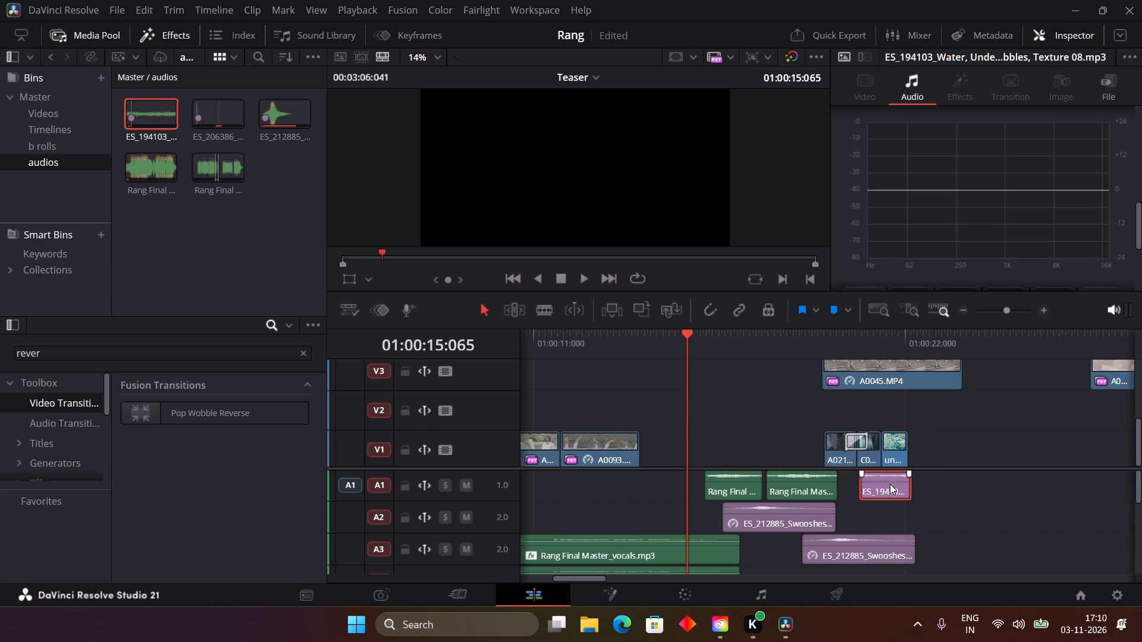
{"action": "left_click_drag", "start_coordinate": [890, 484], "coordinate": [898, 498], "text": "shift"}
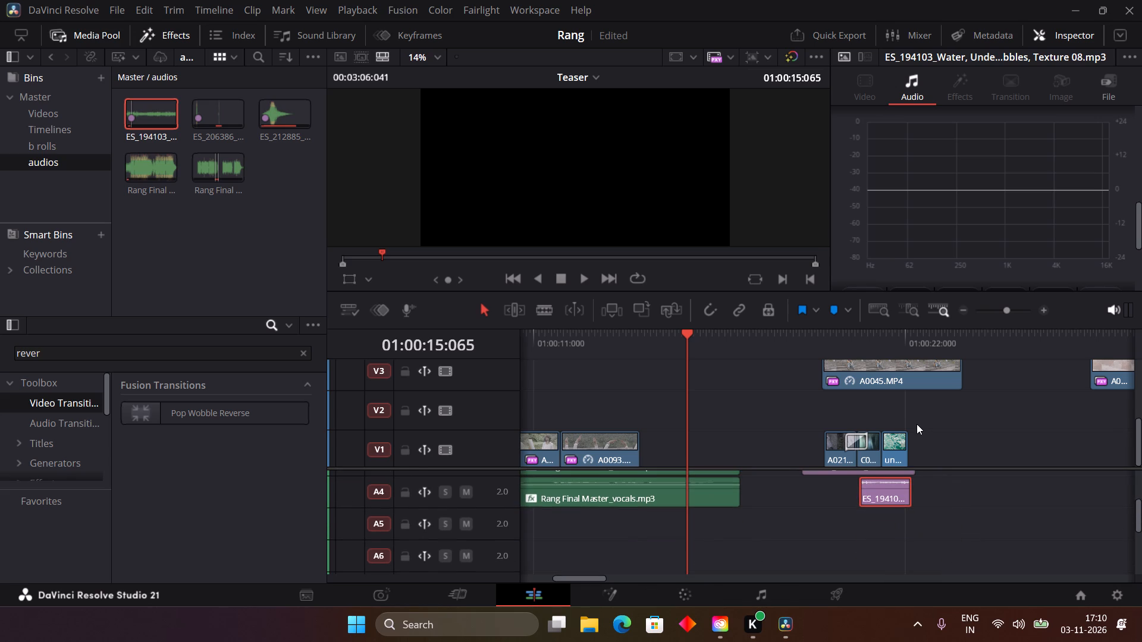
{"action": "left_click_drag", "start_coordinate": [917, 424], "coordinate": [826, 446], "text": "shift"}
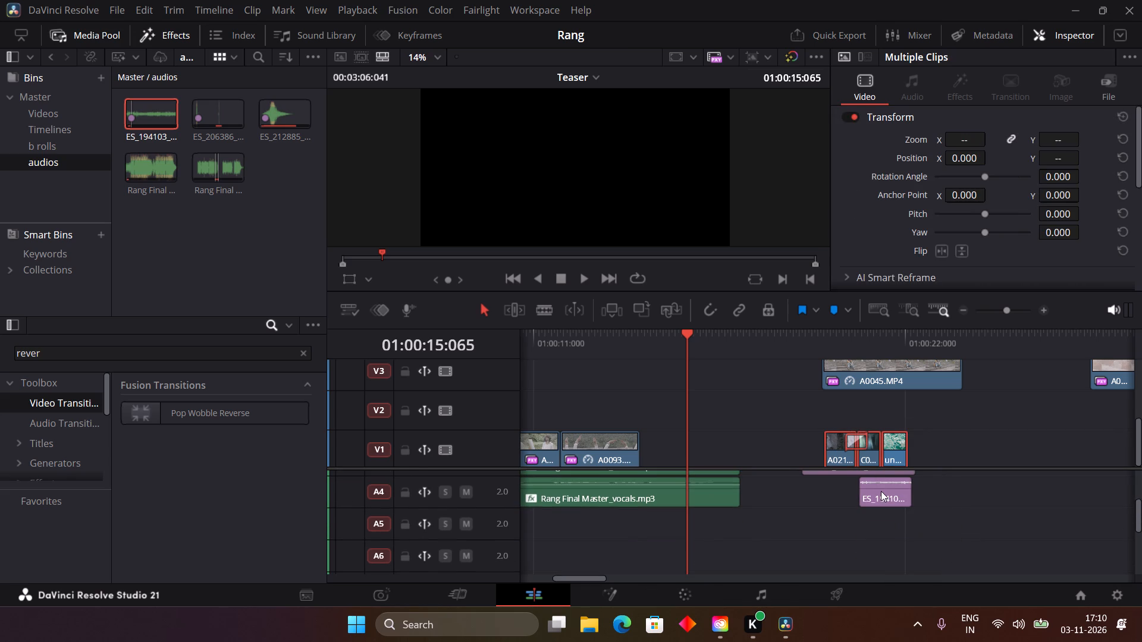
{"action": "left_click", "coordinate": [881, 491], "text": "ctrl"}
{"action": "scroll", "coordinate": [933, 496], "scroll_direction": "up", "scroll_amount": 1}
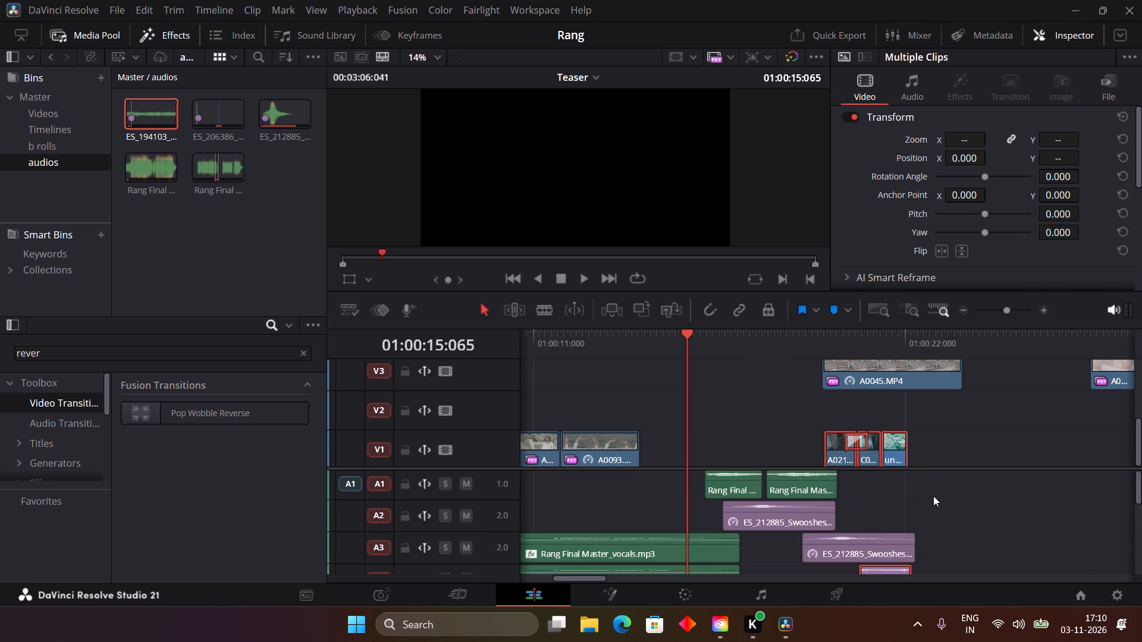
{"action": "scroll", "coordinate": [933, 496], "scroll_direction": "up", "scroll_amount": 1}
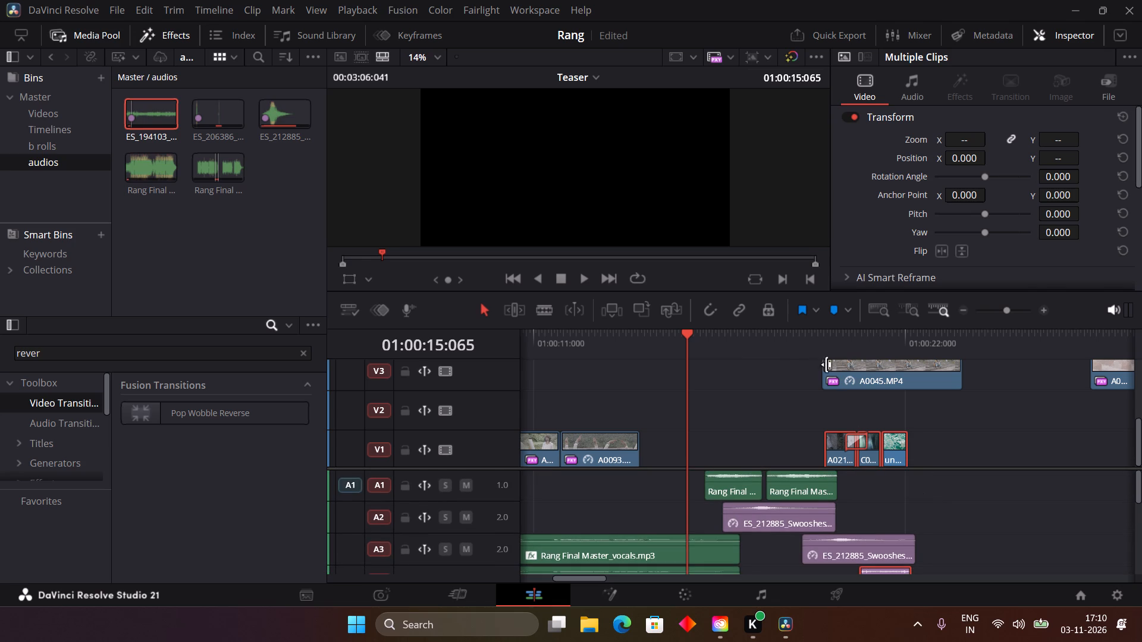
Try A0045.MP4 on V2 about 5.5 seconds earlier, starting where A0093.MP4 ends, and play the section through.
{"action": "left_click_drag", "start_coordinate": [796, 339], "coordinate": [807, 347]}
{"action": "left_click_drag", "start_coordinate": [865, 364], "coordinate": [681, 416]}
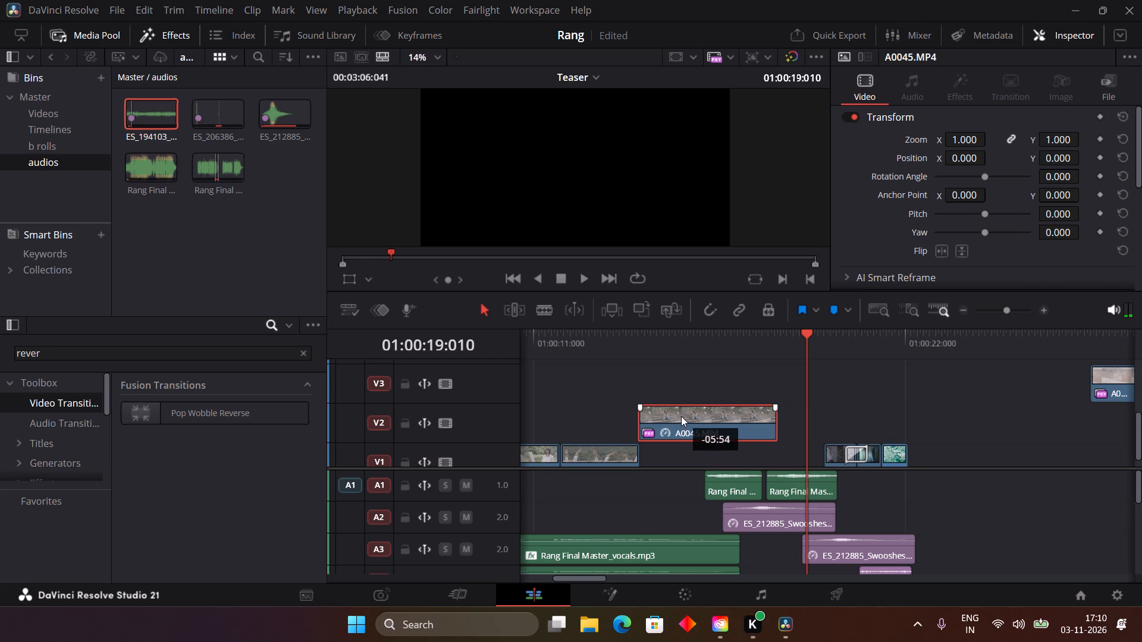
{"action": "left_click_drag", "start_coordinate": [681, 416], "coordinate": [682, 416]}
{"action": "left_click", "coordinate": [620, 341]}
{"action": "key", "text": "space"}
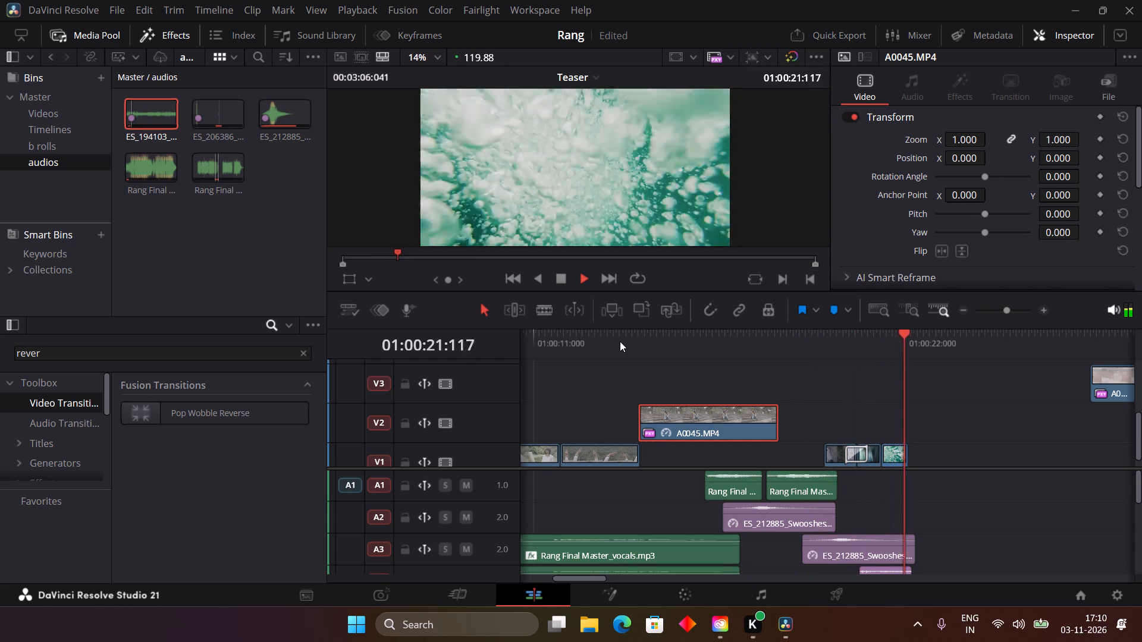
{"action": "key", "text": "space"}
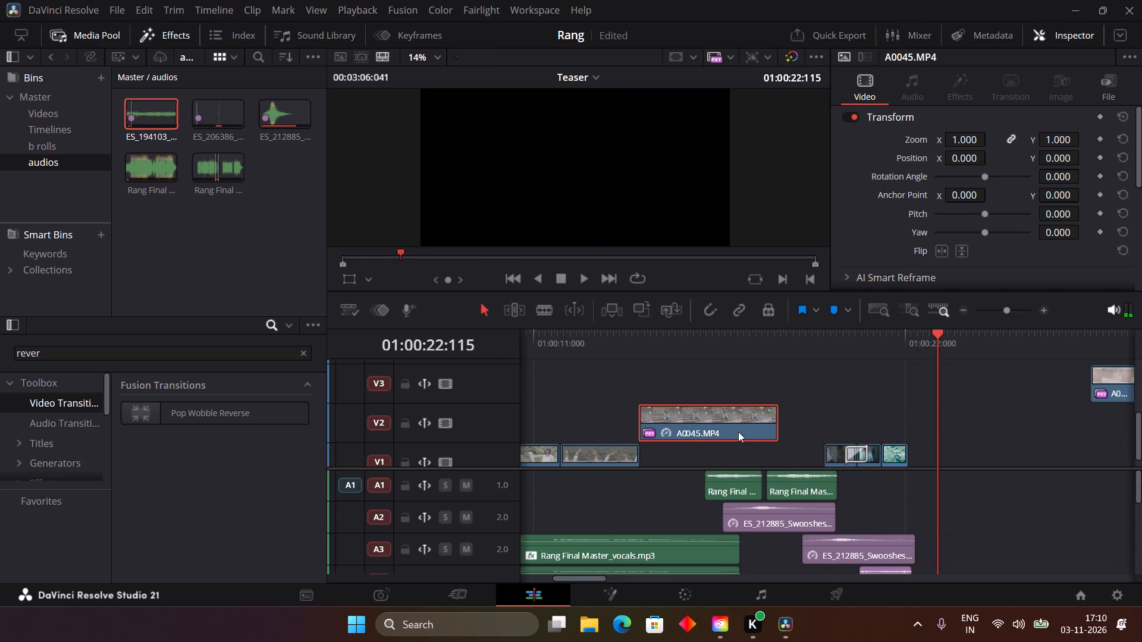
Delete the A0045.MP4 clip from V2, leaving its space open.
{"action": "left_click", "coordinate": [707, 416]}
{"action": "key", "text": "BackSpace"}
Scrub the V2 and V3 clips between about 01:00:40 and 01:00:53 to find a replacement shot for the V1 gap.
{"action": "scroll", "coordinate": [707, 416], "scroll_direction": "left", "scroll_amount": 2}
{"action": "left_click_drag", "start_coordinate": [664, 343], "coordinate": [1014, 353]}
{"action": "scroll", "coordinate": [1014, 353], "scroll_direction": "left", "scroll_amount": 2}
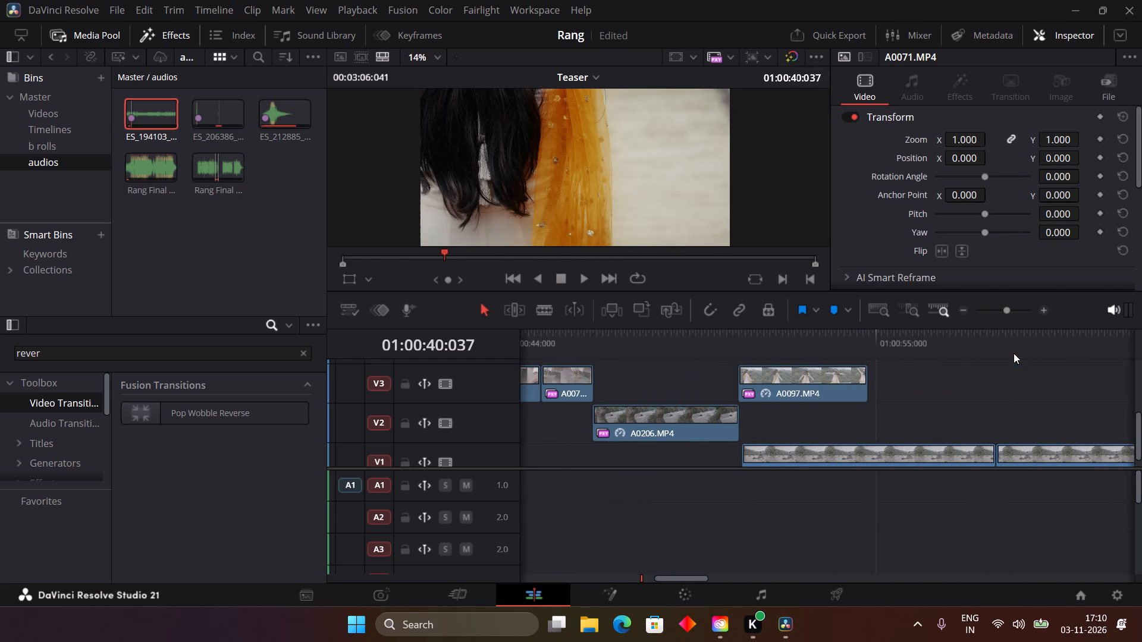
{"action": "left_click", "coordinate": [559, 338]}
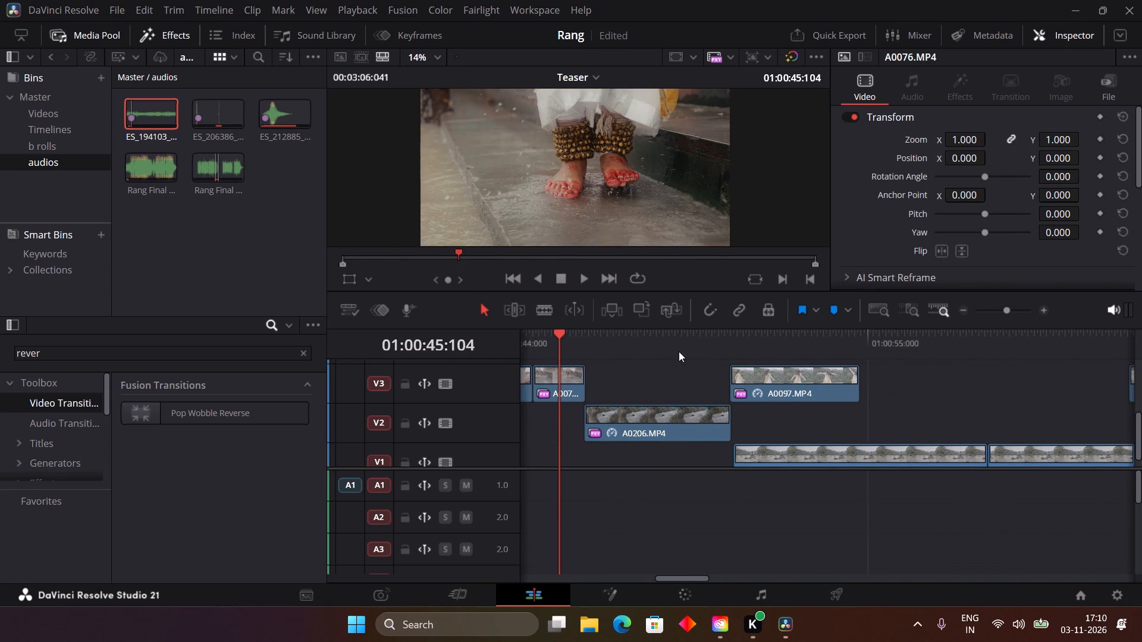
{"action": "left_click_drag", "start_coordinate": [564, 344], "coordinate": [769, 351]}
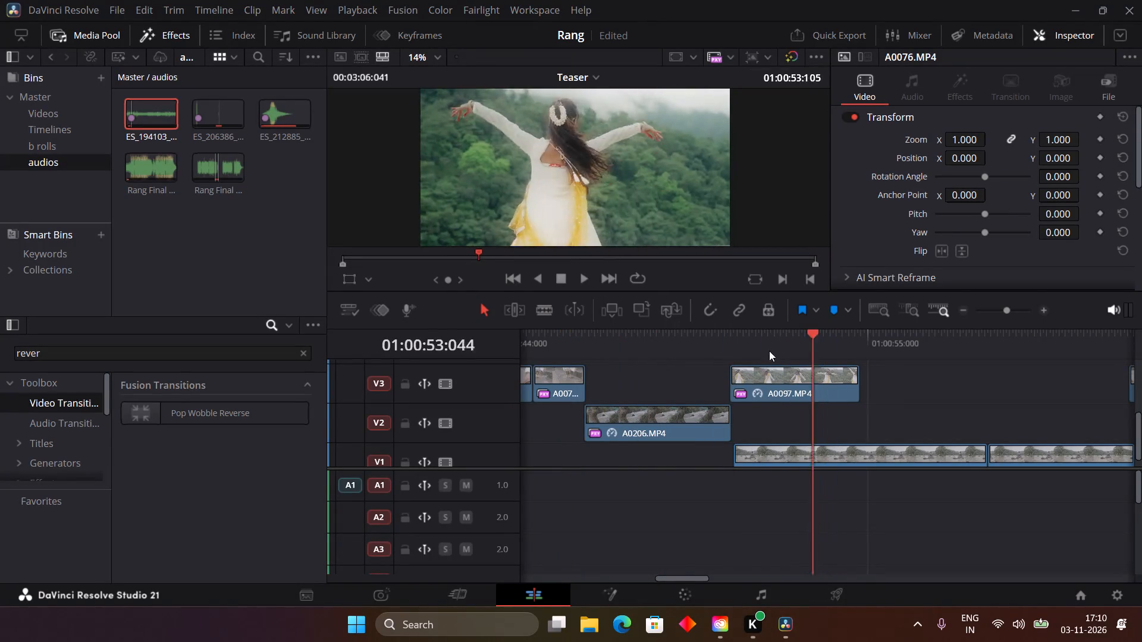
{"action": "left_click_drag", "start_coordinate": [769, 351], "coordinate": [698, 369]}
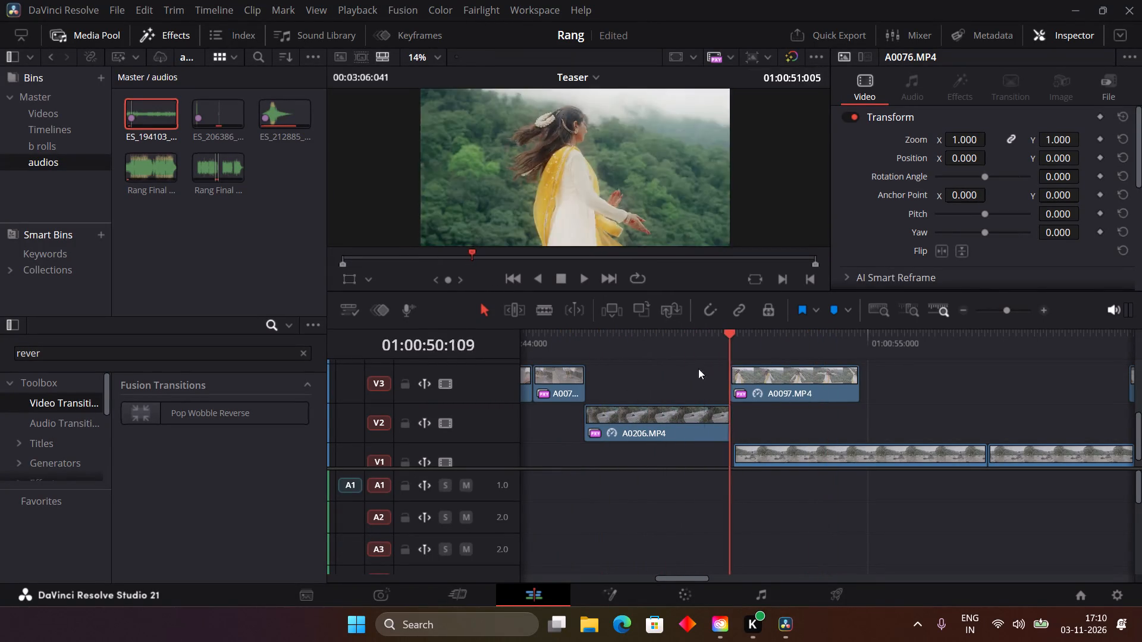
{"action": "left_click_drag", "start_coordinate": [698, 369], "coordinate": [652, 399]}
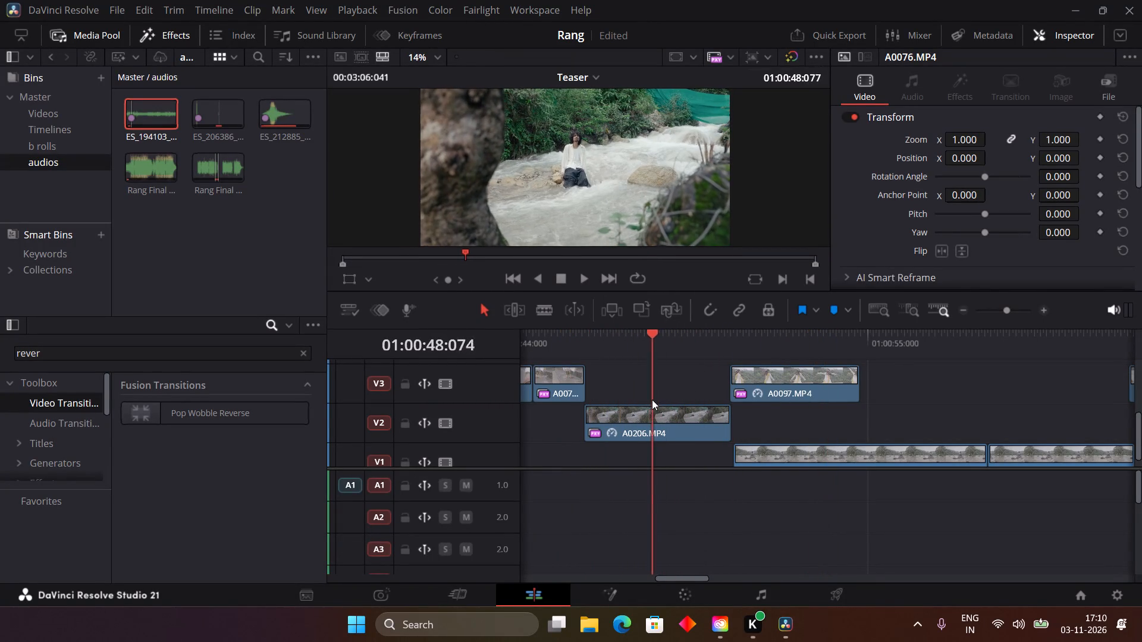
{"action": "left_click_drag", "start_coordinate": [652, 399], "coordinate": [650, 401]}
Move A0206.MP4 about 9 seconds later on V2 and extend its start back to about 01:00:48.
{"action": "left_click_drag", "start_coordinate": [649, 424], "coordinate": [953, 444]}
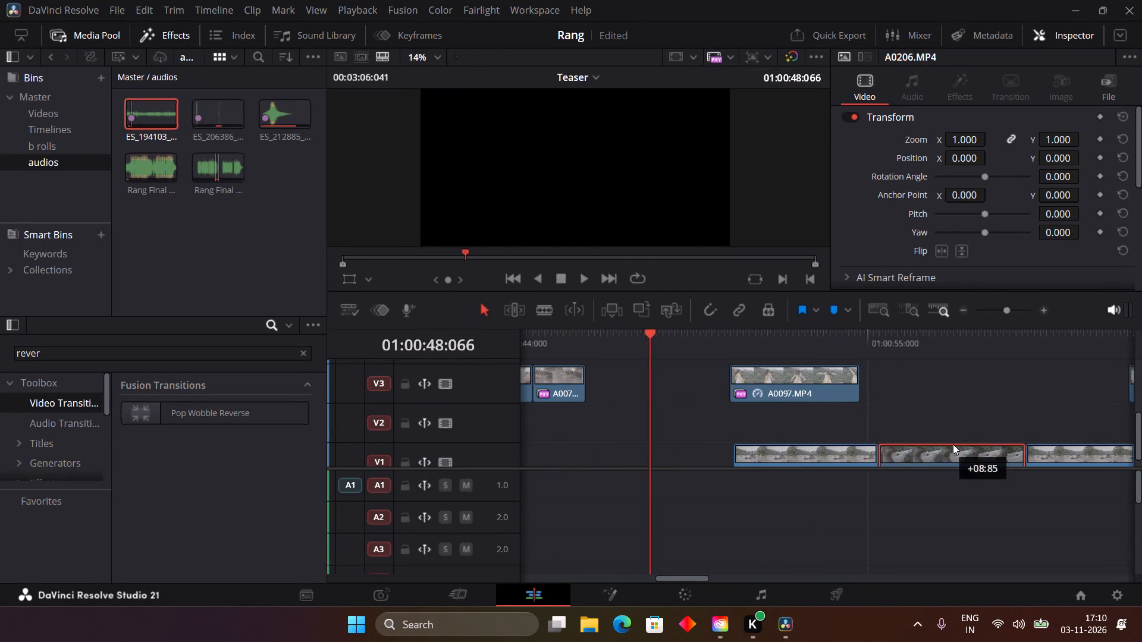
{"action": "left_click_drag", "start_coordinate": [953, 444], "coordinate": [968, 407]}
{"action": "scroll", "coordinate": [968, 407], "scroll_direction": "left", "scroll_amount": 1}
{"action": "scroll", "coordinate": [968, 407], "scroll_direction": "right", "scroll_amount": 1}
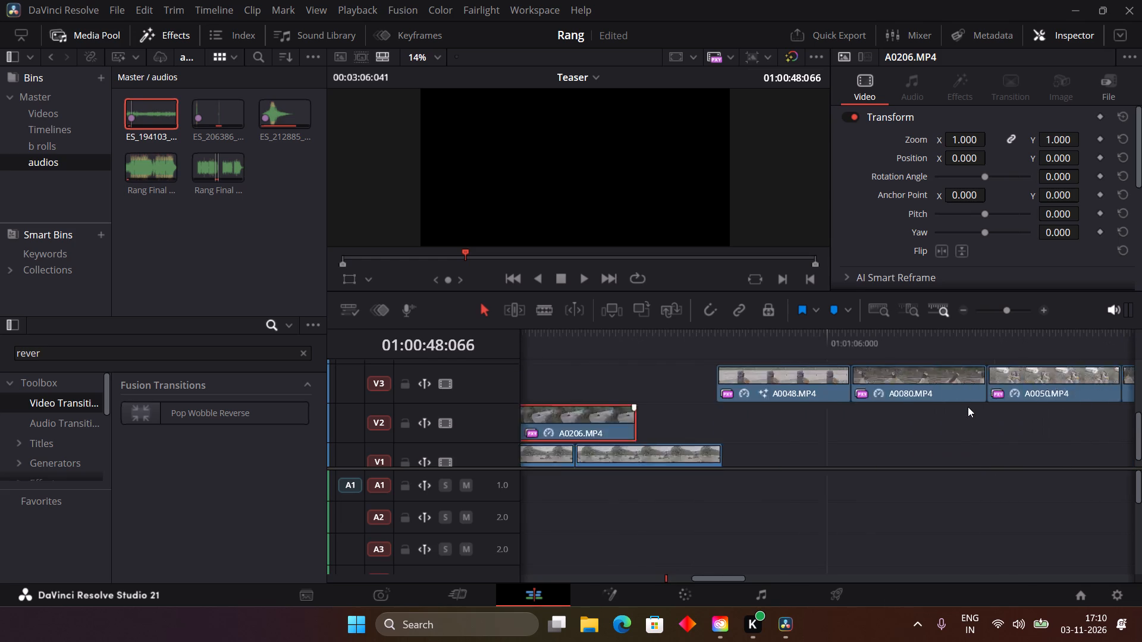
{"action": "scroll", "coordinate": [968, 407], "scroll_direction": "right", "scroll_amount": 1}
{"action": "left_click_drag", "start_coordinate": [950, 423], "coordinate": [689, 440]}
Move A0097.MP4 from V3 up to V4, about 8 seconds earlier.
{"action": "left_click_drag", "start_coordinate": [840, 390], "coordinate": [739, 412]}
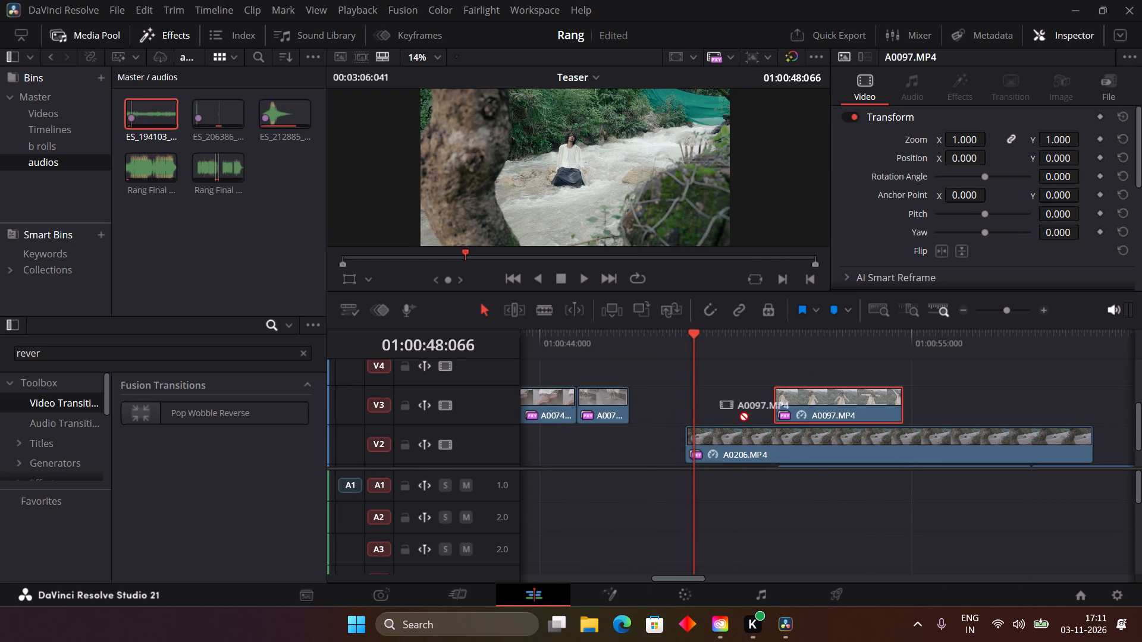
{"action": "left_click_drag", "start_coordinate": [739, 412], "coordinate": [799, 404]}
{"action": "left_click_drag", "start_coordinate": [842, 404], "coordinate": [563, 399]}
Extend A0206.MP4 on V2 at both ends to span about 01:00:42 to 01:01:27, scrubbing through its footage.
{"action": "scroll", "coordinate": [563, 399], "scroll_direction": "down", "scroll_amount": 1}
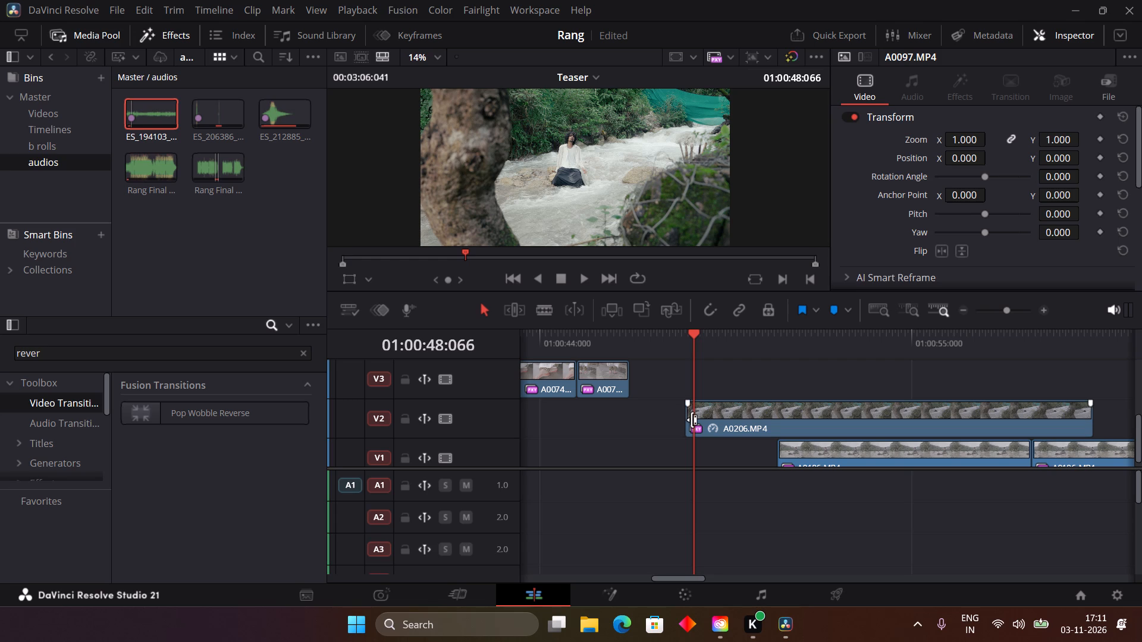
{"action": "left_click_drag", "start_coordinate": [692, 420], "coordinate": [639, 432]}
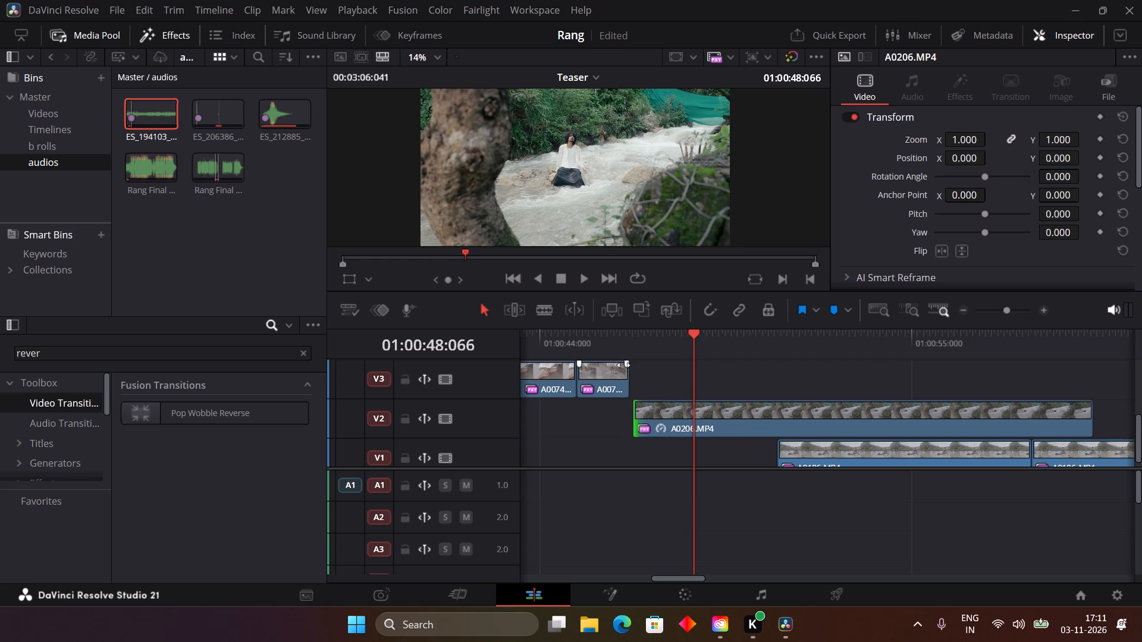
{"action": "left_click_drag", "start_coordinate": [622, 333], "coordinate": [879, 351]}
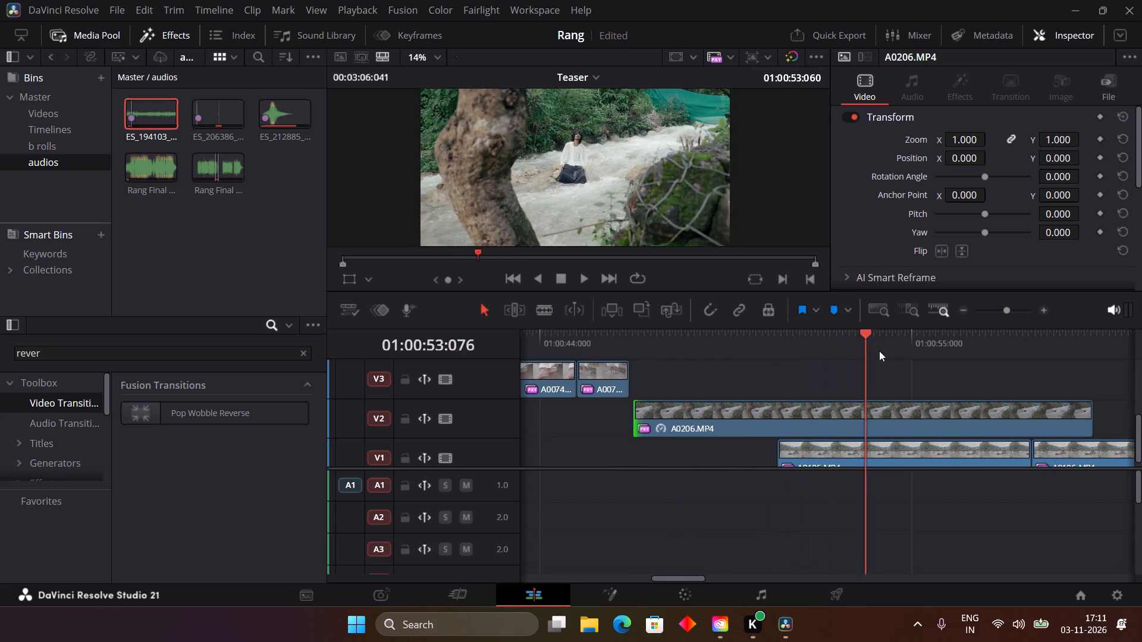
{"action": "left_click_drag", "start_coordinate": [879, 351], "coordinate": [1032, 348]}
{"action": "scroll", "coordinate": [1032, 348], "scroll_direction": "left", "scroll_amount": 1}
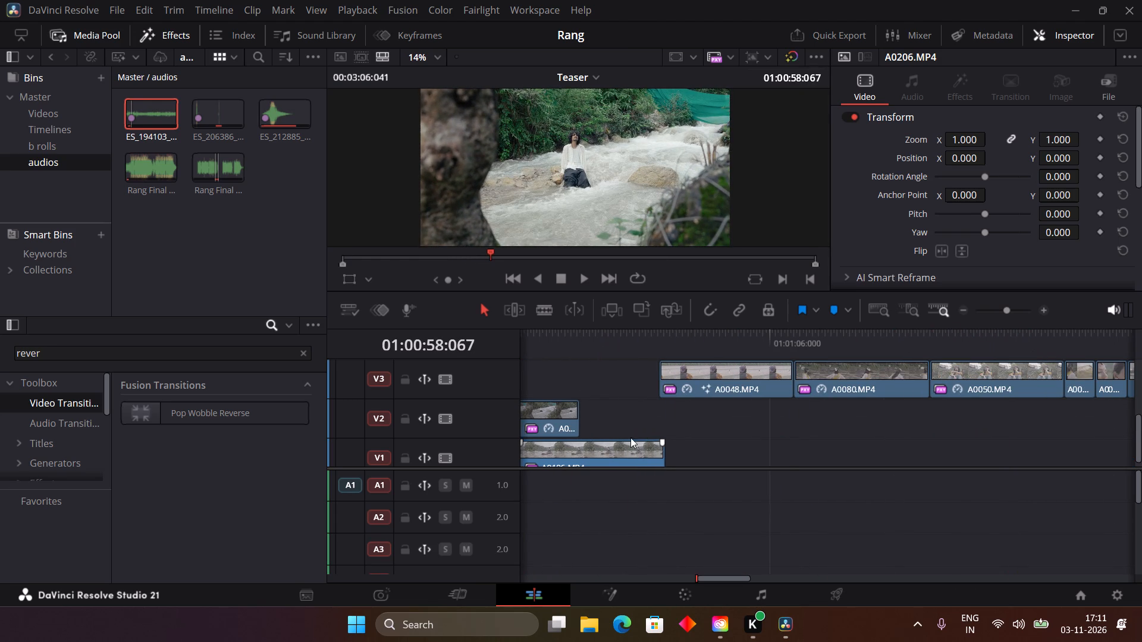
{"action": "key", "text": "minus"}
{"action": "key", "text": "ctrl+minus"}
{"action": "key", "text": "ctrl+minus"}
{"action": "key", "text": "ctrl+minus"}
{"action": "key", "text": "ctrl+minus"}
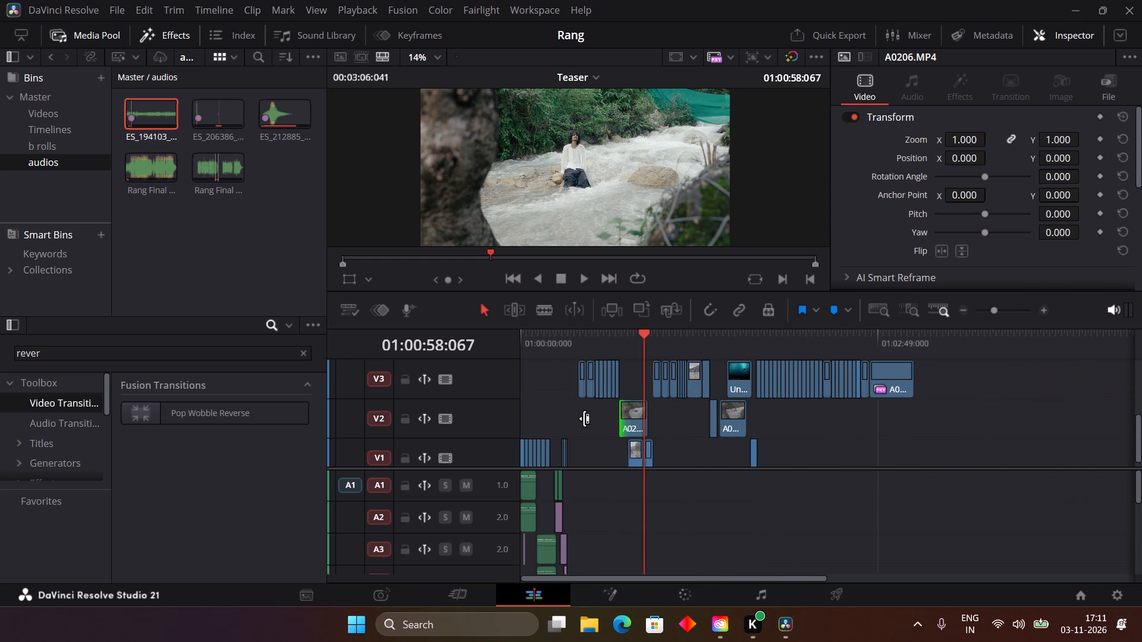
{"action": "left_click", "coordinate": [647, 424]}
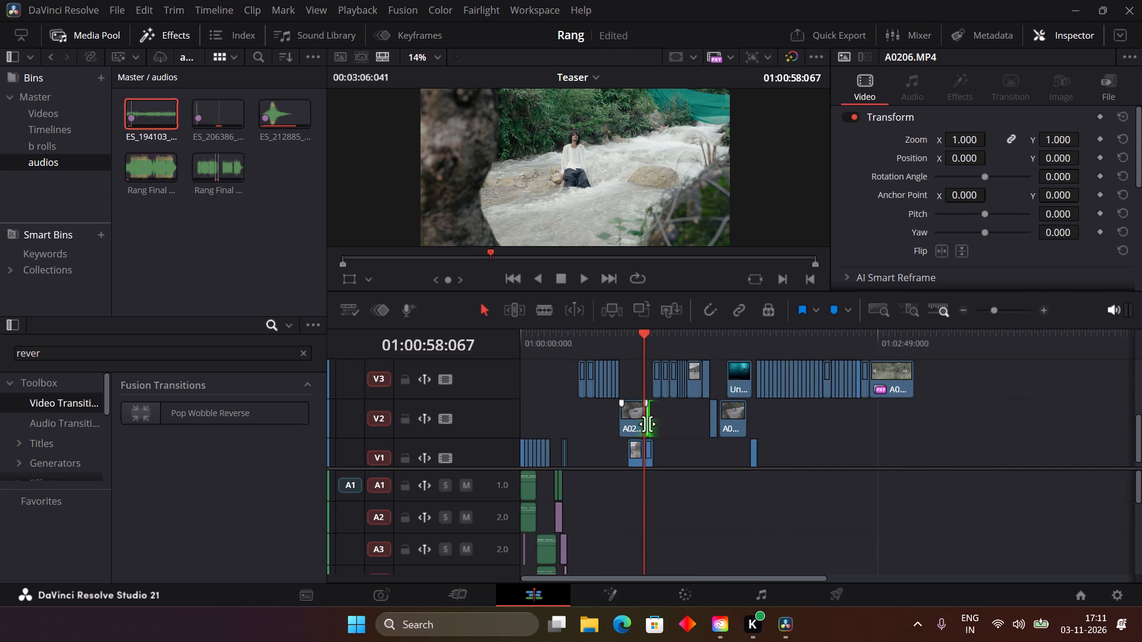
{"action": "left_click_drag", "start_coordinate": [645, 424], "coordinate": [701, 430]}
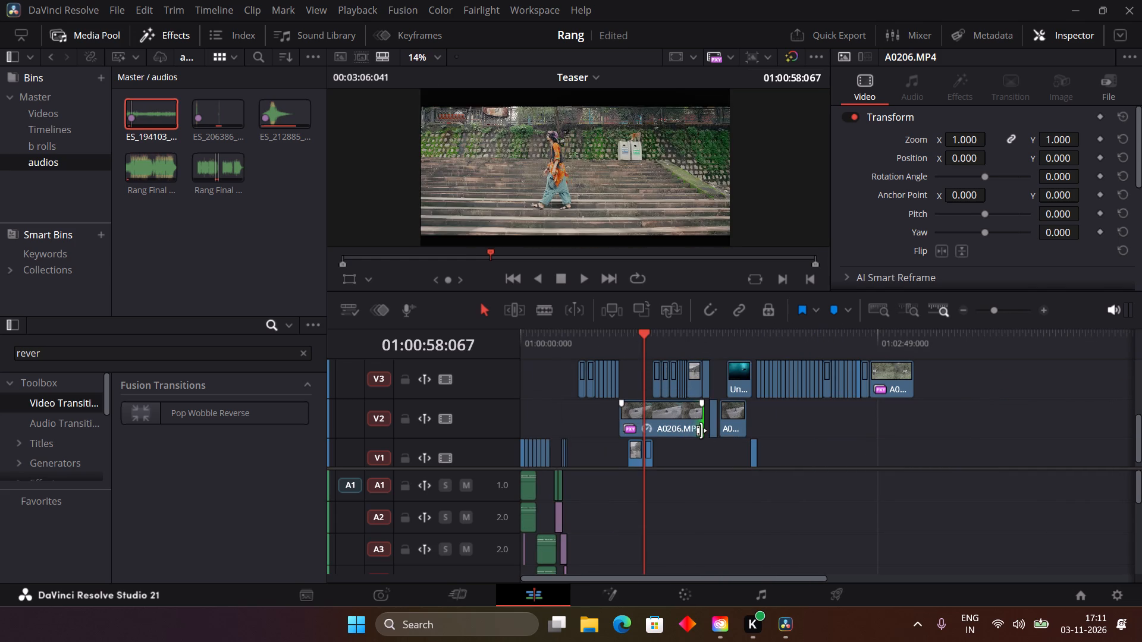
{"action": "left_click_drag", "start_coordinate": [626, 421], "coordinate": [617, 423]}
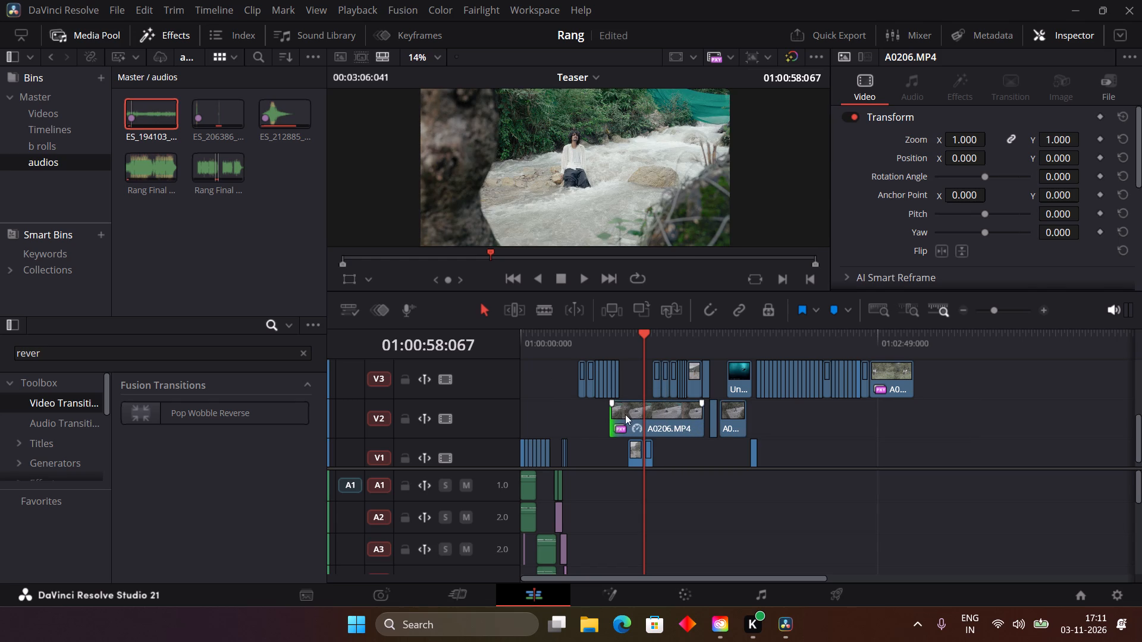
Select all clips on V3 and the tracks above and move them together about 81 seconds later.
{"action": "left_click_drag", "start_coordinate": [556, 379], "coordinate": [933, 402]}
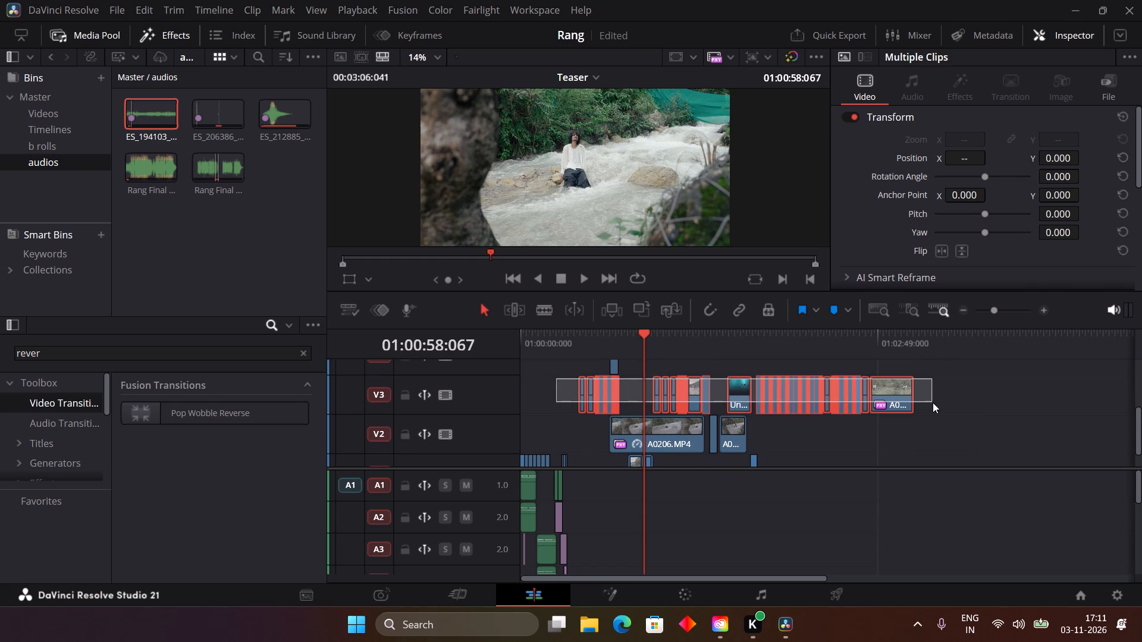
{"action": "left_click_drag", "start_coordinate": [933, 402], "coordinate": [928, 384]}
{"action": "left_click_drag", "start_coordinate": [928, 384], "coordinate": [902, 393]}
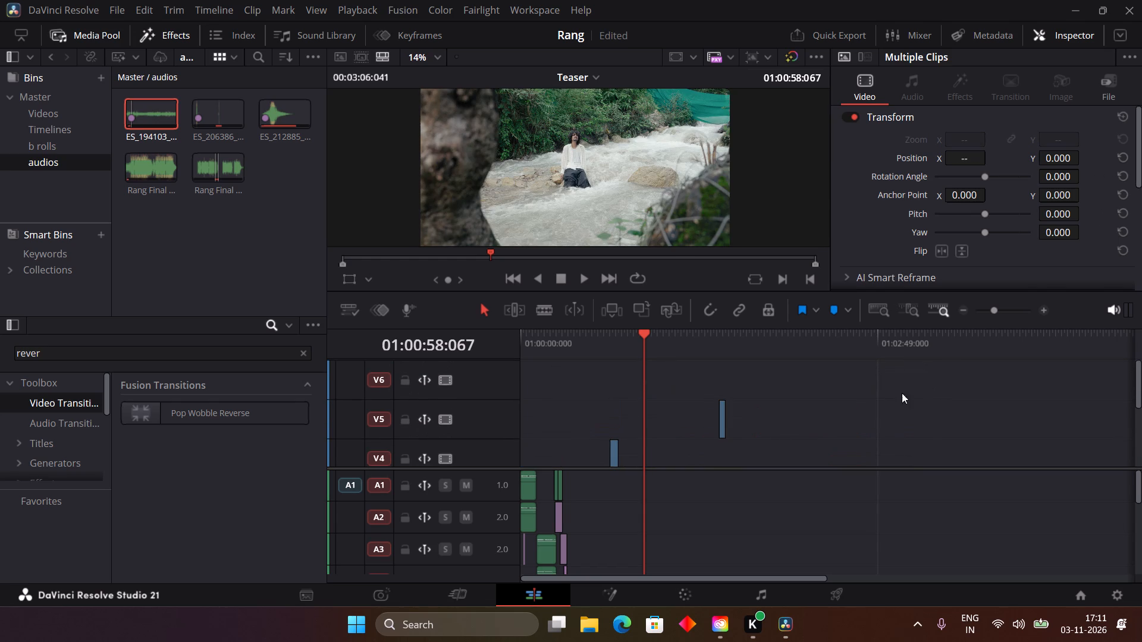
{"action": "left_click_drag", "start_coordinate": [902, 393], "coordinate": [578, 437]}
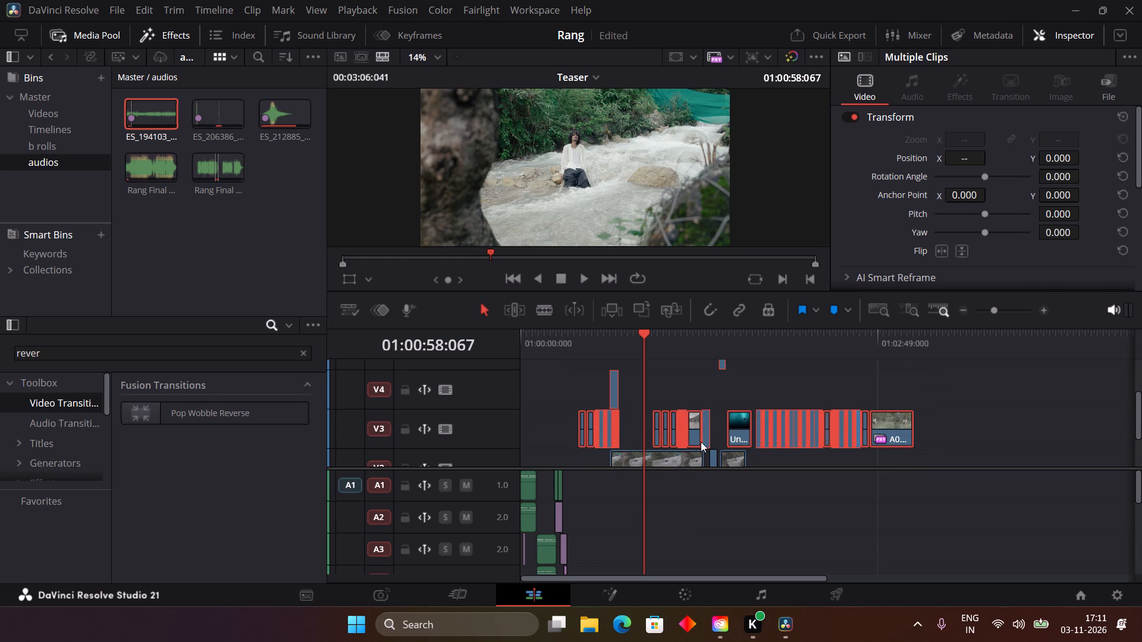
{"action": "left_click_drag", "start_coordinate": [738, 429], "coordinate": [909, 435]}
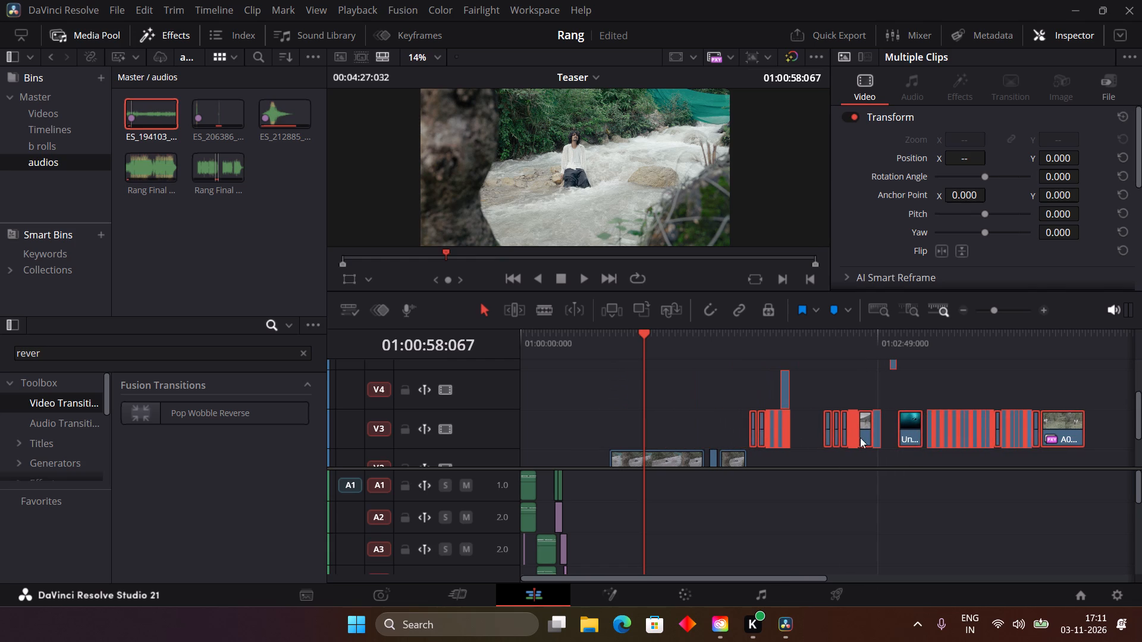
Move A0206.MP4 about 20 seconds earlier on V2 and scrub through it to about 01:00:51.
{"action": "scroll", "coordinate": [800, 458], "scroll_direction": "down", "scroll_amount": 1}
{"action": "left_click_drag", "start_coordinate": [680, 407], "coordinate": [637, 405]}
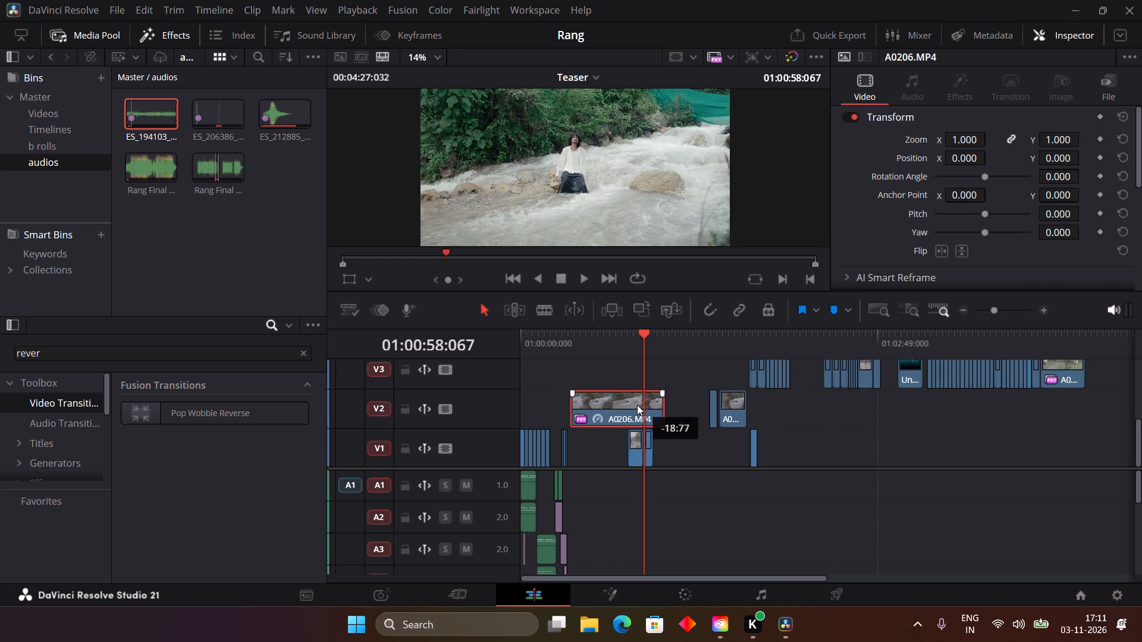
{"action": "left_click_drag", "start_coordinate": [637, 405], "coordinate": [638, 407]}
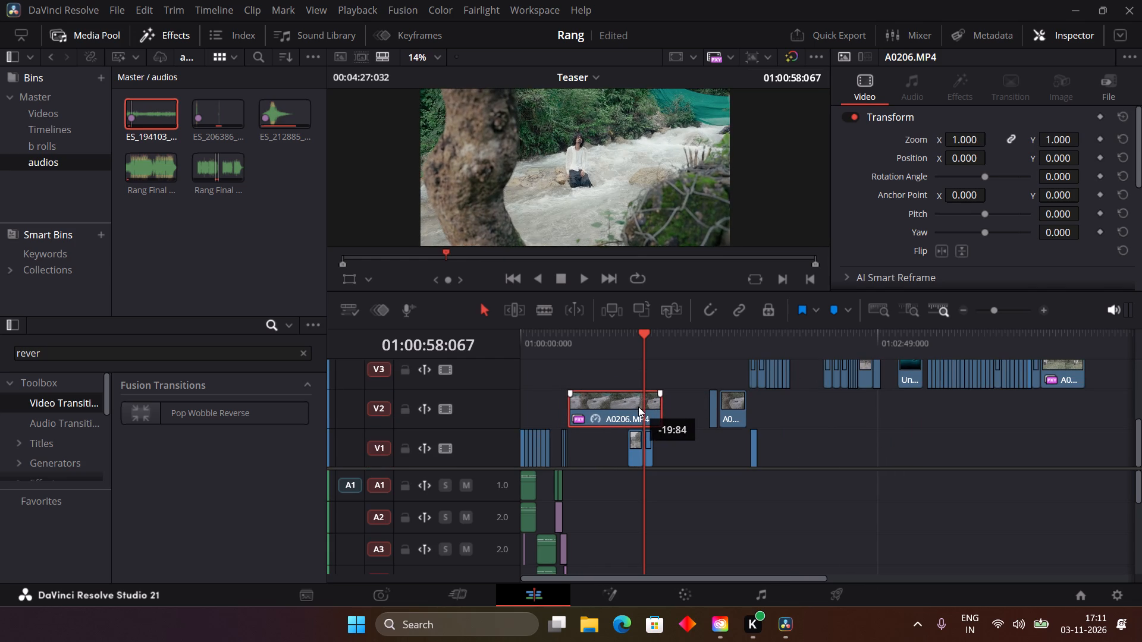
{"action": "left_click_drag", "start_coordinate": [638, 407], "coordinate": [638, 406]}
{"action": "left_click_drag", "start_coordinate": [561, 332], "coordinate": [592, 343]}
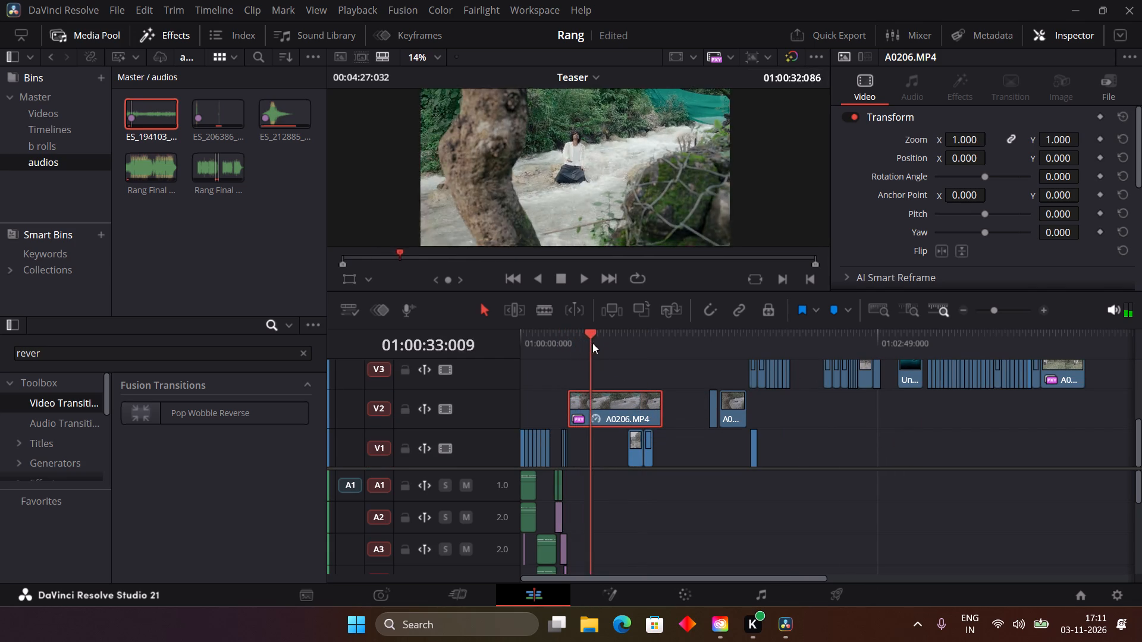
{"action": "left_click_drag", "start_coordinate": [592, 343], "coordinate": [629, 350]}
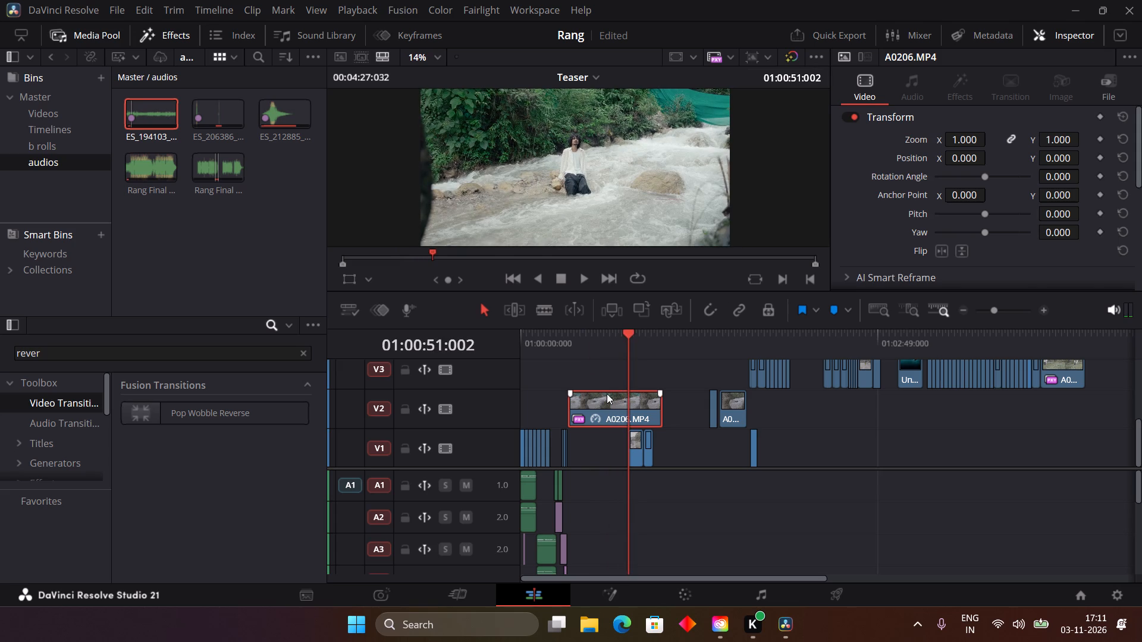
Extend A0206.MP4's start on V2 back to about 01:00:08 and trim its end to about 01:00:13, keeping about 5 seconds.
{"action": "left_click_drag", "start_coordinate": [575, 413], "coordinate": [514, 408]}
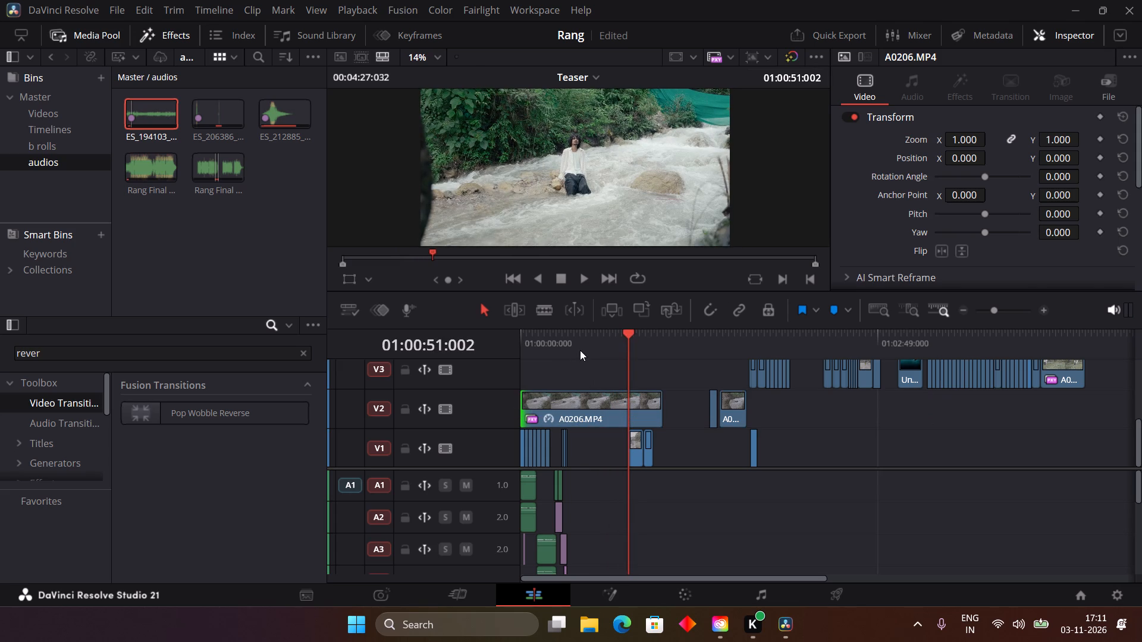
{"action": "left_click_drag", "start_coordinate": [602, 339], "coordinate": [537, 348]}
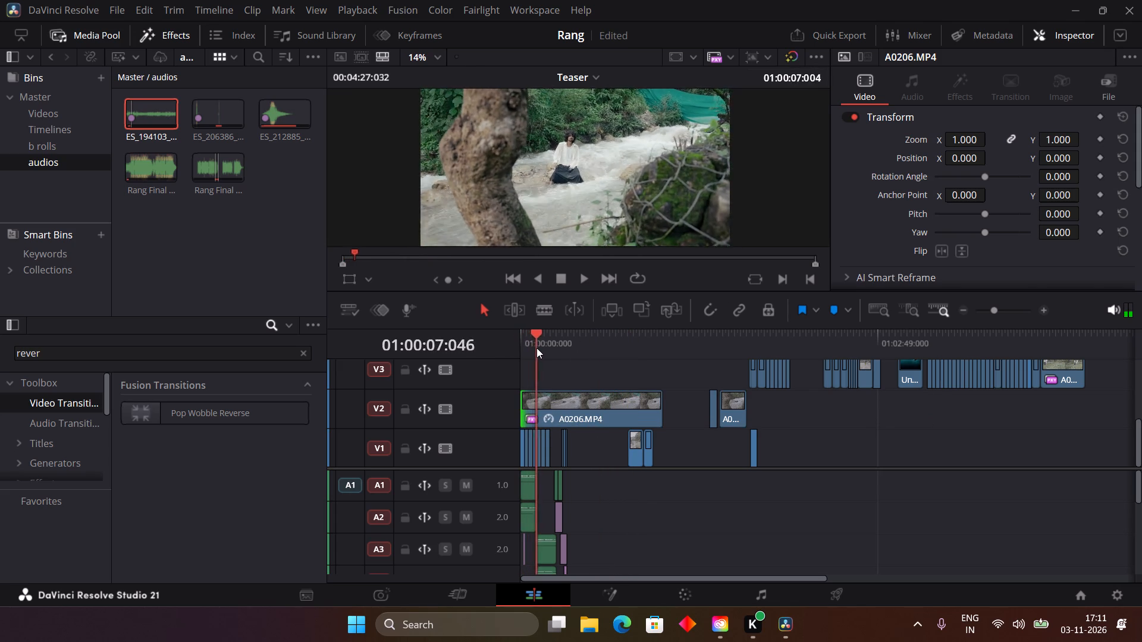
{"action": "left_click_drag", "start_coordinate": [537, 348], "coordinate": [539, 347]}
{"action": "left_click_drag", "start_coordinate": [524, 411], "coordinate": [540, 417]}
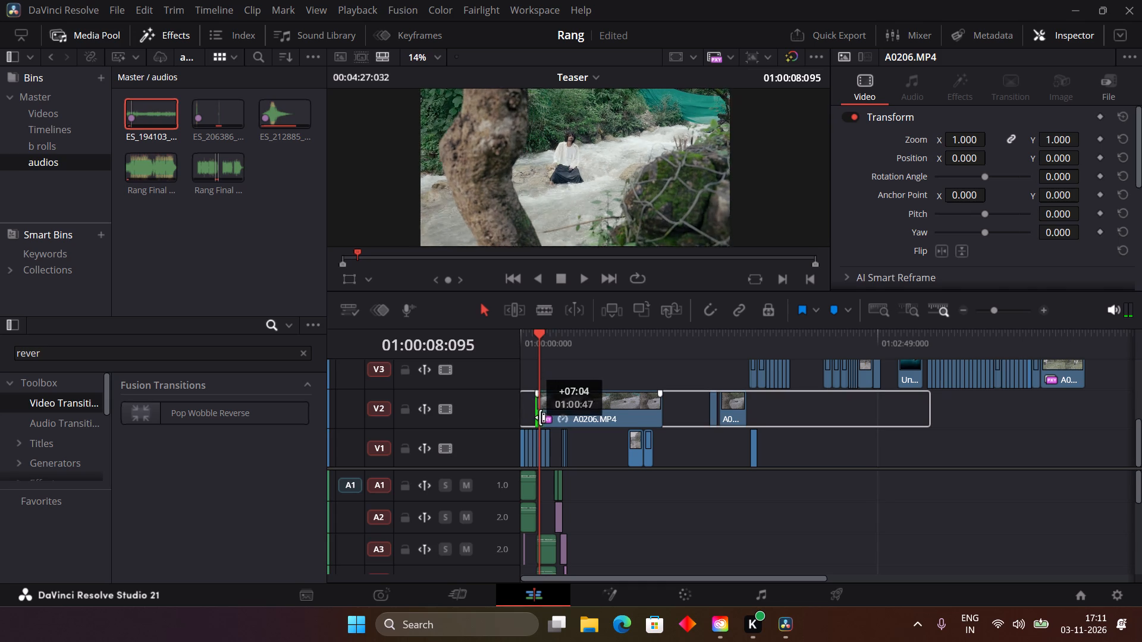
{"action": "left_click_drag", "start_coordinate": [540, 417], "coordinate": [541, 417]}
{"action": "key", "text": "space"}
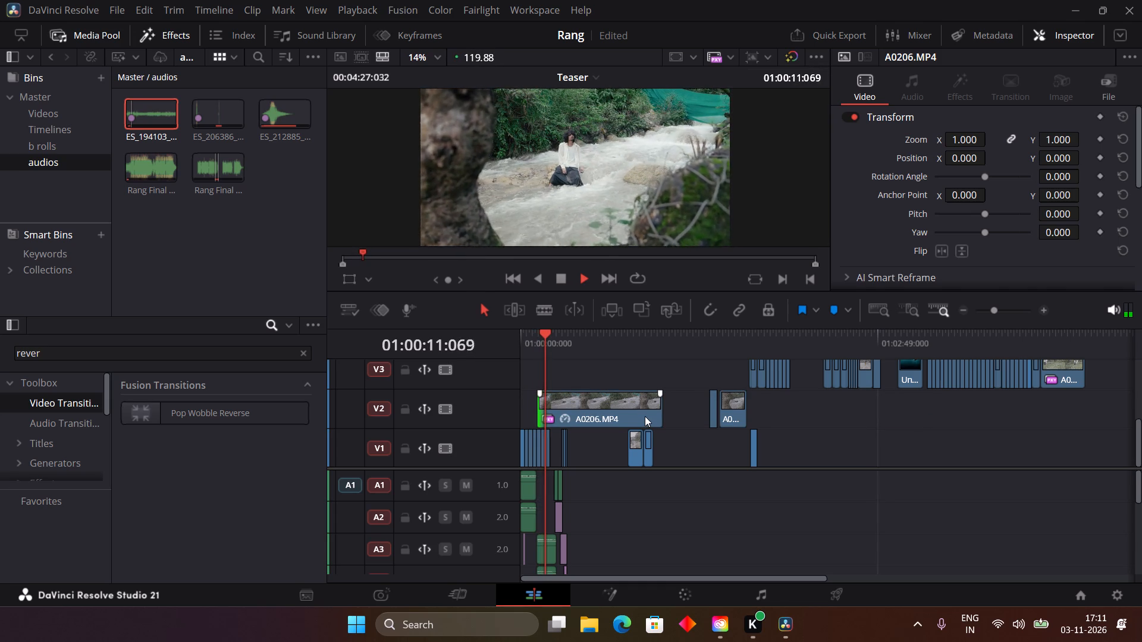
{"action": "key", "text": "space"}
{"action": "left_click_drag", "start_coordinate": [658, 406], "coordinate": [591, 415]}
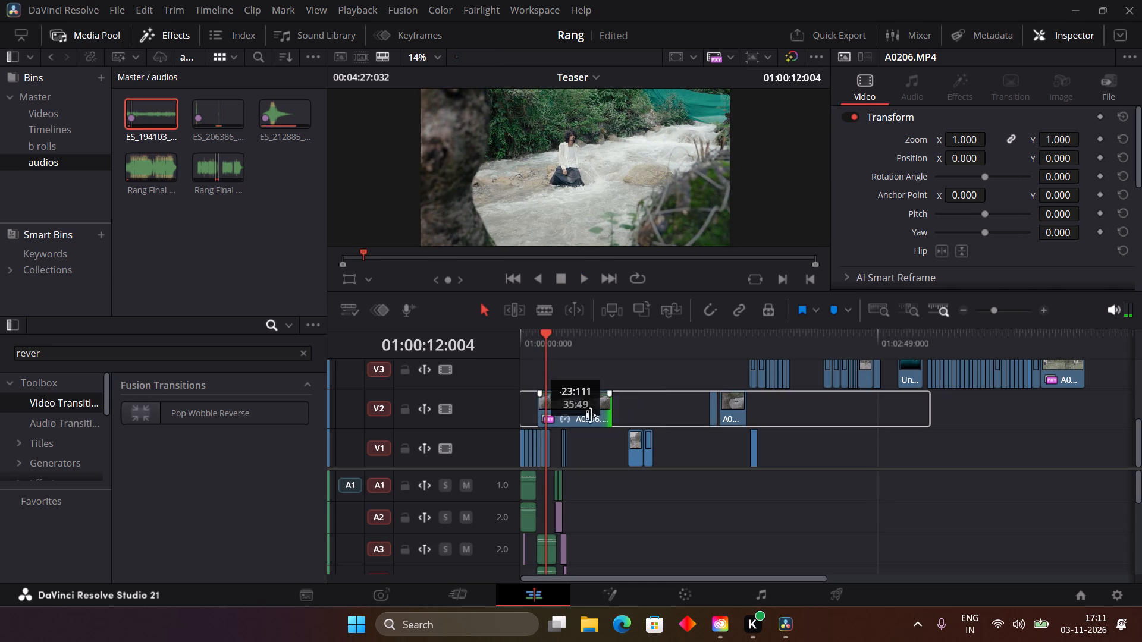
{"action": "left_click_drag", "start_coordinate": [591, 415], "coordinate": [544, 423]}
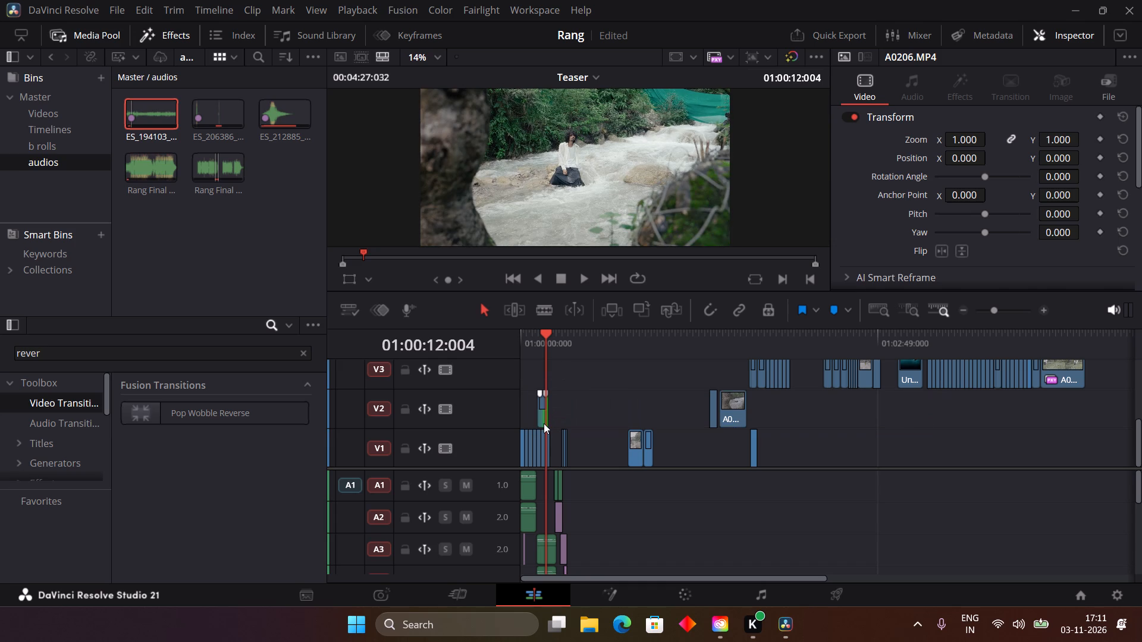
Move the shortened A0206.MP4 about 6 seconds later on V2, starting where A0093.MP4 ends, and scrub through it.
{"action": "key", "text": "ctrl+equal"}
{"action": "key", "text": "ctrl+equal"}
{"action": "key", "text": "ctrl+equal"}
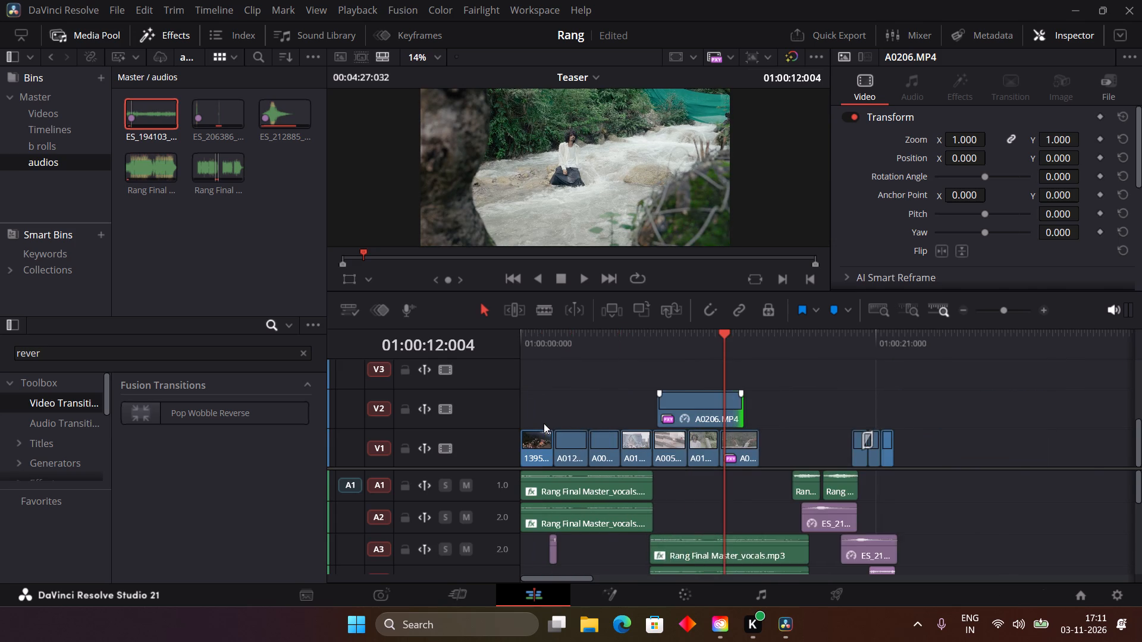
{"action": "key", "text": "ctrl+equal"}
{"action": "scroll", "coordinate": [741, 451], "scroll_direction": "left", "scroll_amount": 1}
{"action": "left_click_drag", "start_coordinate": [679, 403], "coordinate": [884, 407]}
{"action": "scroll", "coordinate": [884, 407], "scroll_direction": "left", "scroll_amount": 1}
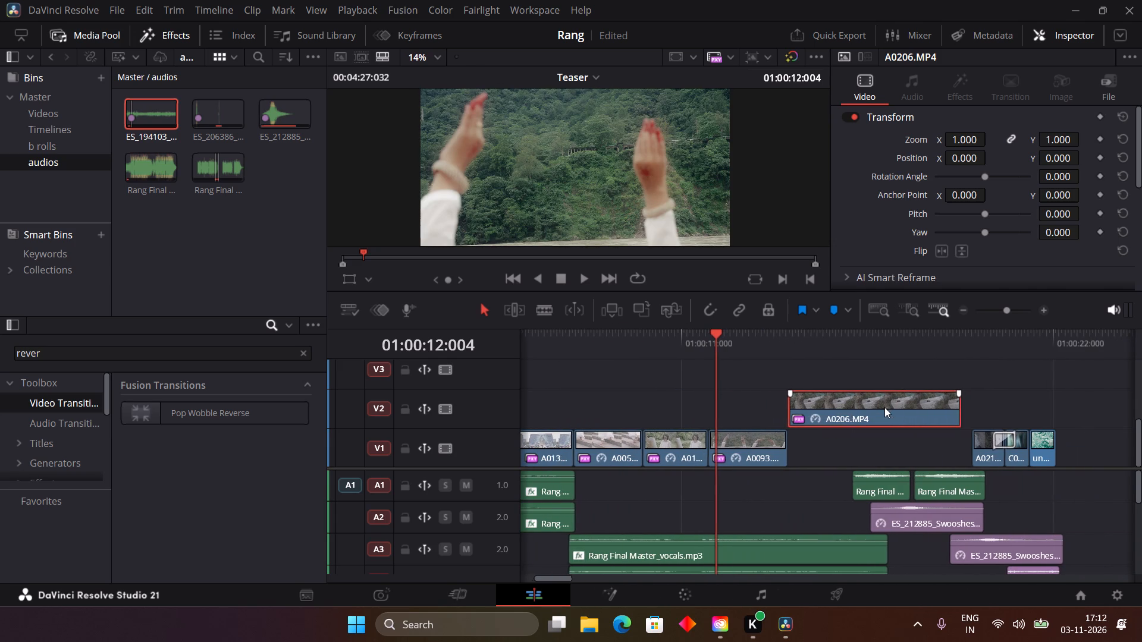
{"action": "scroll", "coordinate": [884, 407], "scroll_direction": "left", "scroll_amount": 1}
{"action": "left_click_drag", "start_coordinate": [733, 342], "coordinate": [790, 344]}
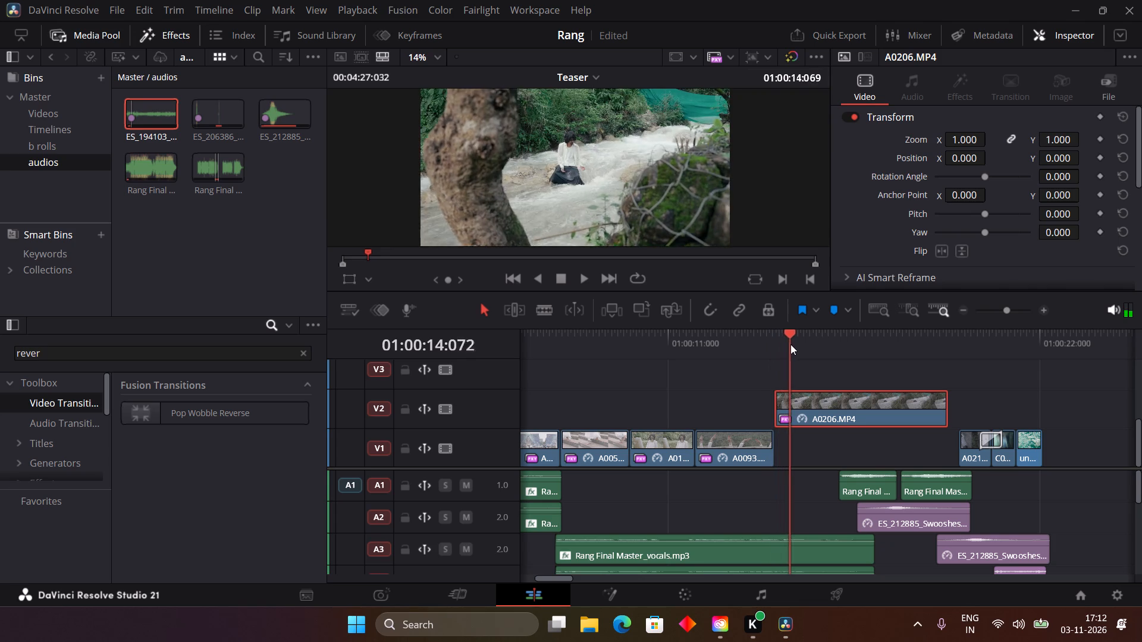
{"action": "left_click_drag", "start_coordinate": [790, 344], "coordinate": [917, 352]}
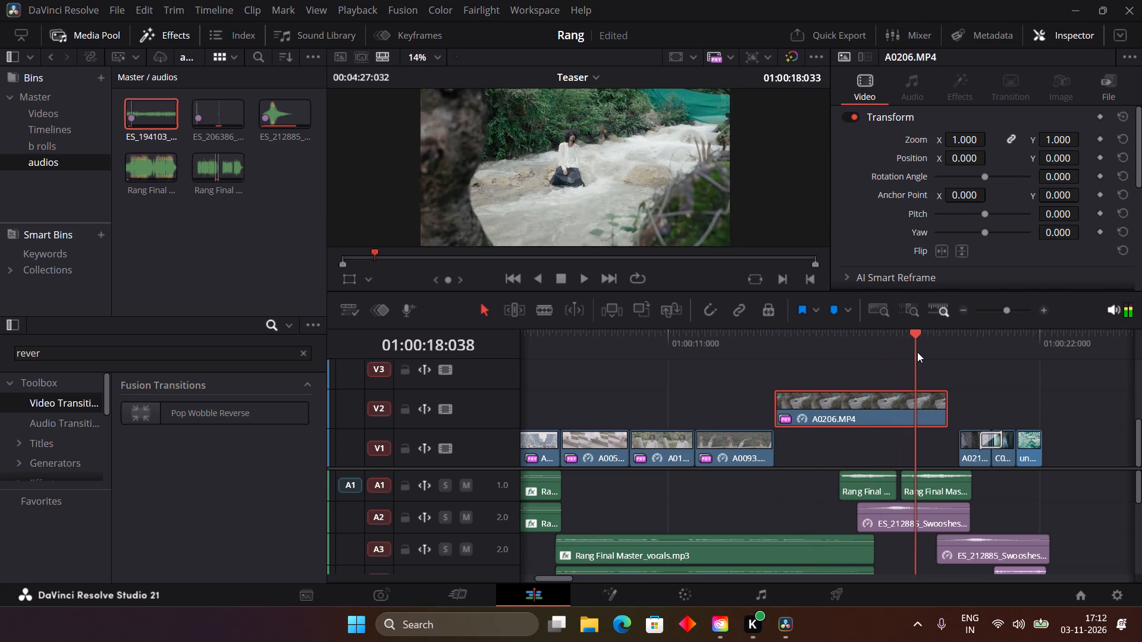
Play through A0206.MP4, move it straight down from V2 to V1 directly after A0093.MP4, and play the section back.
{"action": "left_click_drag", "start_coordinate": [917, 352], "coordinate": [763, 367]}
{"action": "key", "text": "space"}
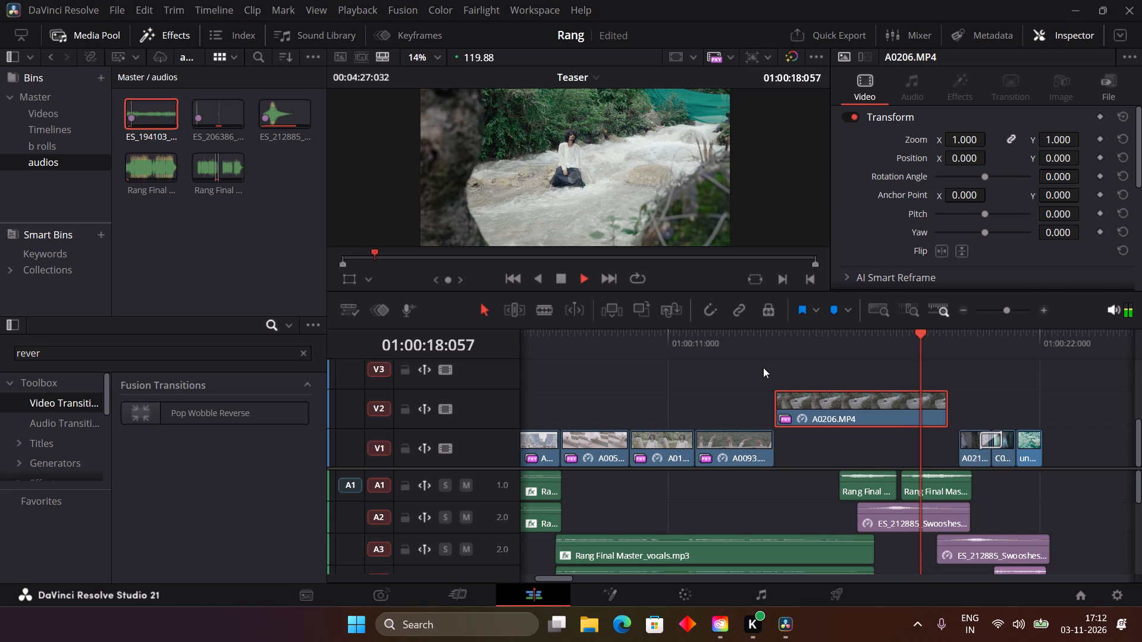
{"action": "key", "text": "space"}
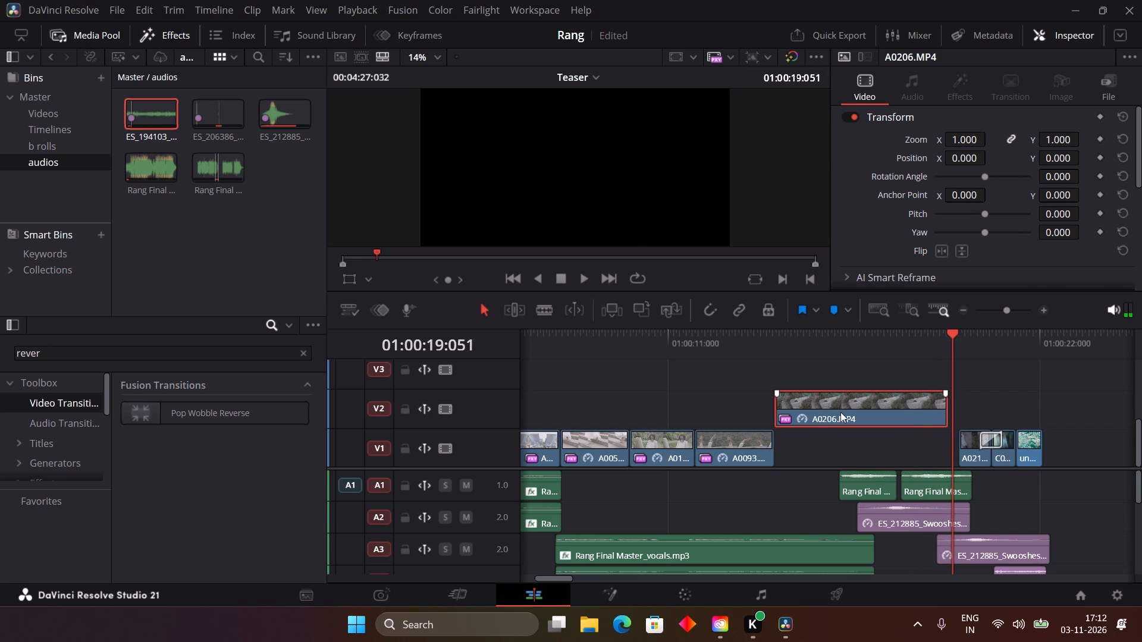
{"action": "left_click_drag", "start_coordinate": [840, 412], "coordinate": [839, 439]}
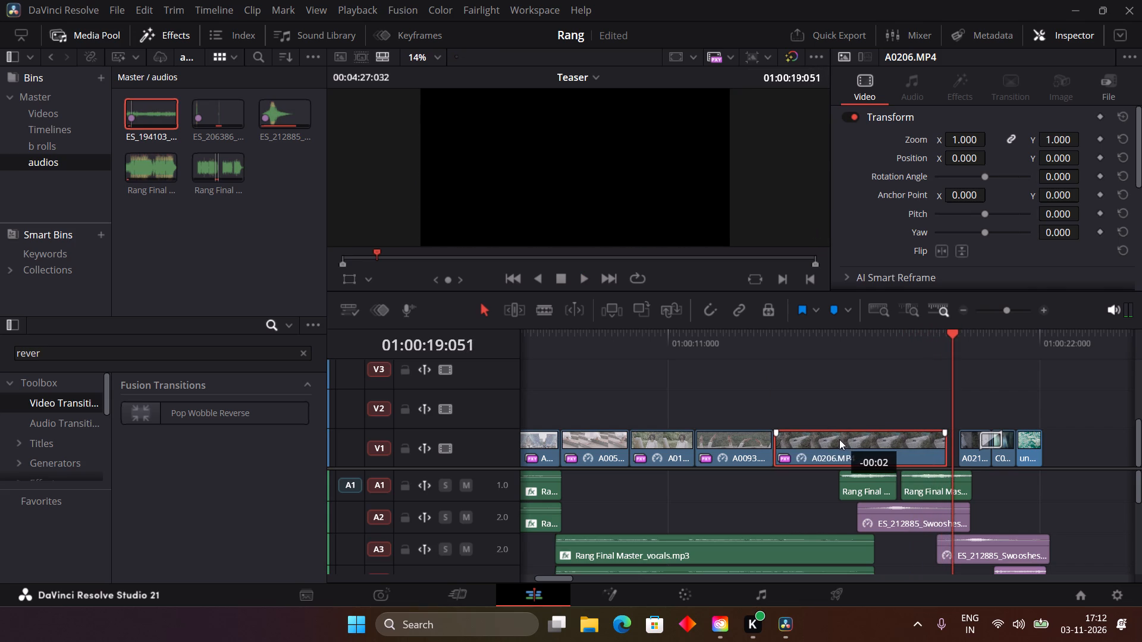
{"action": "left_click_drag", "start_coordinate": [839, 439], "coordinate": [839, 438]}
{"action": "left_click", "coordinate": [749, 336]}
{"action": "key", "text": "space"}
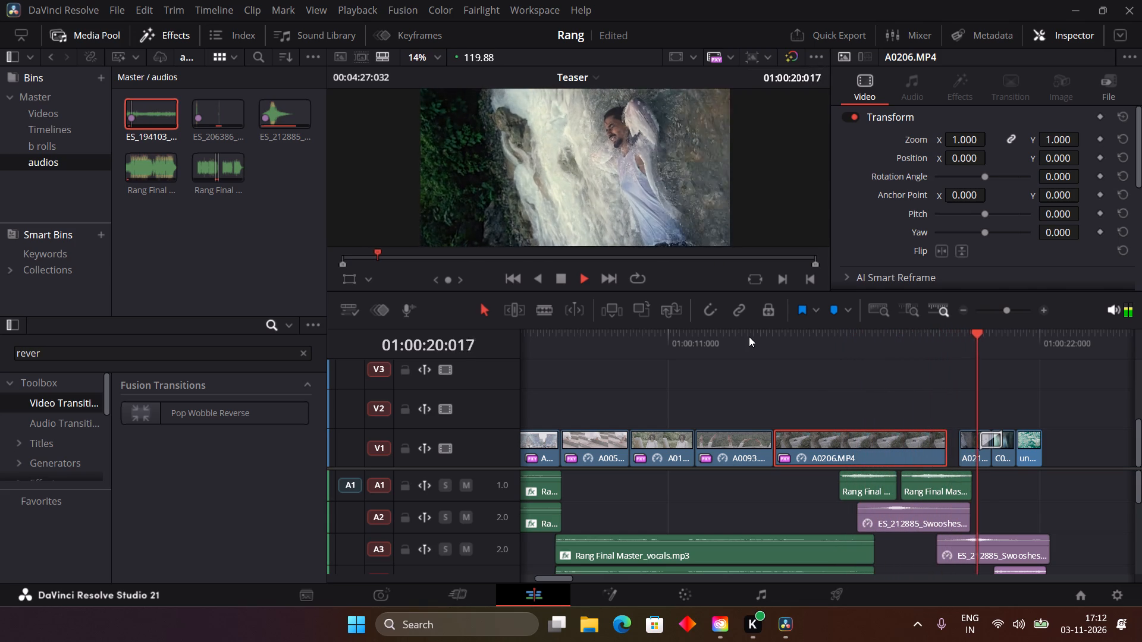
{"action": "key", "text": "space"}
Move the three clips following A0206.MP4 up to V2 and about 3 seconds earlier, overlapping its second half, and play the section.
{"action": "left_click_drag", "start_coordinate": [942, 408], "coordinate": [873, 457]}
{"action": "left_click_drag", "start_coordinate": [860, 459], "coordinate": [774, 422]}
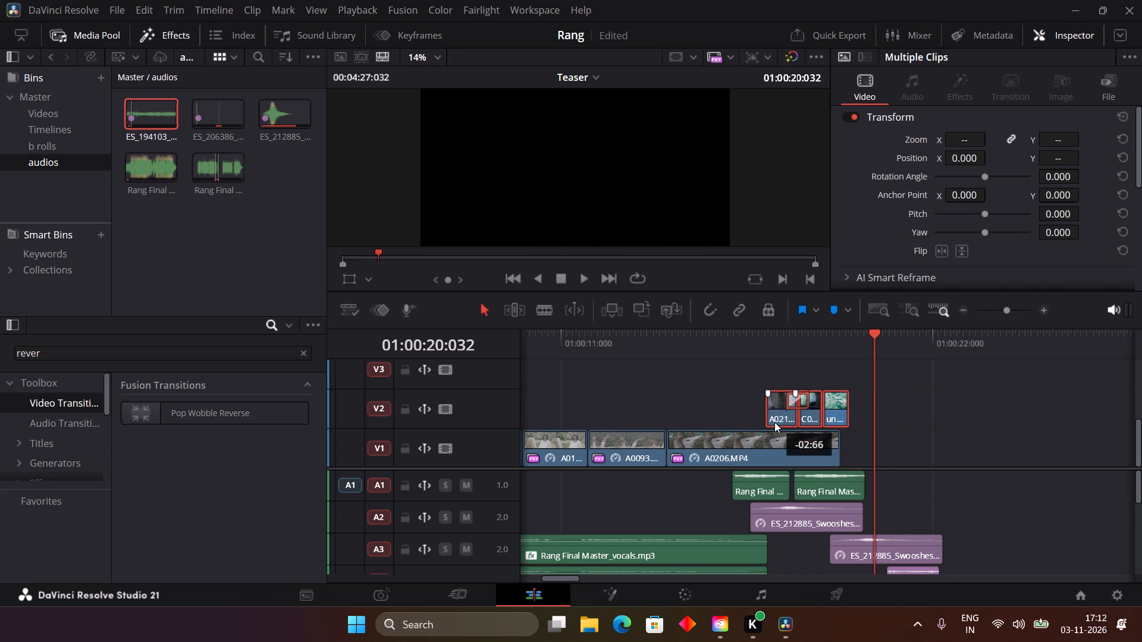
{"action": "left_click_drag", "start_coordinate": [774, 422], "coordinate": [756, 421]}
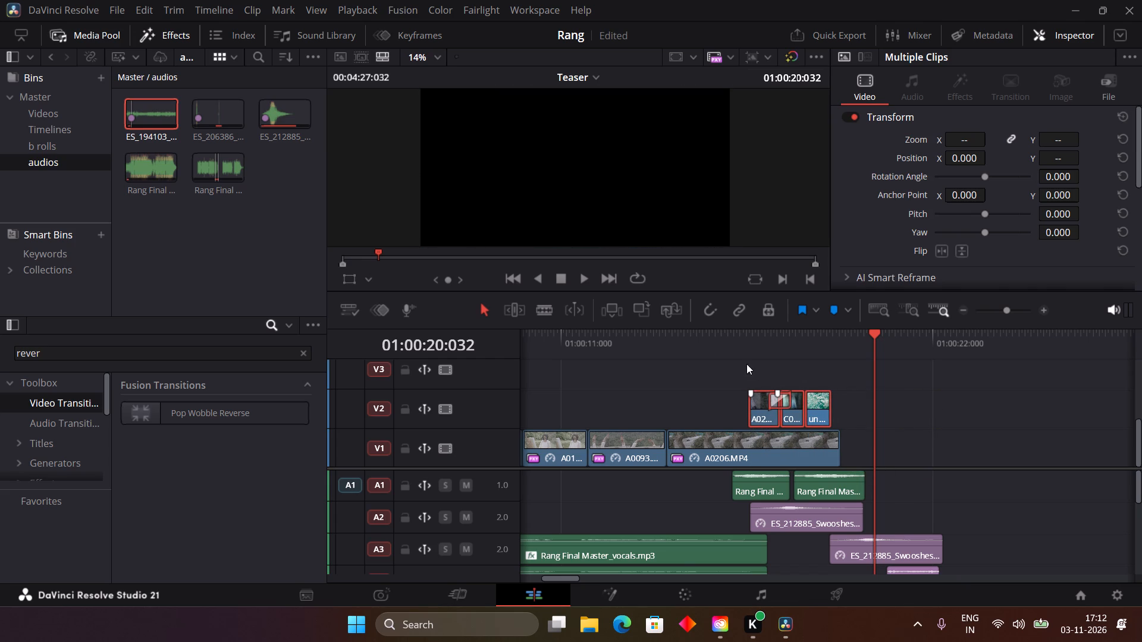
{"action": "left_click", "coordinate": [728, 339]}
{"action": "key", "text": "space"}
{"action": "key", "text": "space"}
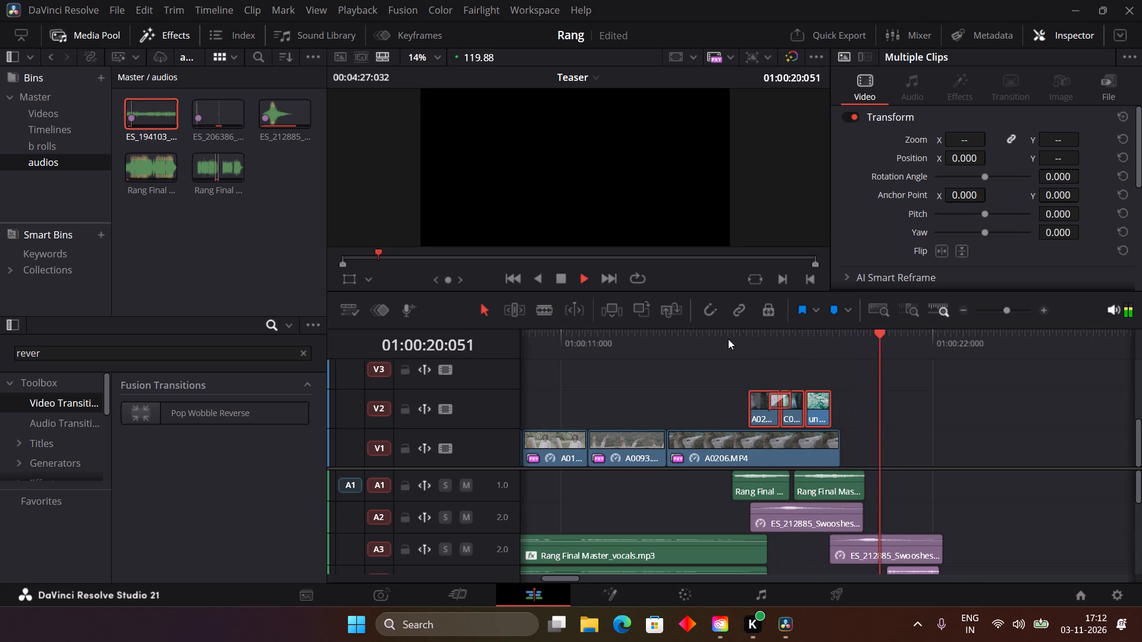
{"action": "key", "text": "space"}
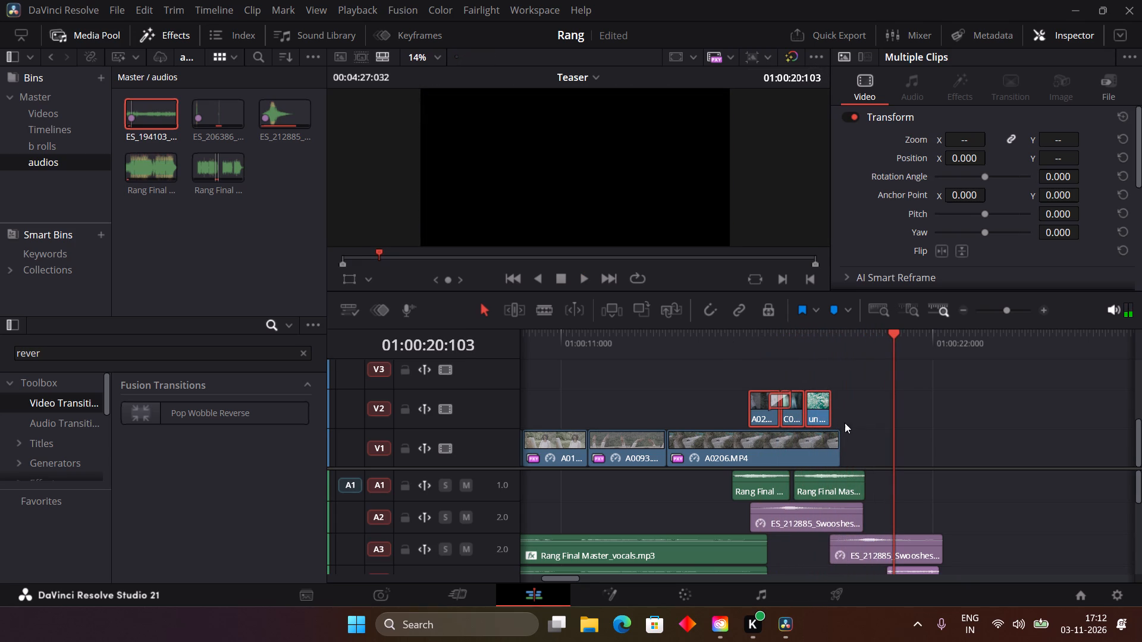
Move the ES_194103 underwater sound effect from A4 to A5, about 3 seconds earlier, beneath the underwater clip.
{"action": "scroll", "coordinate": [862, 436], "scroll_direction": "down", "scroll_amount": 1}
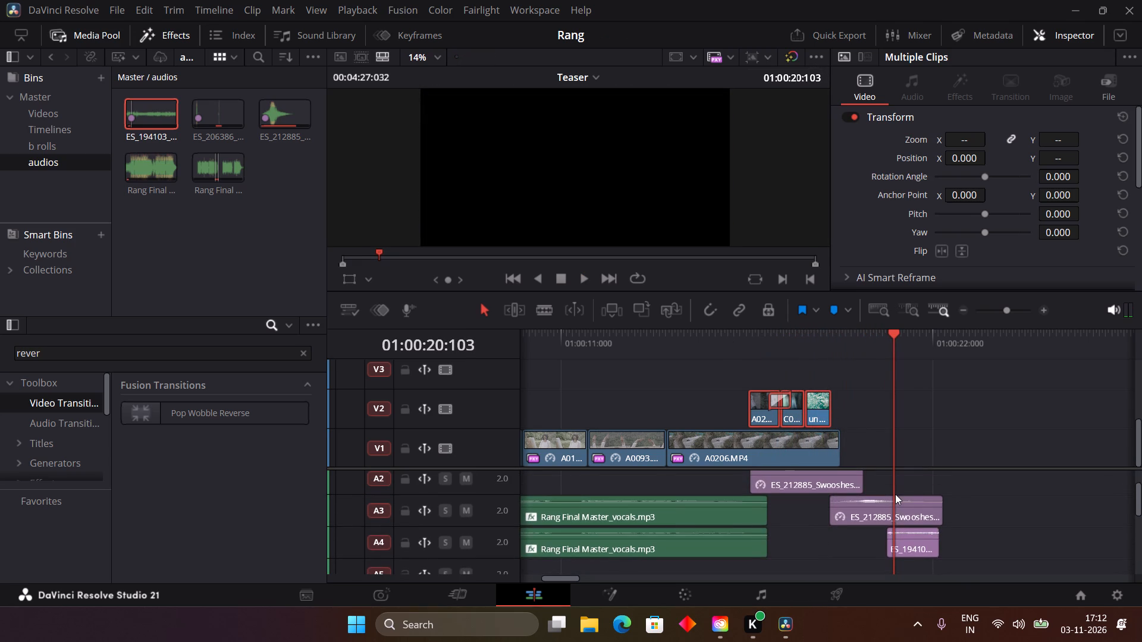
{"action": "left_click_drag", "start_coordinate": [911, 543], "coordinate": [802, 538]}
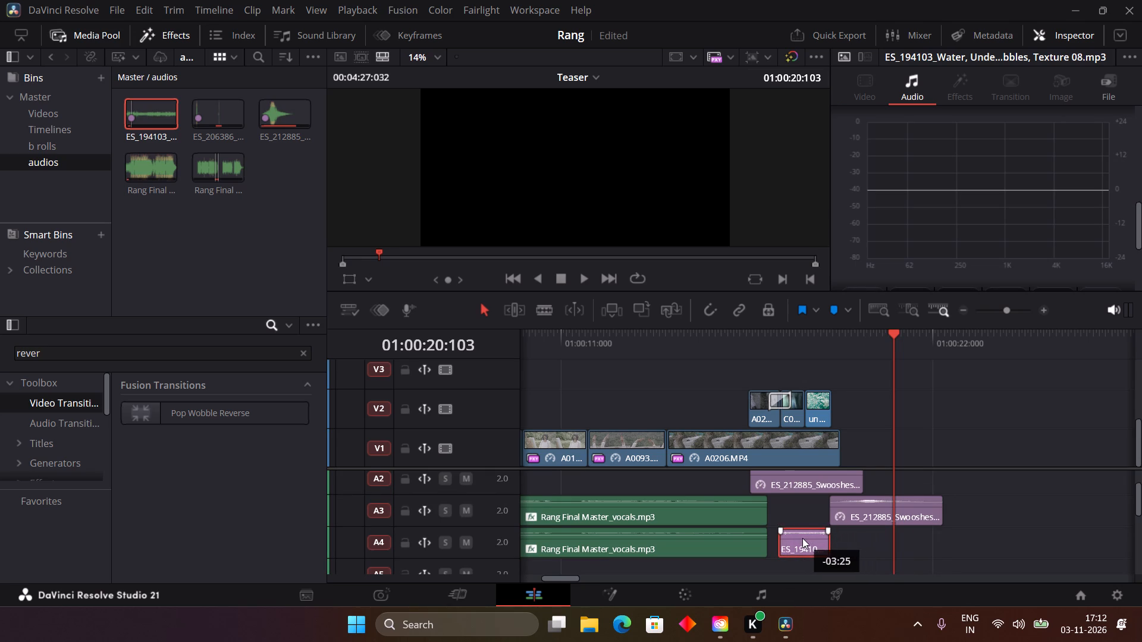
{"action": "left_click_drag", "start_coordinate": [802, 538], "coordinate": [795, 498]}
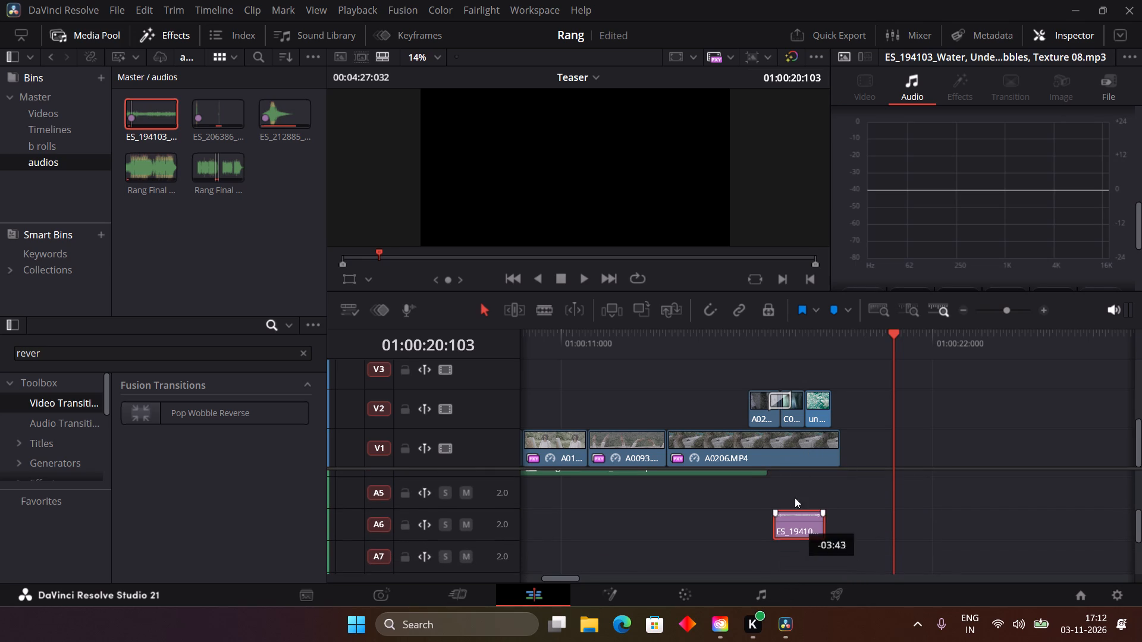
{"action": "left_click_drag", "start_coordinate": [795, 498], "coordinate": [811, 499]}
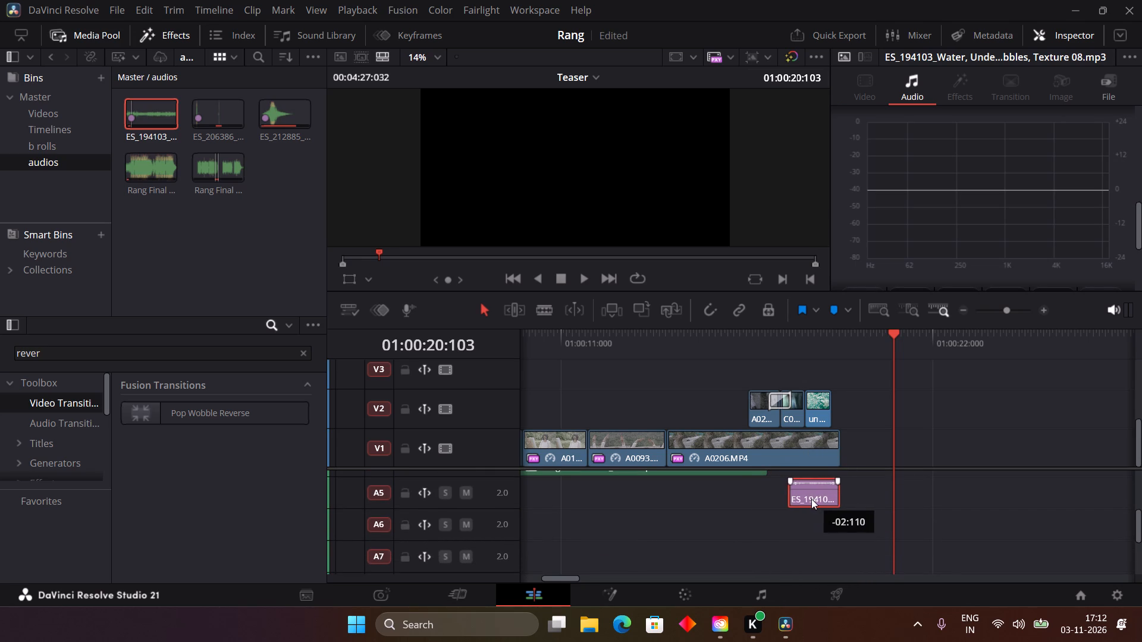
{"action": "left_click_drag", "start_coordinate": [811, 499], "coordinate": [804, 498]}
Move the ES_212885 swoosh on A3 about 1.5 seconds earlier, trim its end to about 2.5 seconds long, and play the section.
{"action": "scroll", "coordinate": [851, 523], "scroll_direction": "up", "scroll_amount": 1}
{"action": "left_click_drag", "start_coordinate": [882, 530], "coordinate": [832, 531]}
{"action": "left_click_drag", "start_coordinate": [884, 530], "coordinate": [859, 536]}
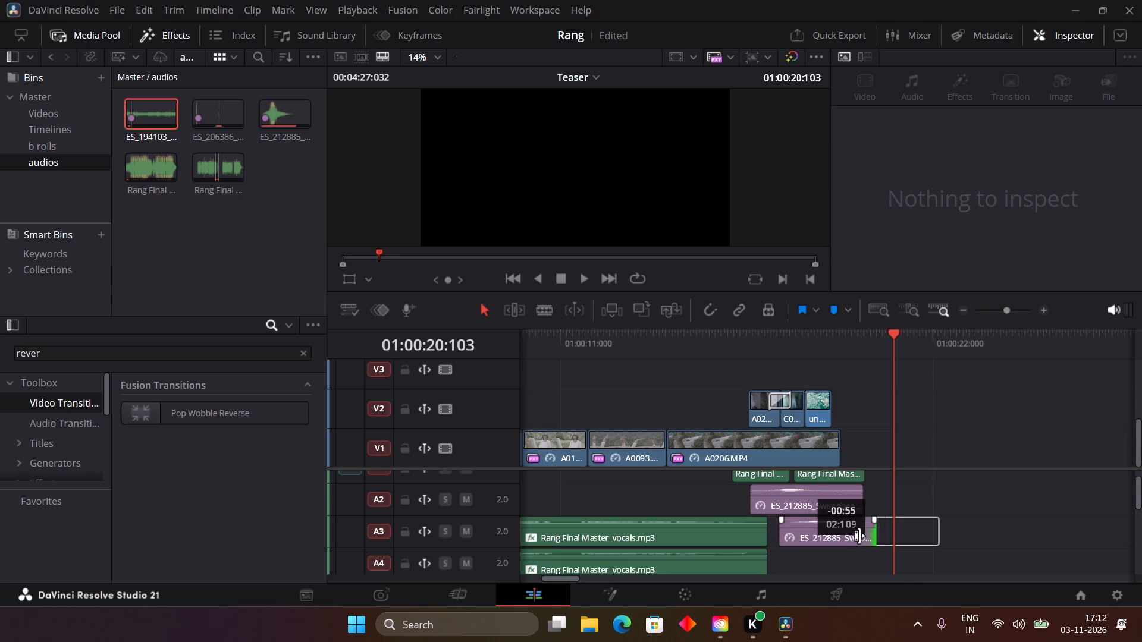
{"action": "left_click_drag", "start_coordinate": [859, 536], "coordinate": [855, 537]}
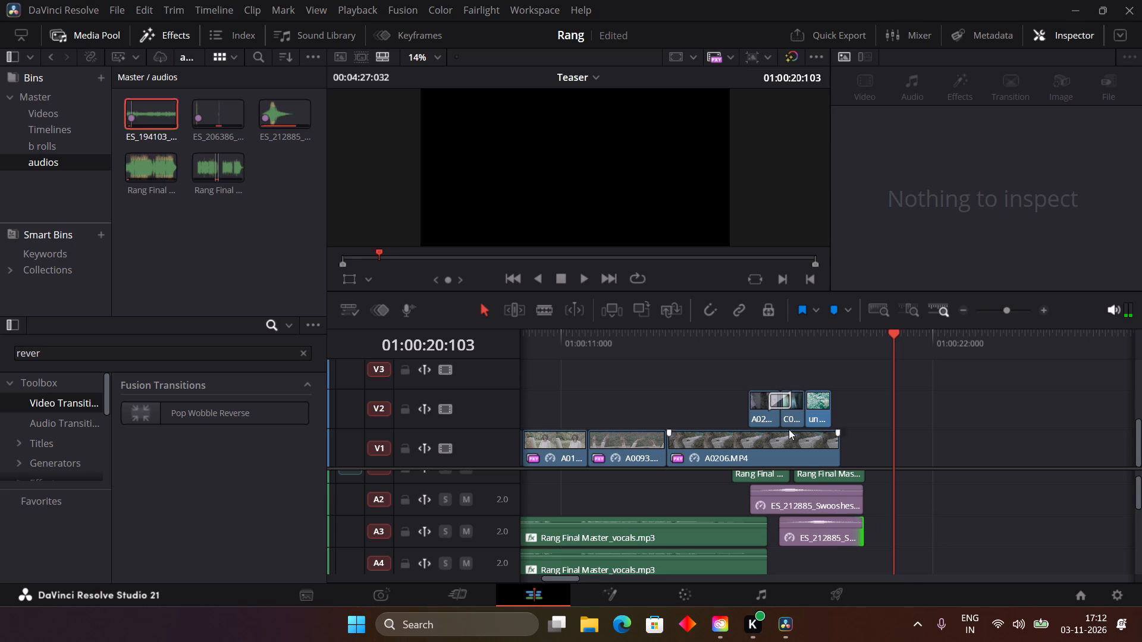
{"action": "left_click", "coordinate": [723, 340]}
{"action": "key", "text": "space"}
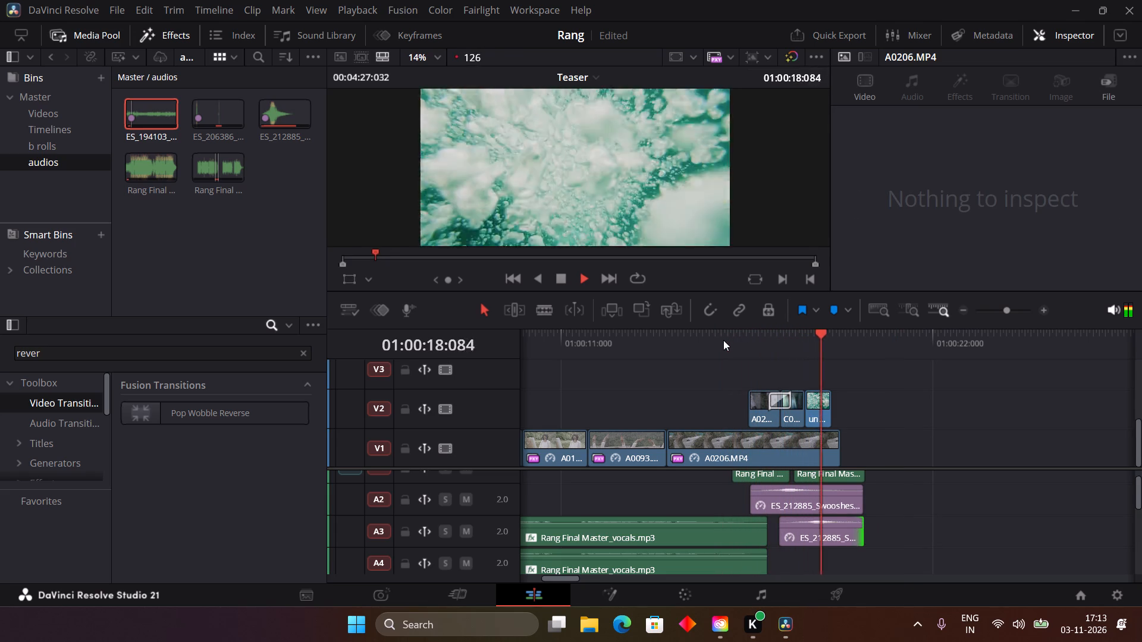
{"action": "key", "text": "space"}
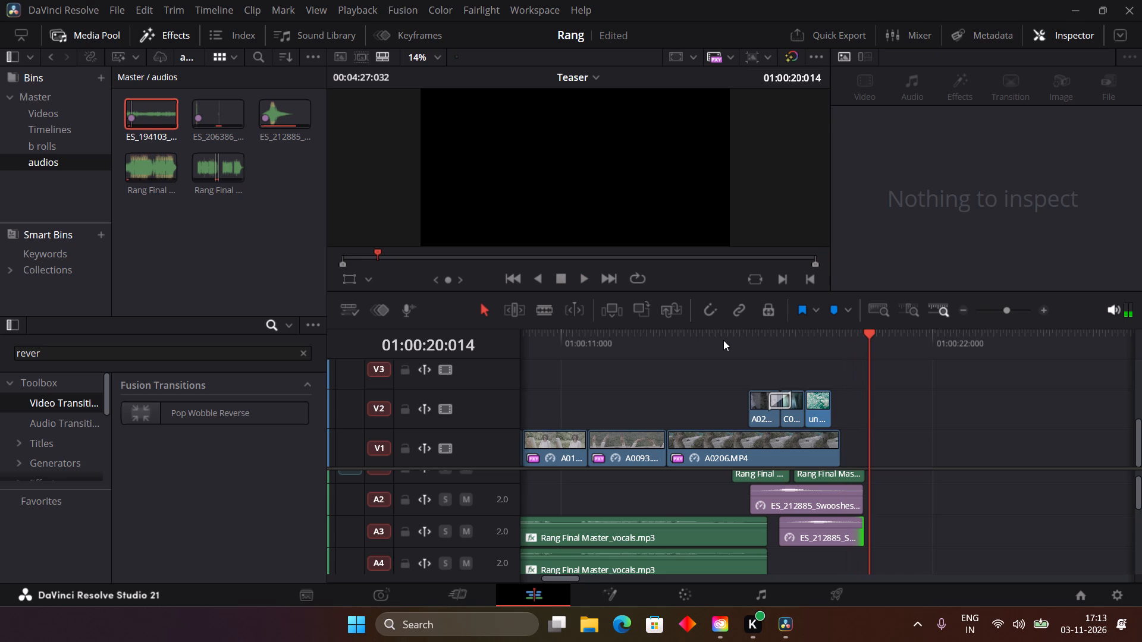
Move the shortened swoosh on A3 about 1.1 seconds later, under the underwater clip, and play the section.
{"action": "left_click_drag", "start_coordinate": [826, 540], "coordinate": [834, 540]}
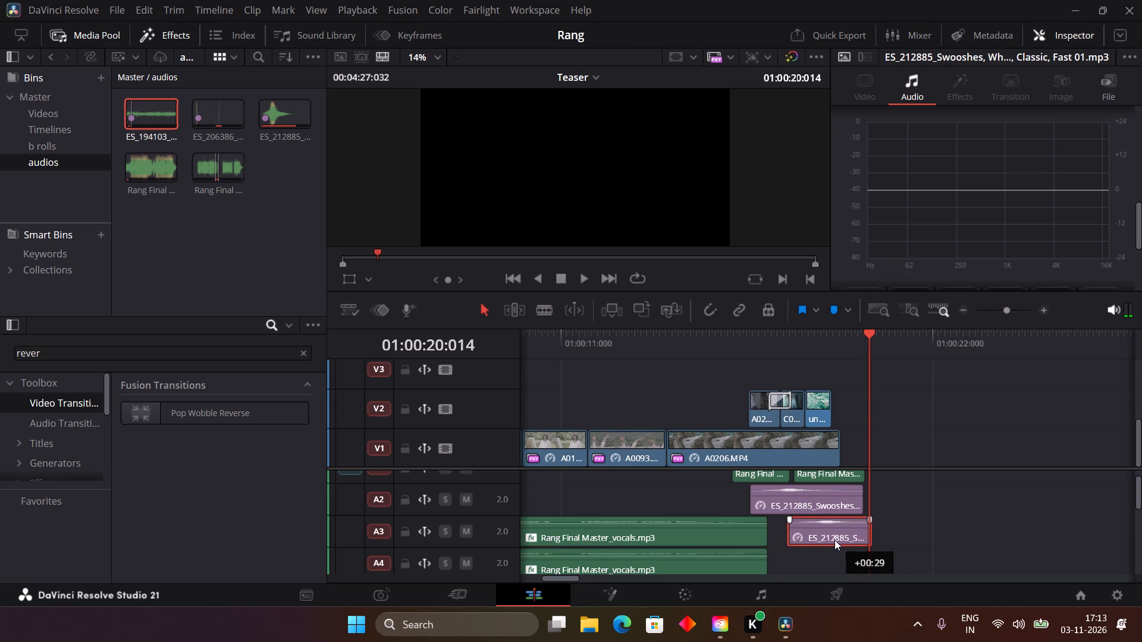
{"action": "left_click_drag", "start_coordinate": [834, 540], "coordinate": [863, 538]}
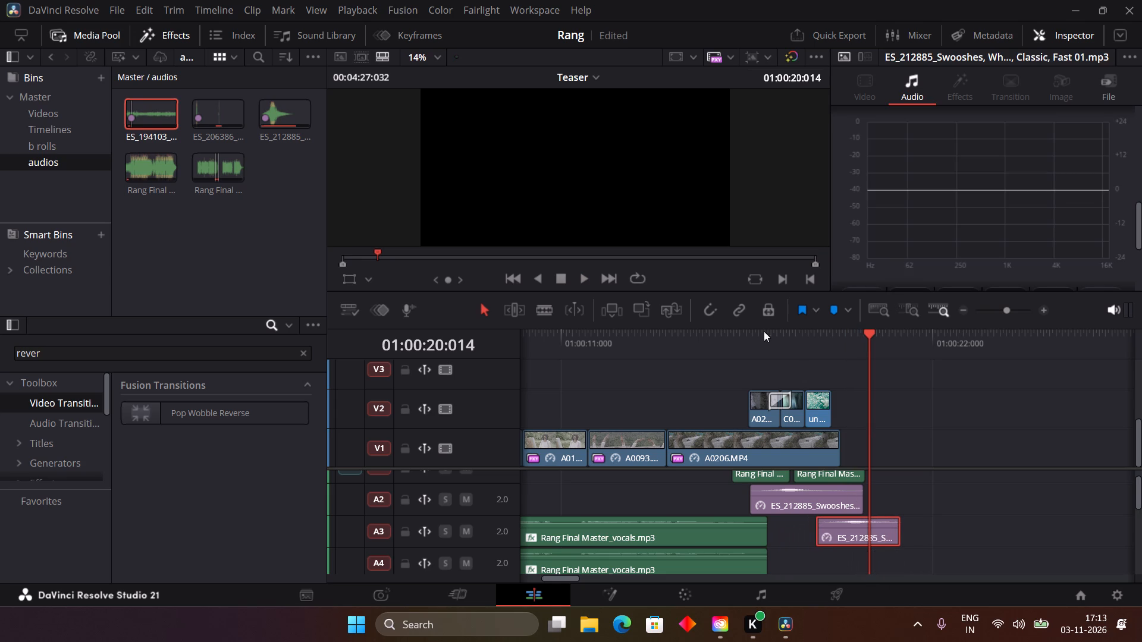
{"action": "left_click", "coordinate": [732, 337]}
{"action": "key", "text": "space"}
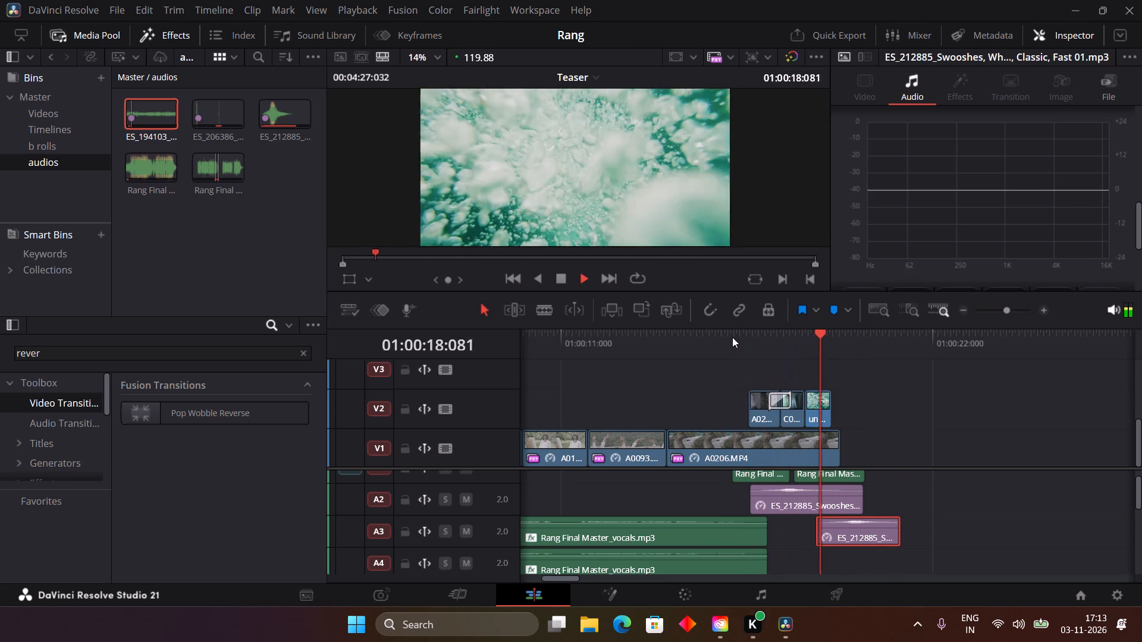
{"action": "key", "text": "space"}
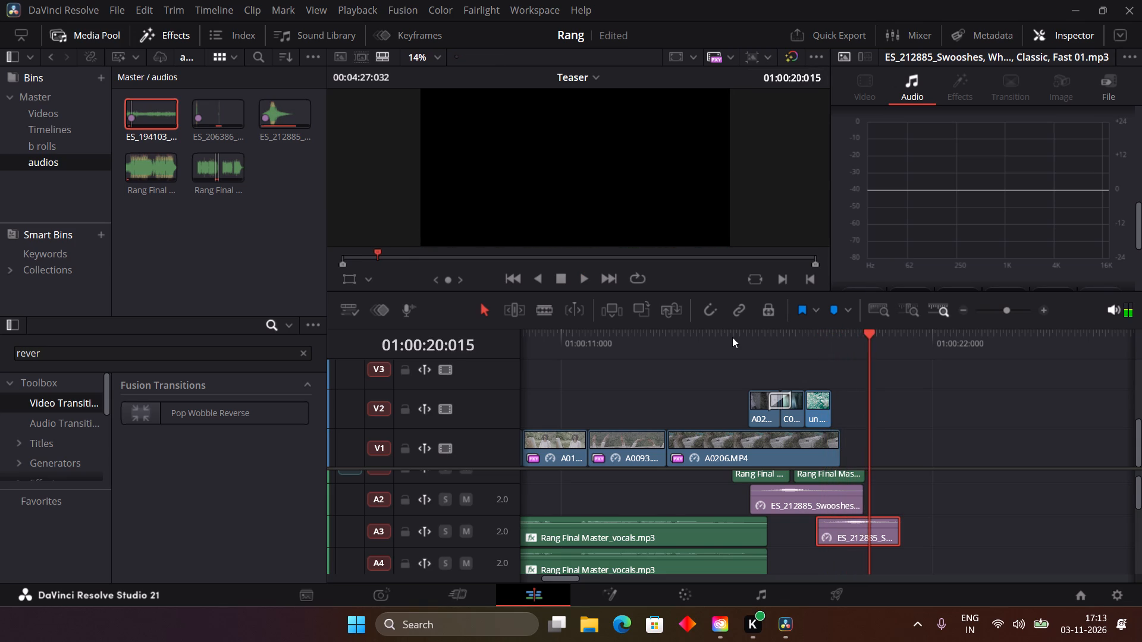
Extend the underwater clip's end on V2 by about 1 second and return the playhead to about 01:00:16.
{"action": "left_click_drag", "start_coordinate": [830, 412], "coordinate": [865, 413]}
{"action": "left_click", "coordinate": [736, 332]}
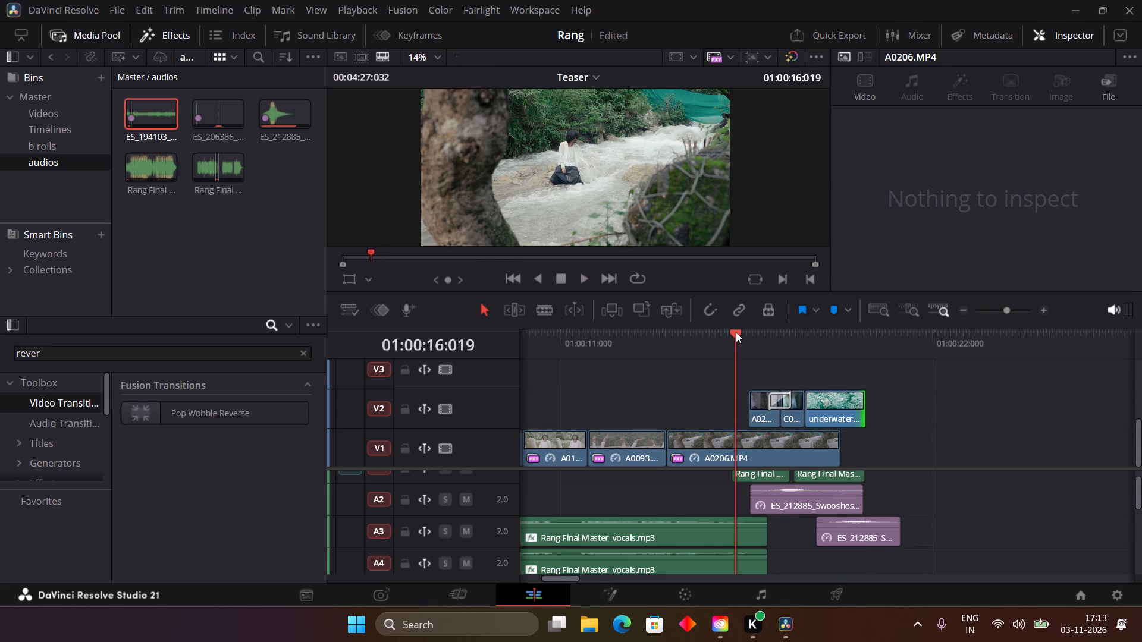
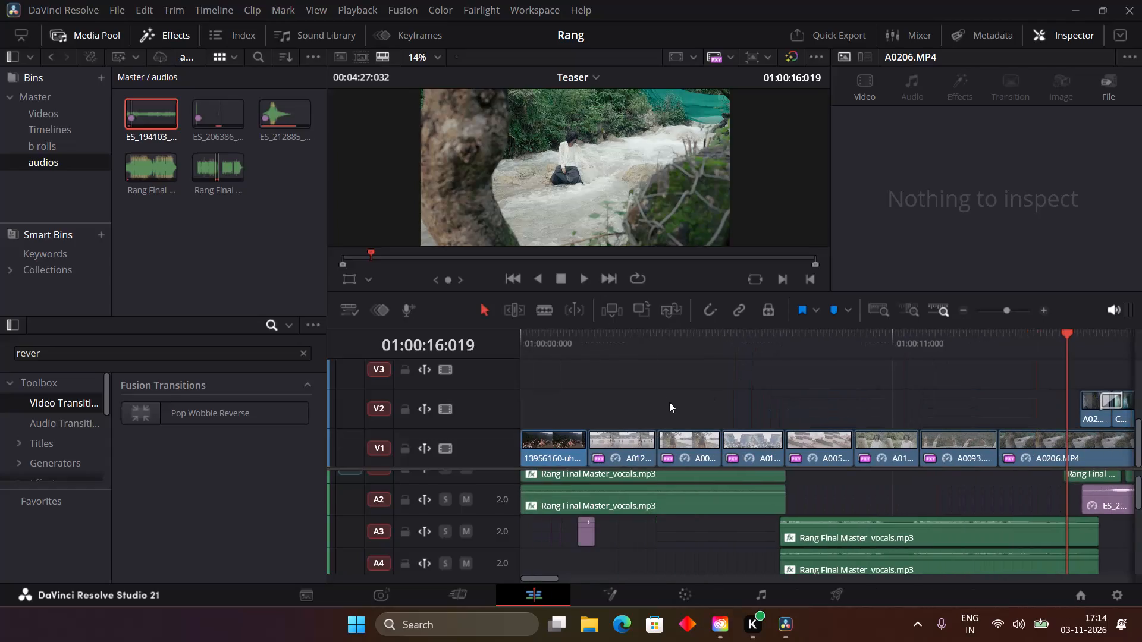
Play the teaser from its start, skip ahead to about 01:00:09, and check the clips and sounds through the underwater ending.
{"action": "left_click_drag", "start_coordinate": [612, 341], "coordinate": [440, 319]}
{"action": "key", "text": "space"}
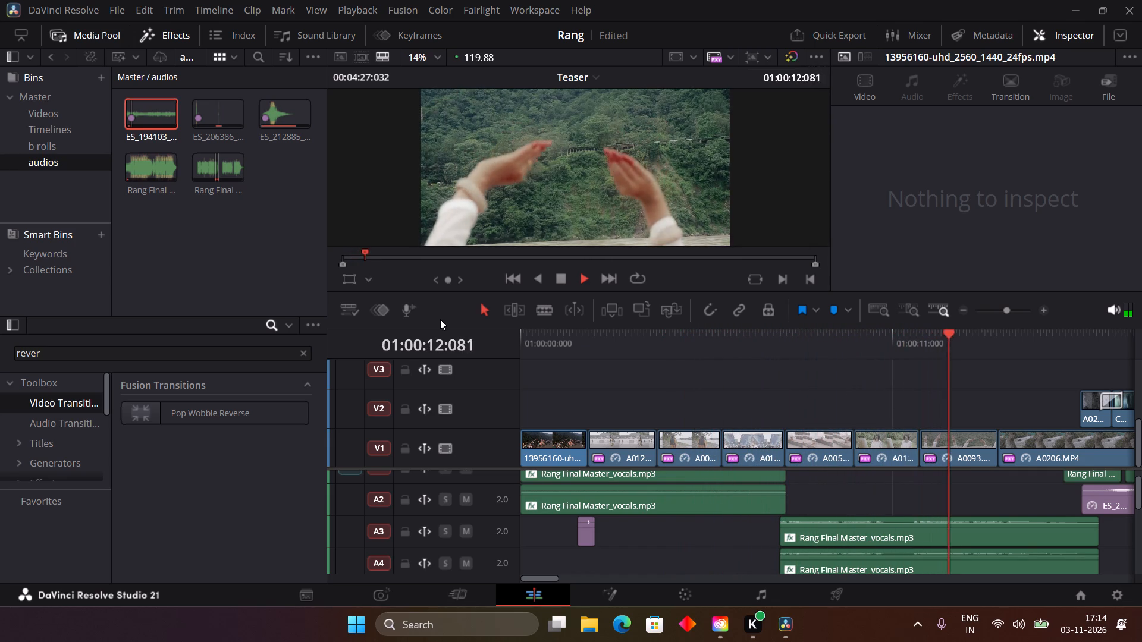
{"action": "left_click", "coordinate": [836, 338]}
{"action": "key", "text": "space"}
{"action": "key", "text": "space"}
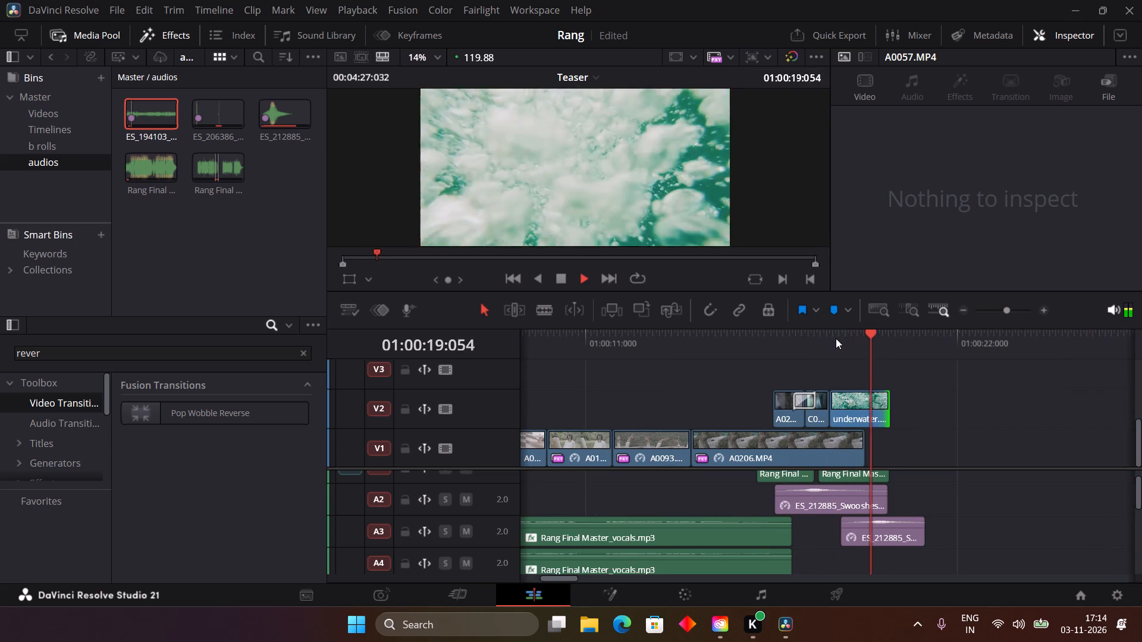
{"action": "key", "text": "space"}
{"action": "key", "text": "space"}
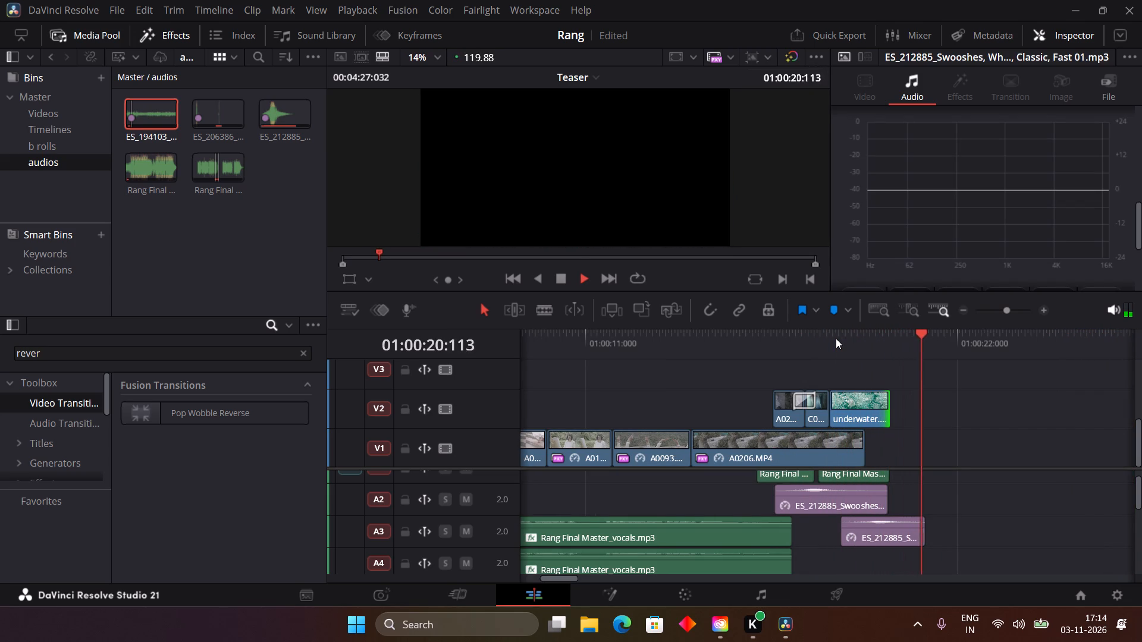
{"action": "key", "text": "space"}
Replay the ending from about 01:00:16 several times, checking the swoosh timing against the underwater clip.
{"action": "left_click", "coordinate": [754, 332]}
{"action": "key", "text": "space"}
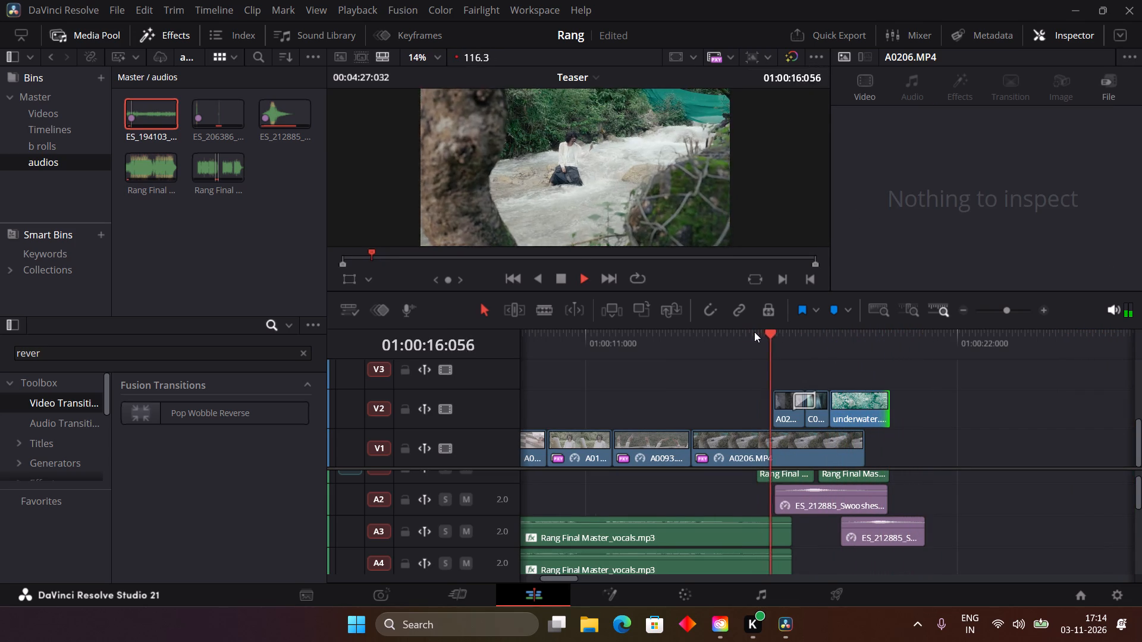
{"action": "key", "text": "space"}
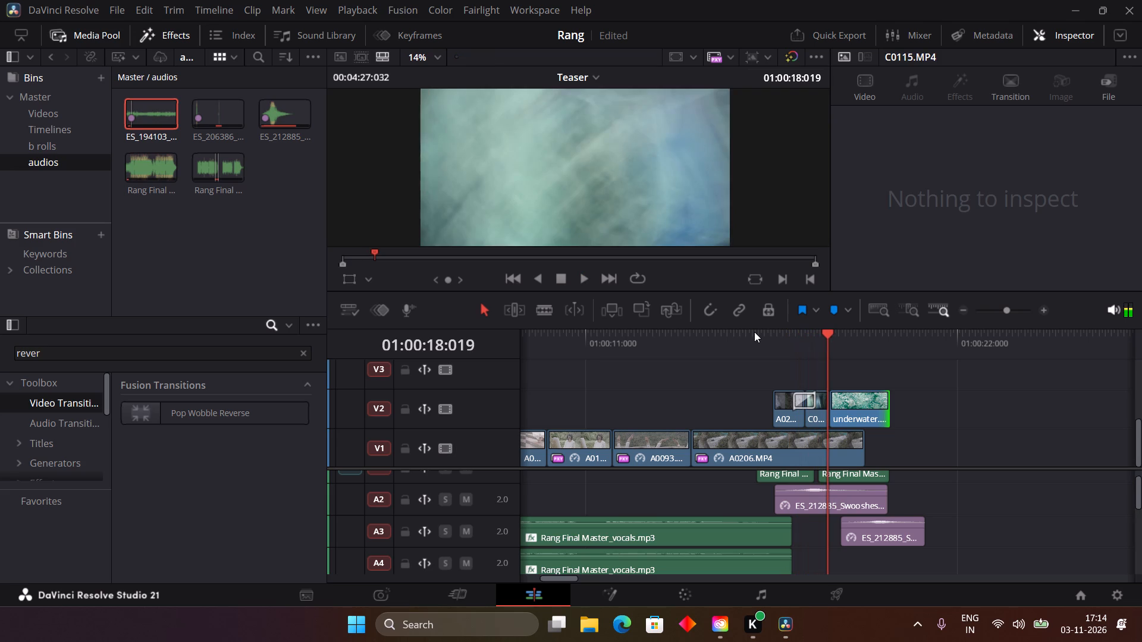
{"action": "left_click", "coordinate": [734, 336]}
{"action": "key", "text": "space"}
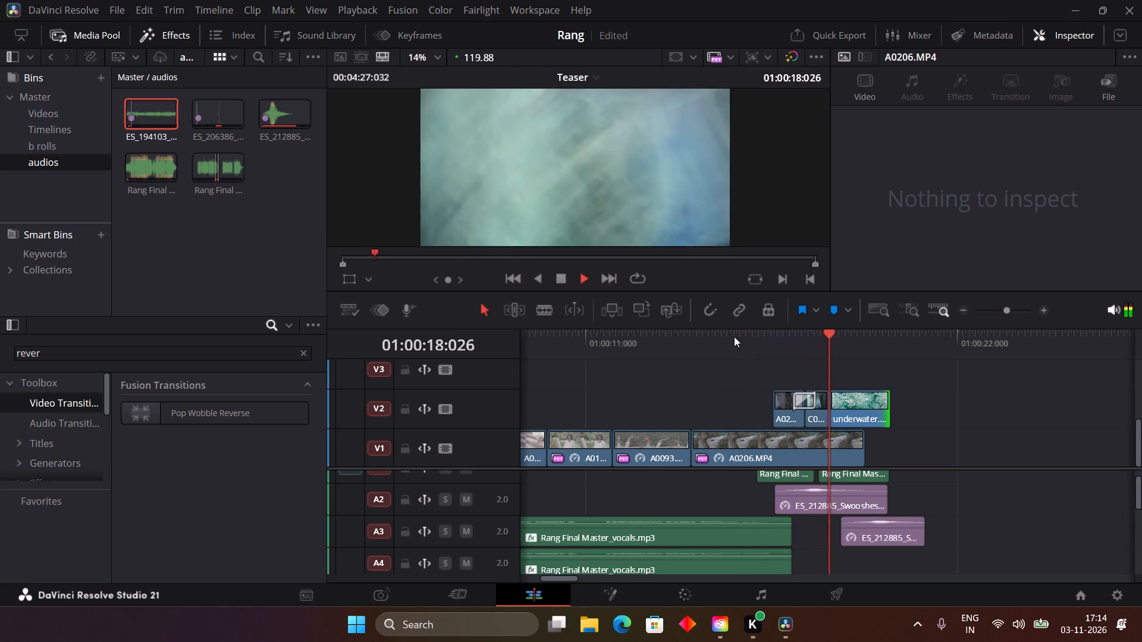
{"action": "key", "text": "space"}
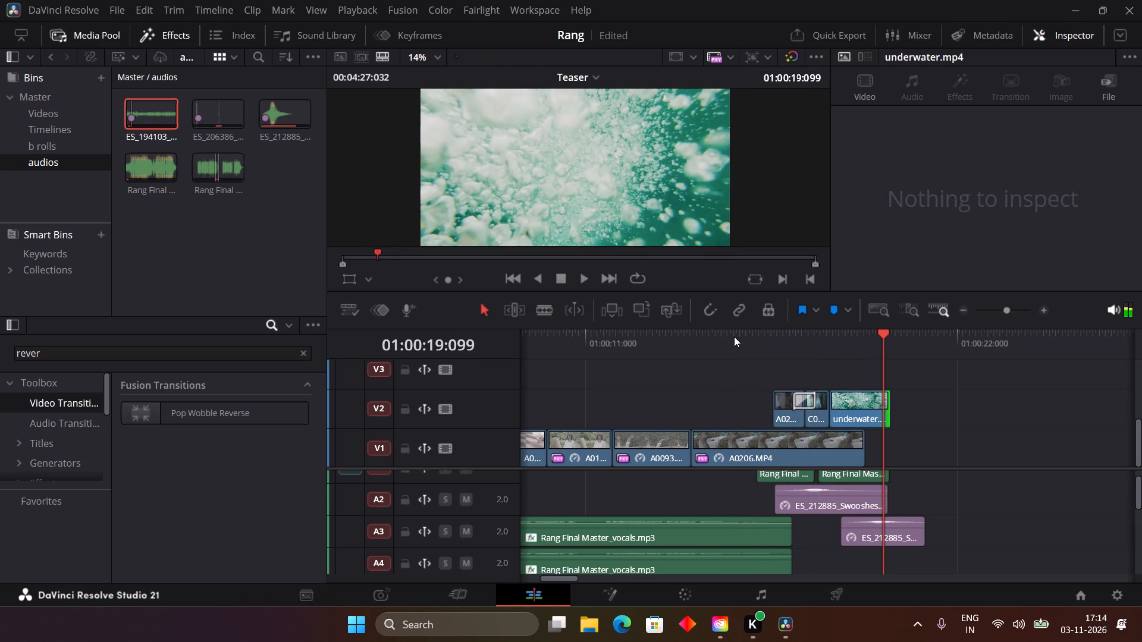
{"action": "left_click", "coordinate": [734, 336]}
{"action": "key", "text": "space"}
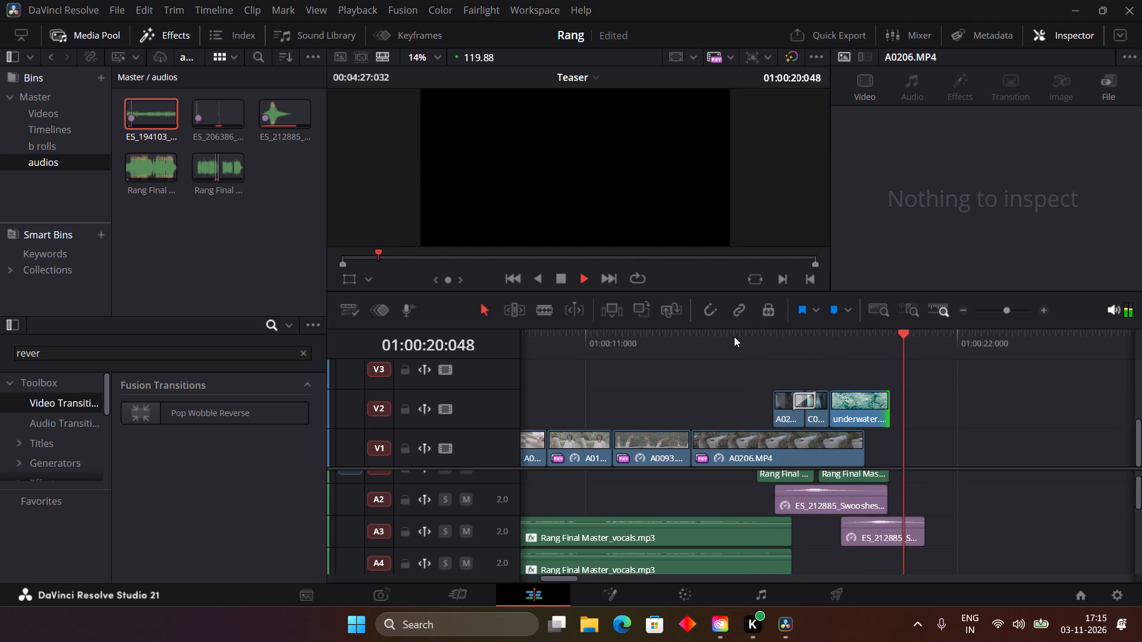
{"action": "key", "text": "space"}
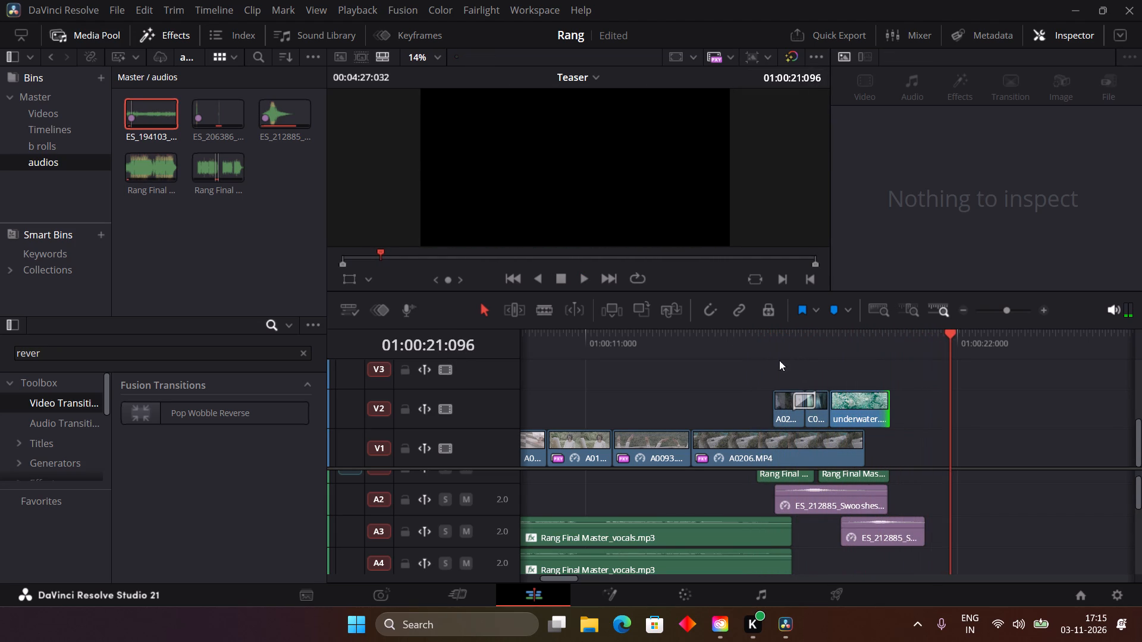
Move the ES_212885 swoosh on A3 about 0.2 seconds later beneath the underwater clip.
{"action": "left_click", "coordinate": [877, 521]}
{"action": "left_click_drag", "start_coordinate": [879, 536], "coordinate": [884, 540]}
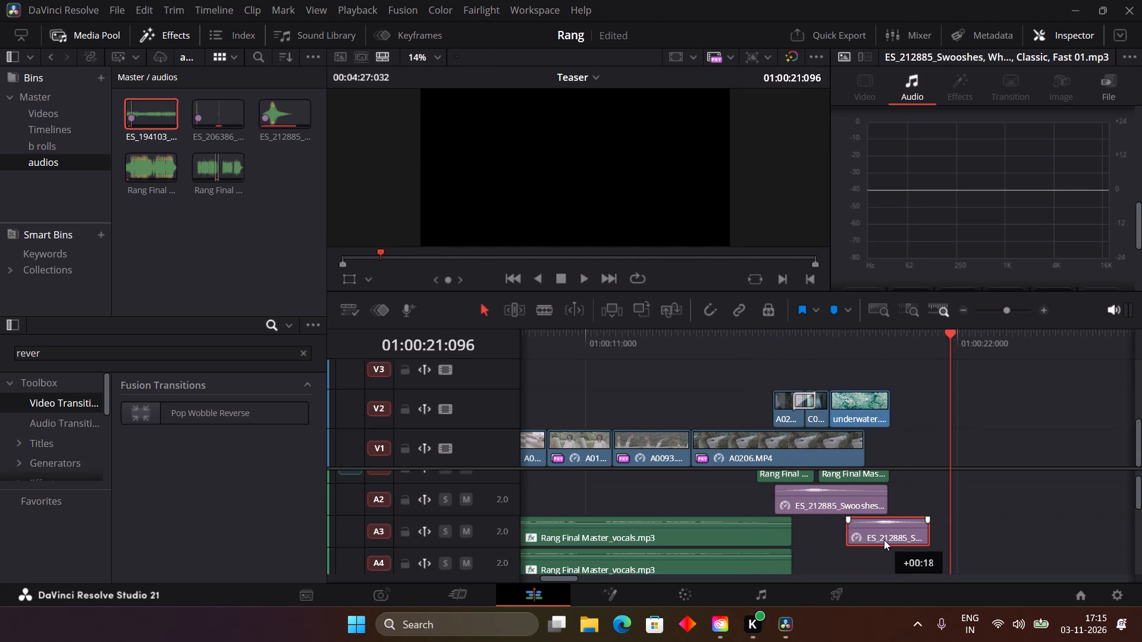
{"action": "left_click_drag", "start_coordinate": [884, 540], "coordinate": [887, 542]}
Switch to Microsoft Edge, open the Google homepage and decline the Chrome offer.
{"action": "left_click", "coordinate": [630, 632]}
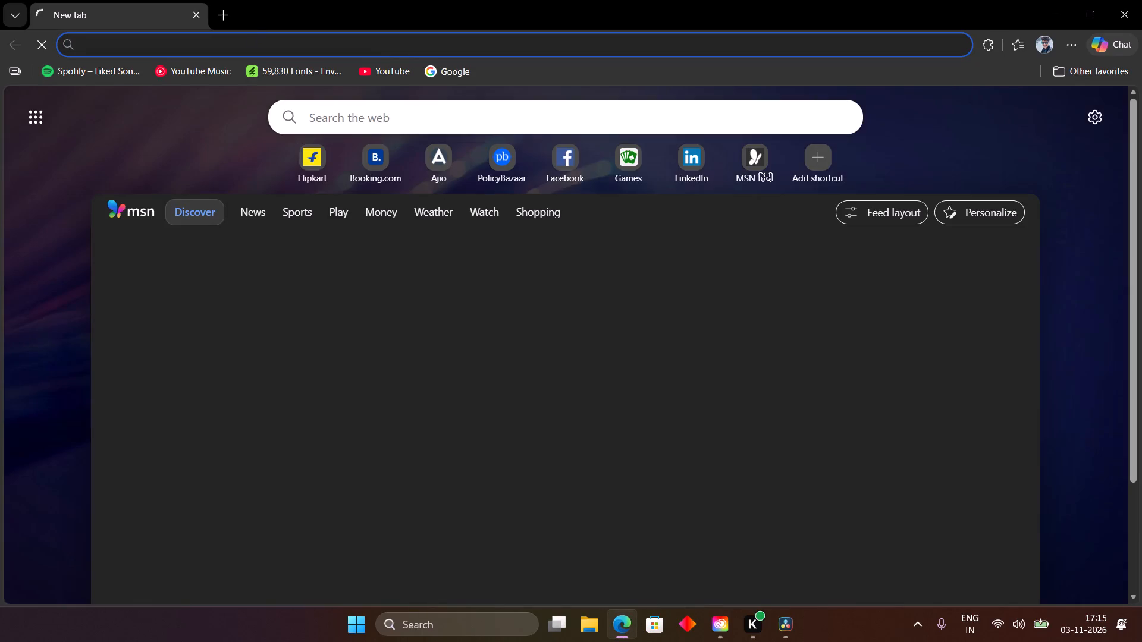
{"action": "left_click", "coordinate": [263, 46]}
{"action": "type", "text": "go"}
{"action": "key", "text": "Return"}
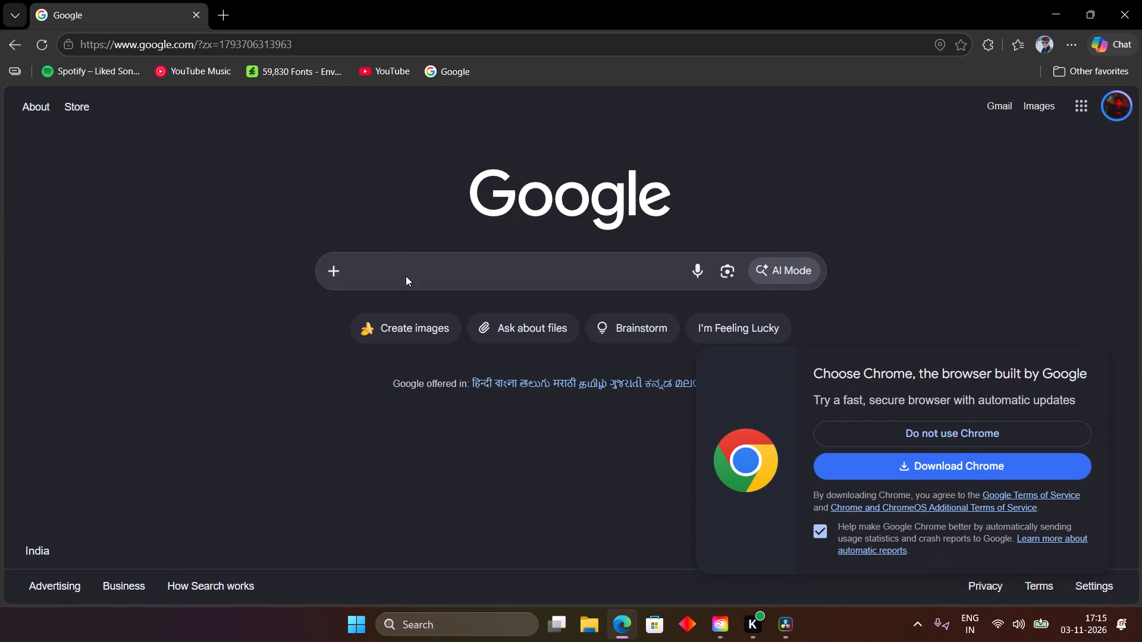
{"action": "key", "text": "l"}
{"action": "left_click", "coordinate": [901, 428]}
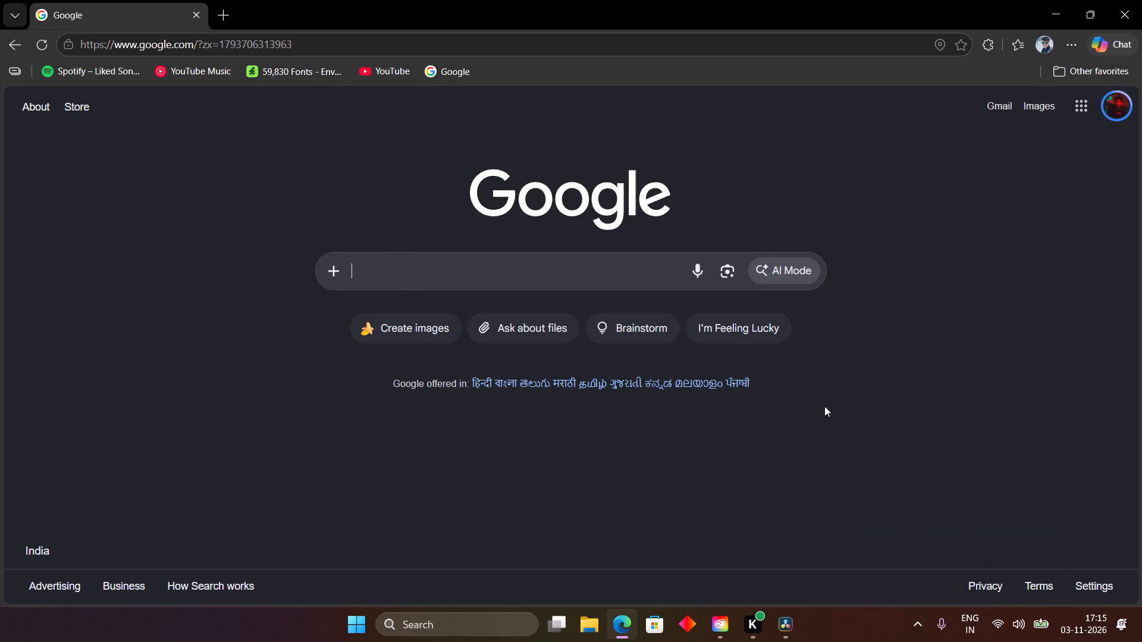
Search Google for "lens burn overlay".
{"action": "type", "text": "lens"}
{"action": "key", "text": "space"}
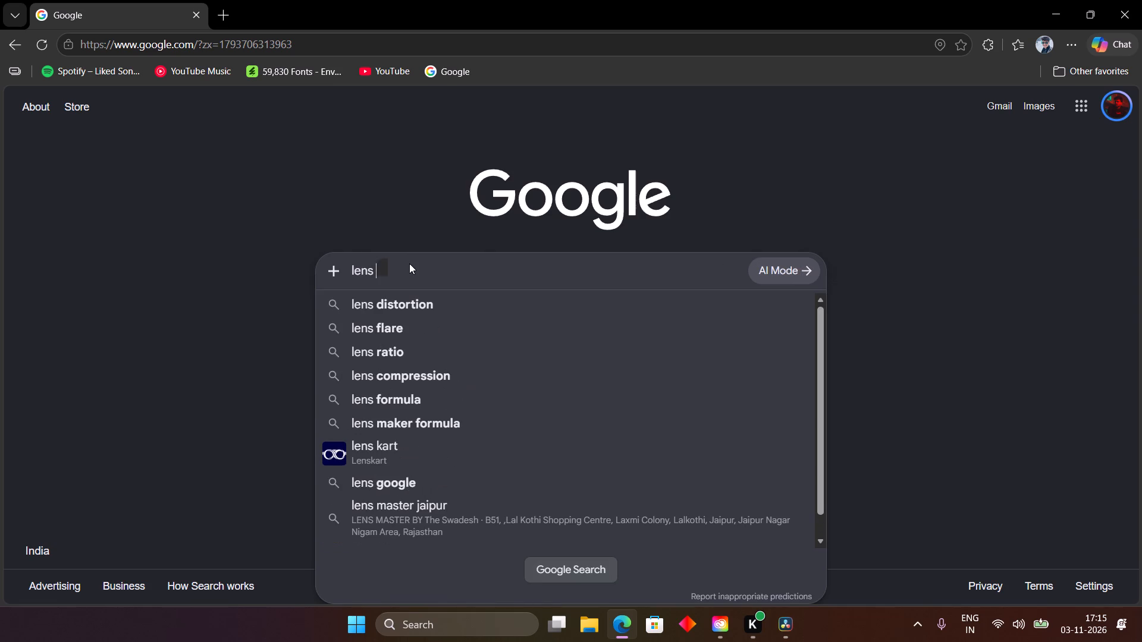
{"action": "type", "text": "flare"}
{"action": "key", "text": "space"}
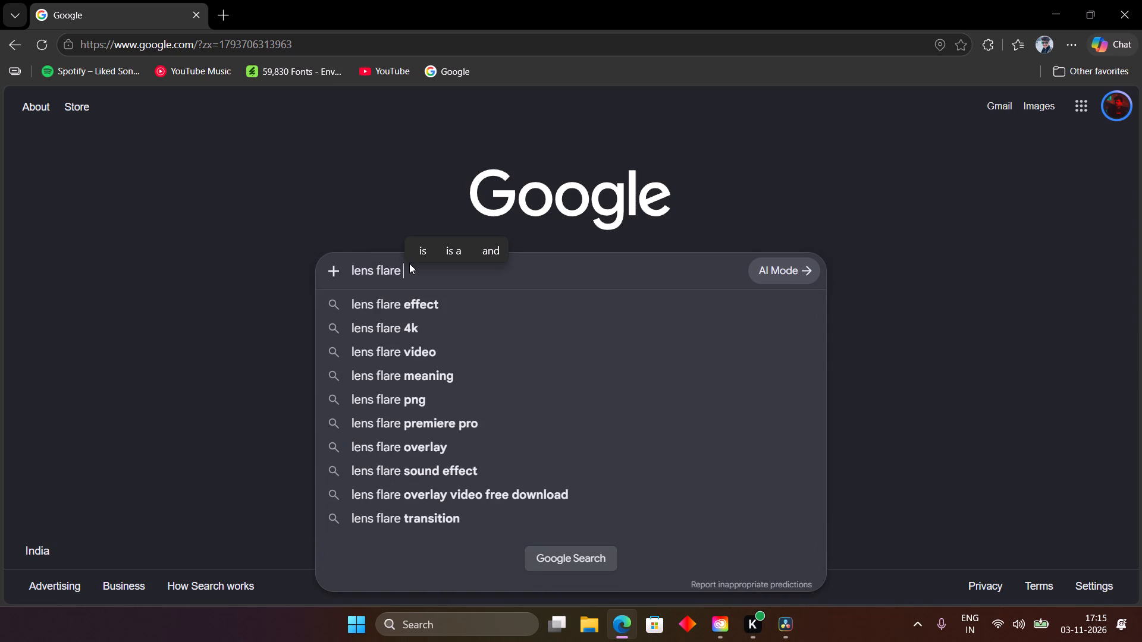
{"action": "key", "text": "BackSpace"}
{"action": "key", "text": "BackSpace"}
{"action": "key", "text": "BackSpace"}
{"action": "key", "text": "BackSpace"}
{"action": "key", "text": "BackSpace"}
{"action": "key", "text": "BackSpace"}
{"action": "key", "text": "BackSpace"}
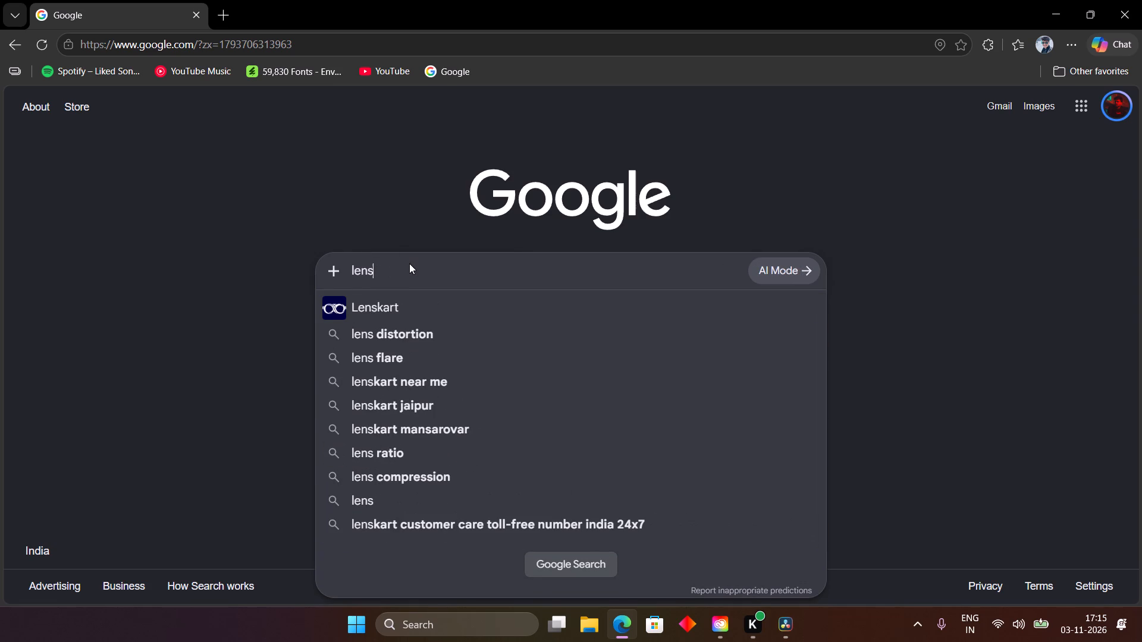
{"action": "key", "text": "space"}
{"action": "type", "text": "burn"}
{"action": "key", "text": "space"}
{"action": "type", "text": "overlay"}
{"action": "key", "text": "Return"}
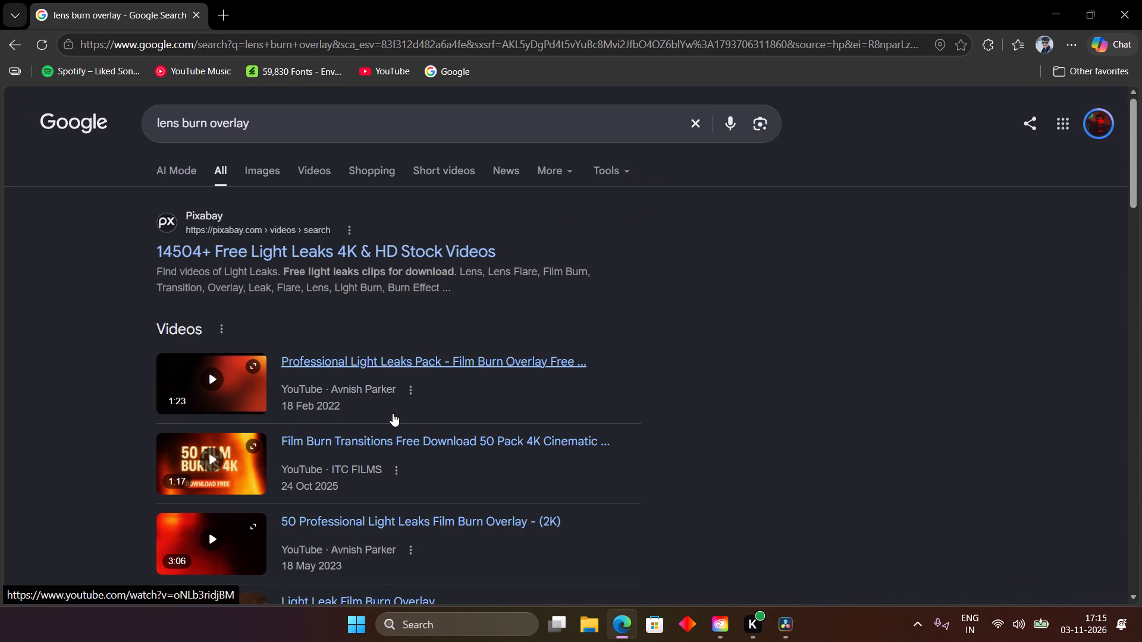
Change the Google search to "light leak overlay".
{"action": "left_click_drag", "start_coordinate": [208, 127], "coordinate": [133, 128]}
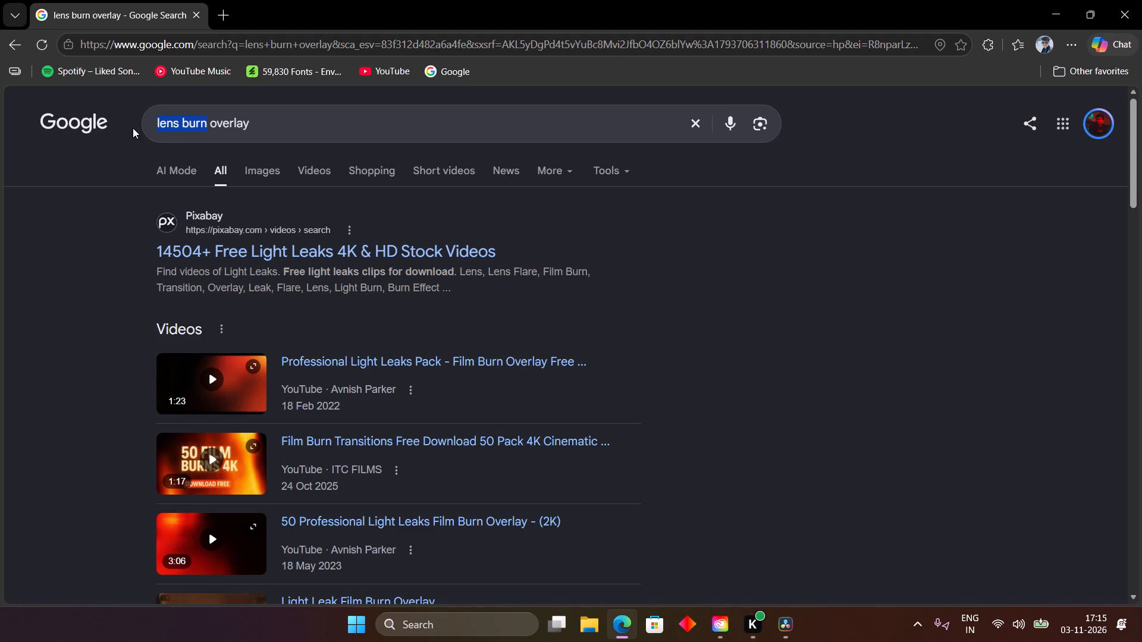
{"action": "type", "text": "light leak"}
{"action": "key", "text": "Return"}
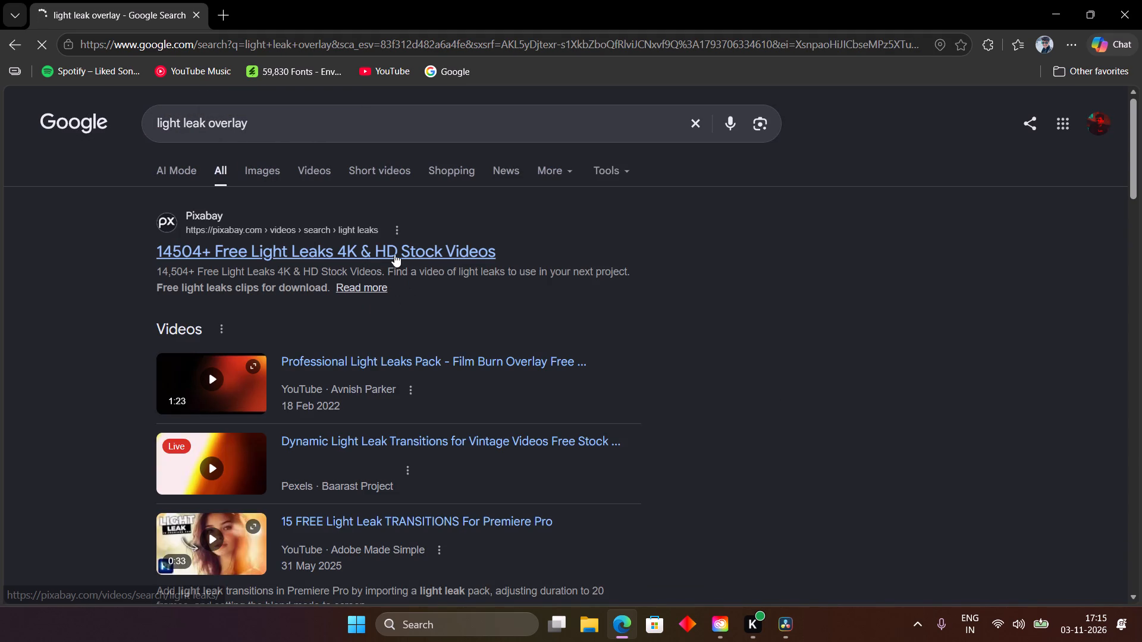
Open Pixabay's free light leaks stock videos from the results and browse the available clips.
{"action": "left_click", "coordinate": [394, 254]}
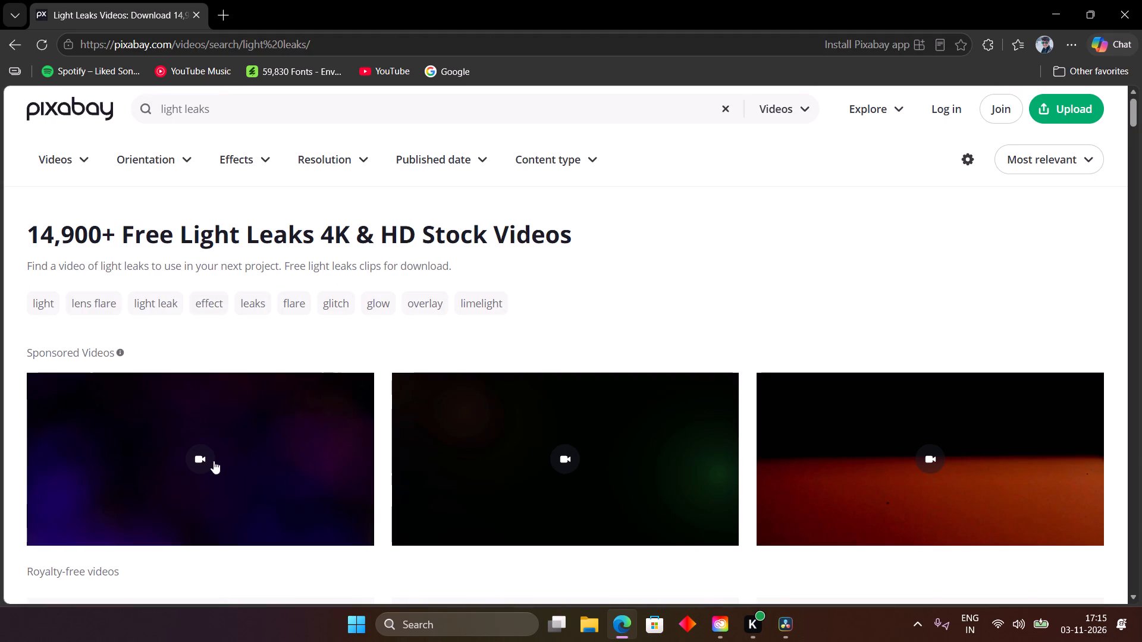
{"action": "scroll", "coordinate": [710, 457], "scroll_direction": "down", "scroll_amount": 4}
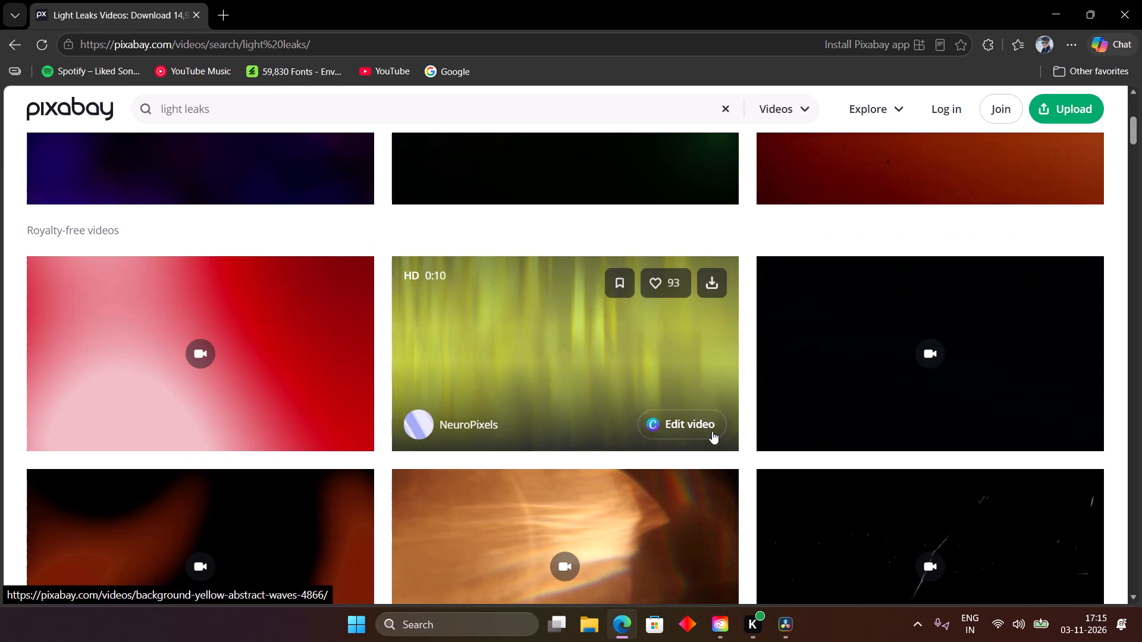
{"action": "scroll", "coordinate": [583, 521], "scroll_direction": "down", "scroll_amount": 1}
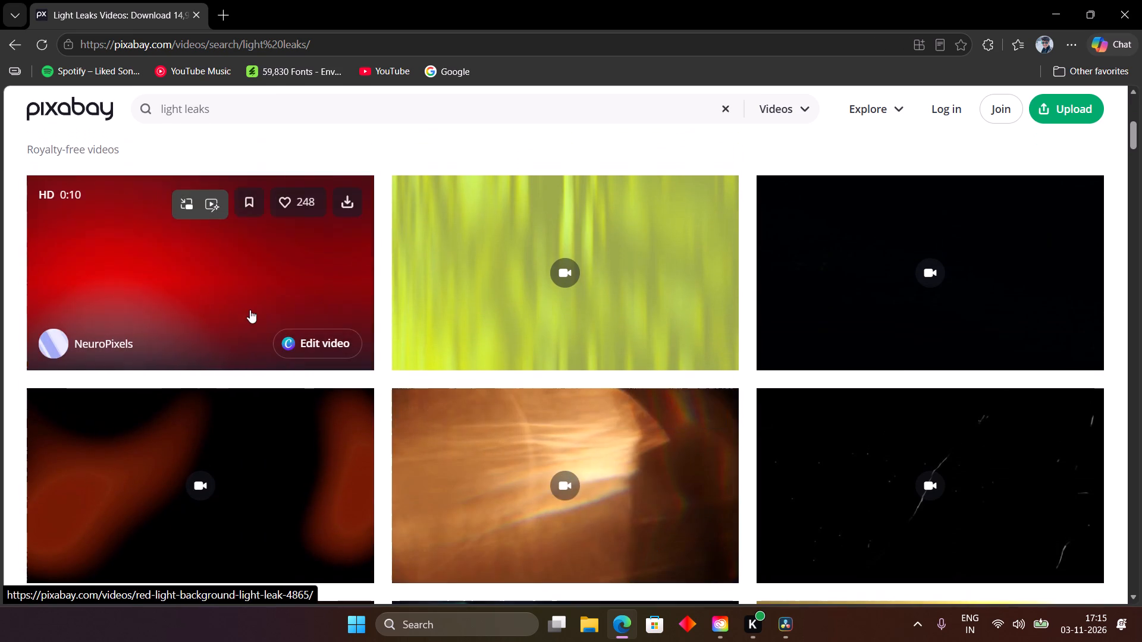
{"action": "scroll", "coordinate": [250, 310], "scroll_direction": "up", "scroll_amount": 4}
Go back to Google's video results, open the Professional Light Leaks Pack film burn overlay video on YouTube, and preview it from about 0:06.
{"action": "left_click", "coordinate": [21, 53]}
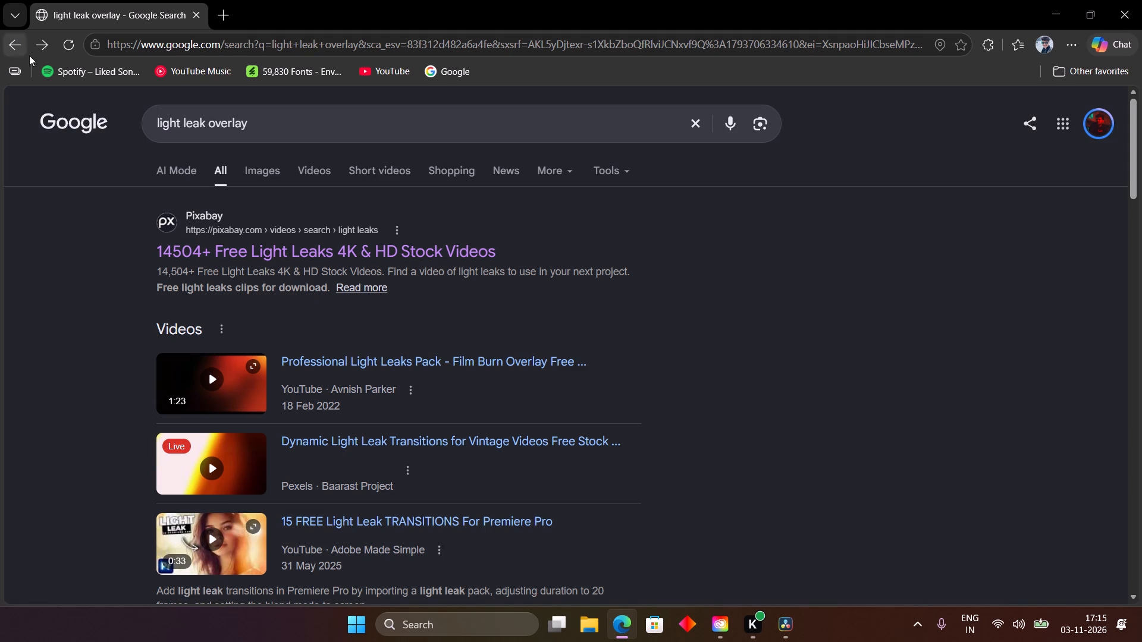
{"action": "left_click", "coordinate": [318, 174]}
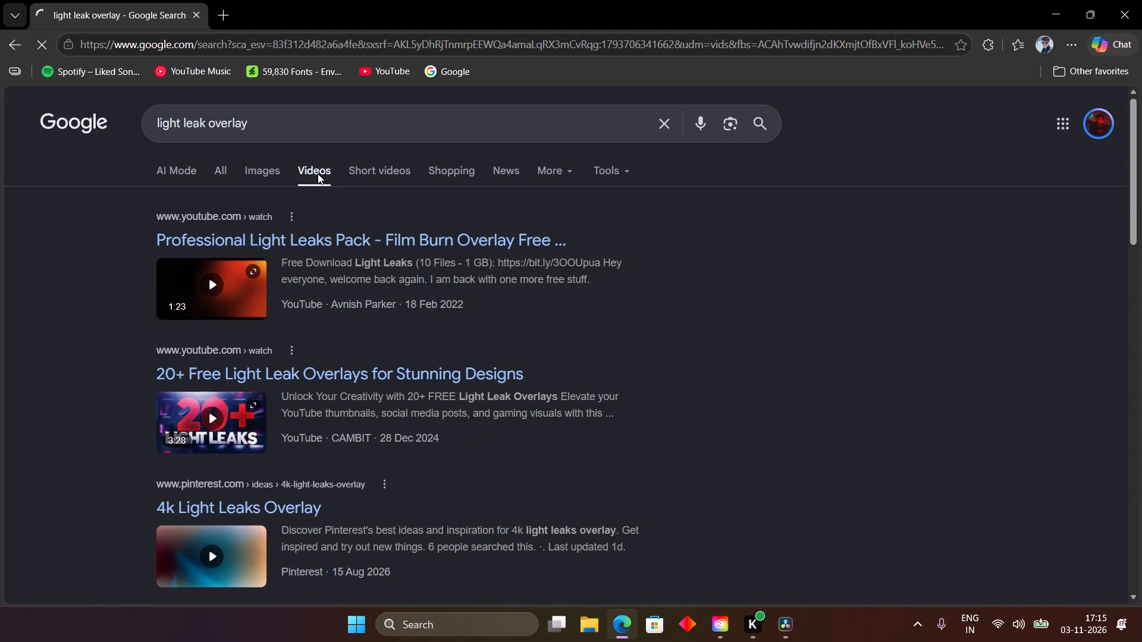
{"action": "left_click", "coordinate": [224, 232]}
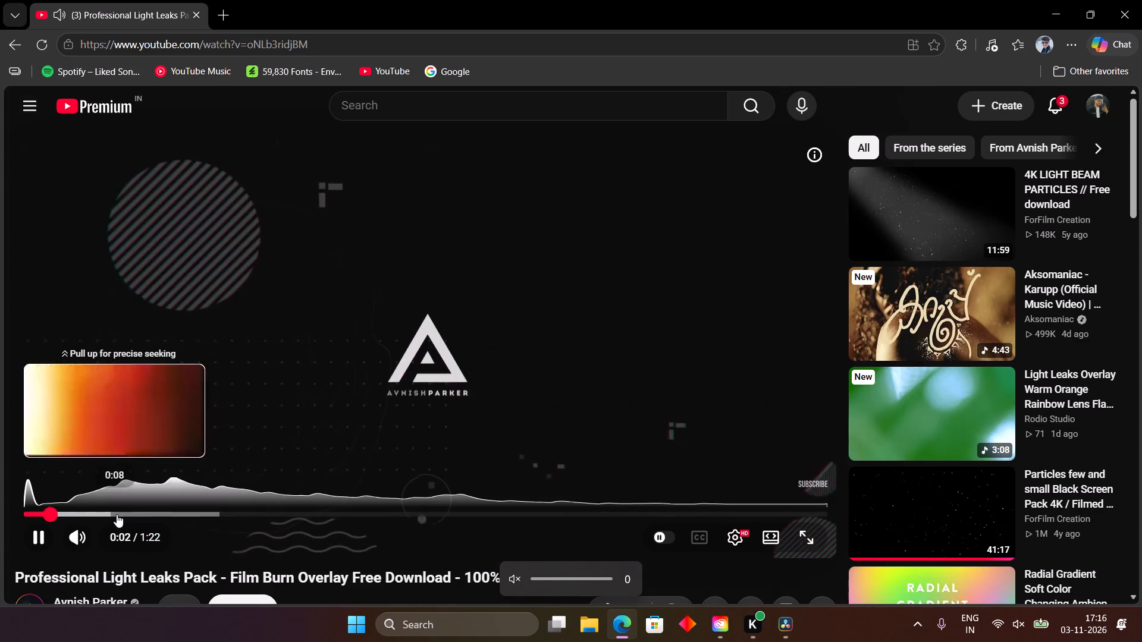
{"action": "left_click", "coordinate": [87, 509]}
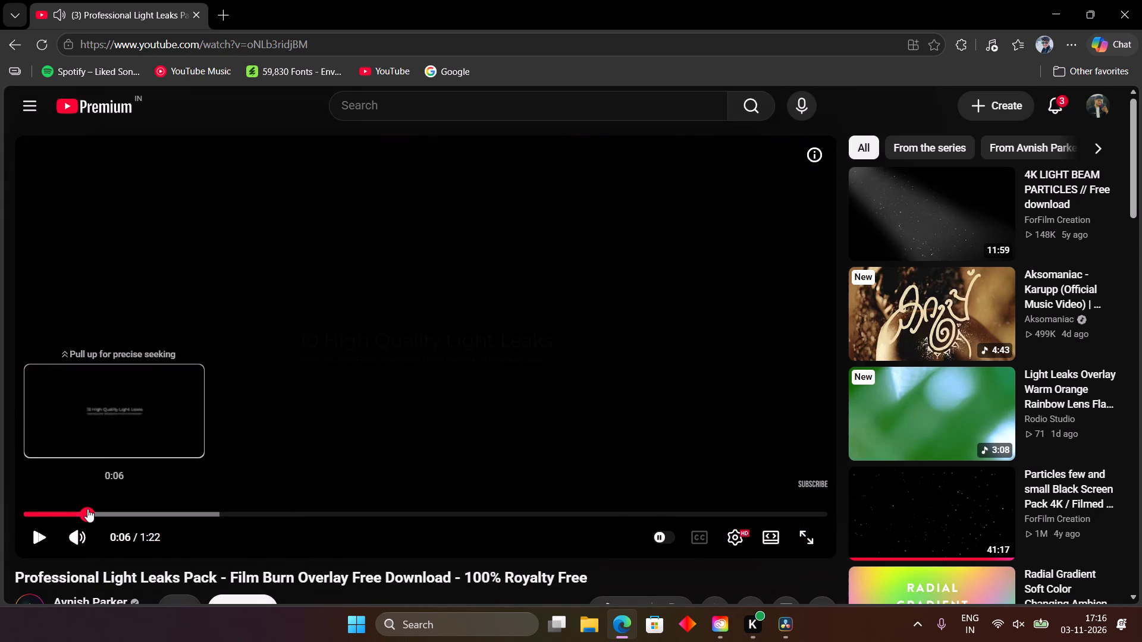
{"action": "key", "text": "space"}
{"action": "key", "text": "space"}
{"action": "key", "text": "space"}
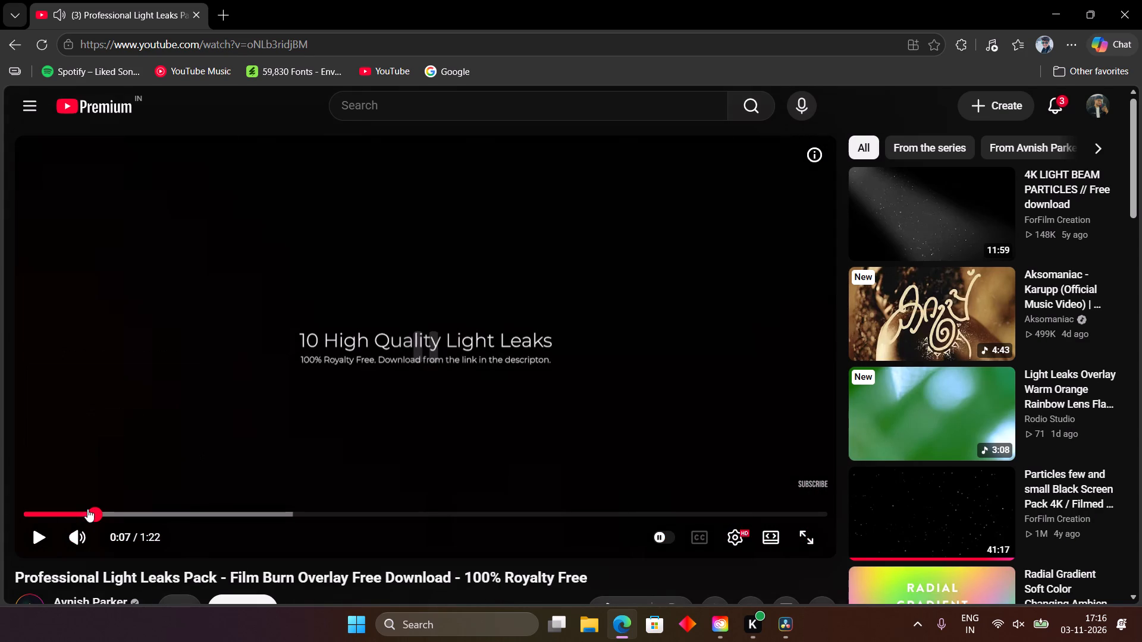
{"action": "left_click", "coordinate": [87, 509]}
{"action": "key", "text": "space"}
{"action": "key", "text": "space"}
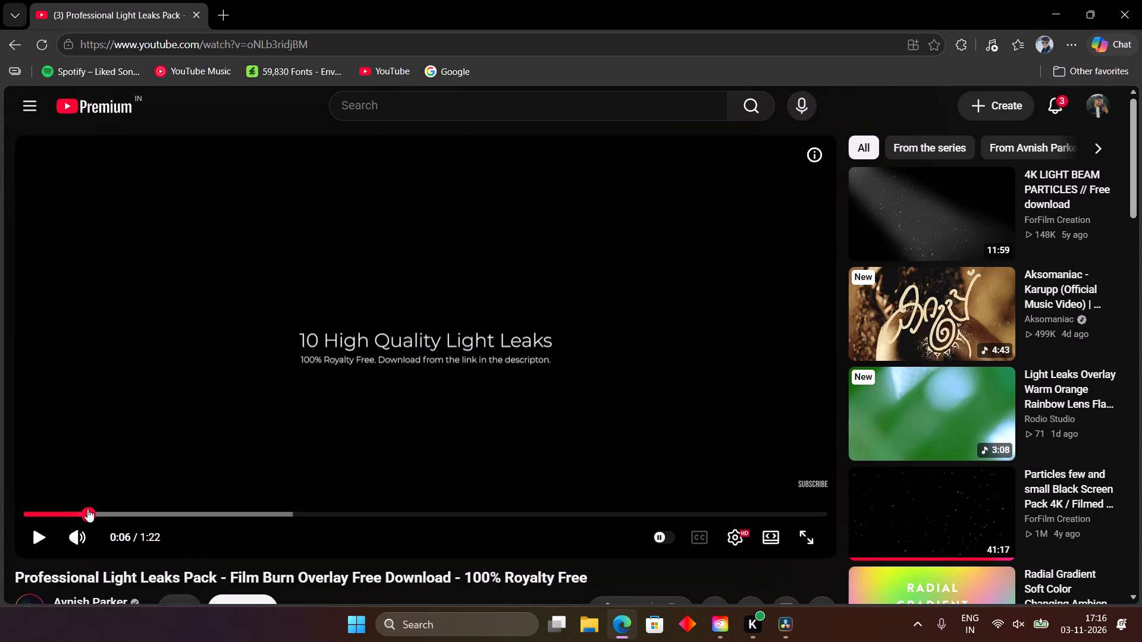
{"action": "key", "text": "space"}
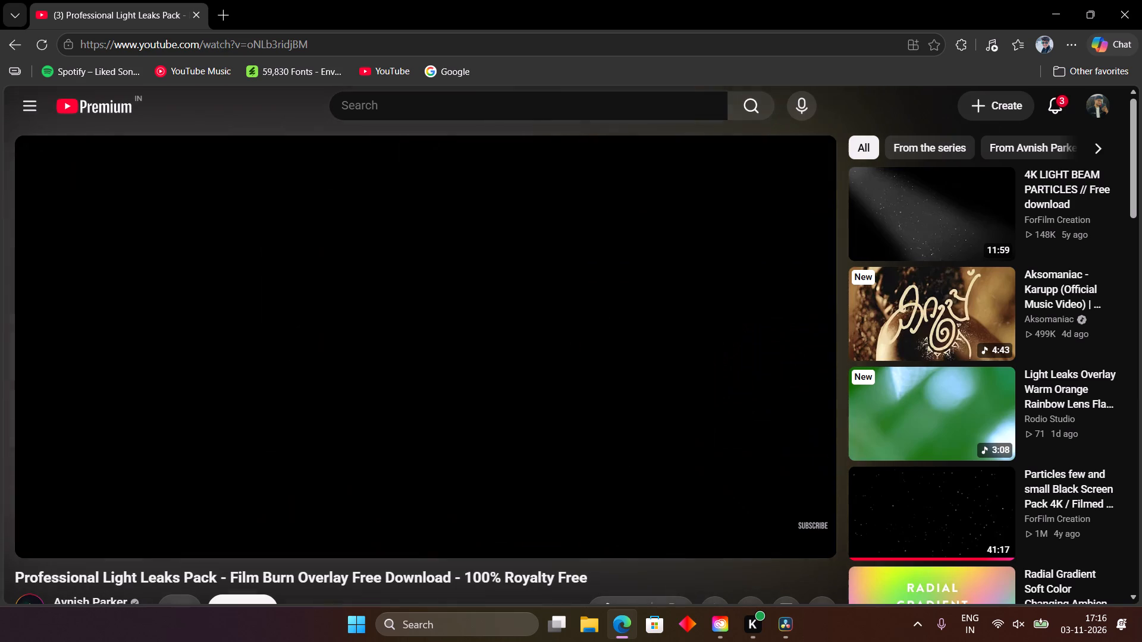
{"action": "key", "text": "space"}
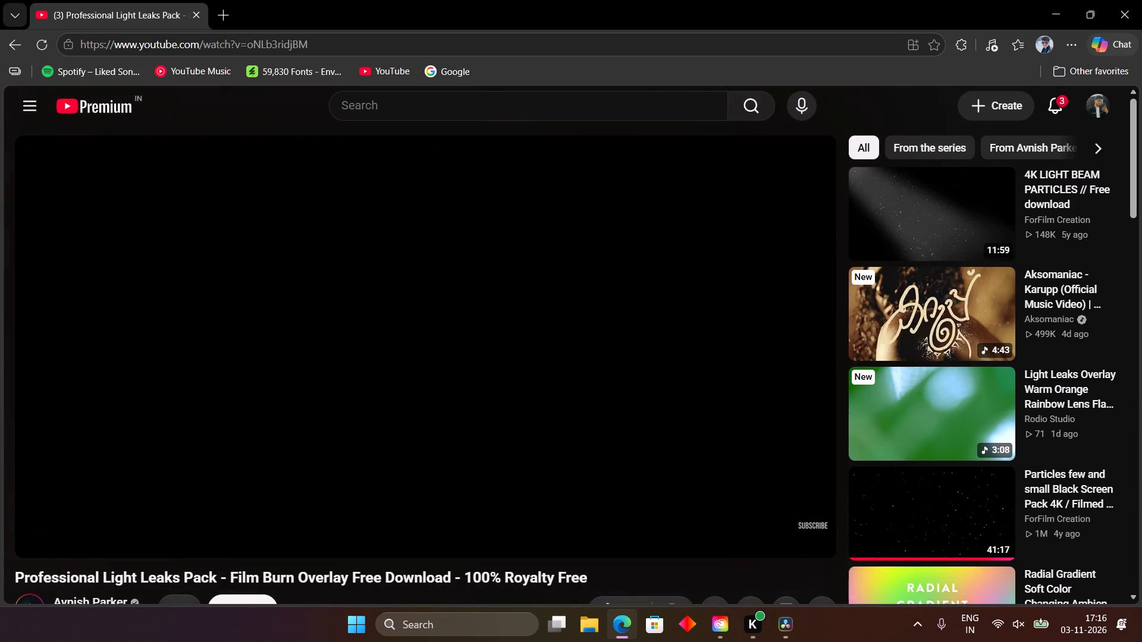
Search YouTube for "light leak".
{"action": "left_click", "coordinate": [371, 100]}
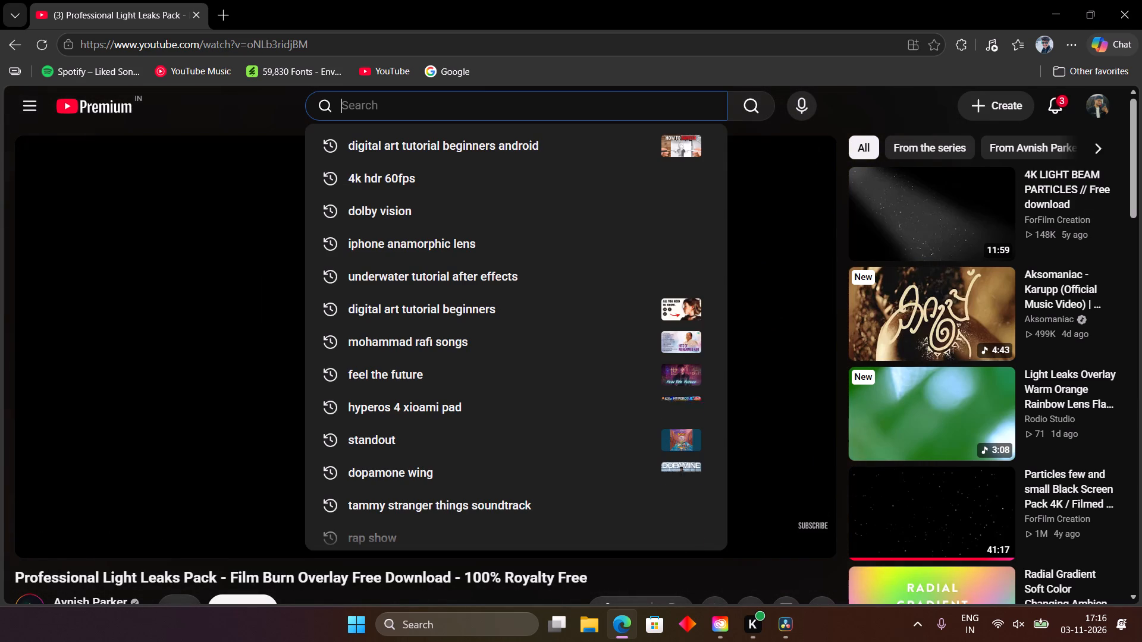
{"action": "type", "text": "lighr lea"}
{"action": "key", "text": "BackSpace"}
{"action": "key", "text": "BackSpace"}
{"action": "key", "text": "BackSpace"}
{"action": "key", "text": "BackSpace"}
{"action": "key", "text": "BackSpace"}
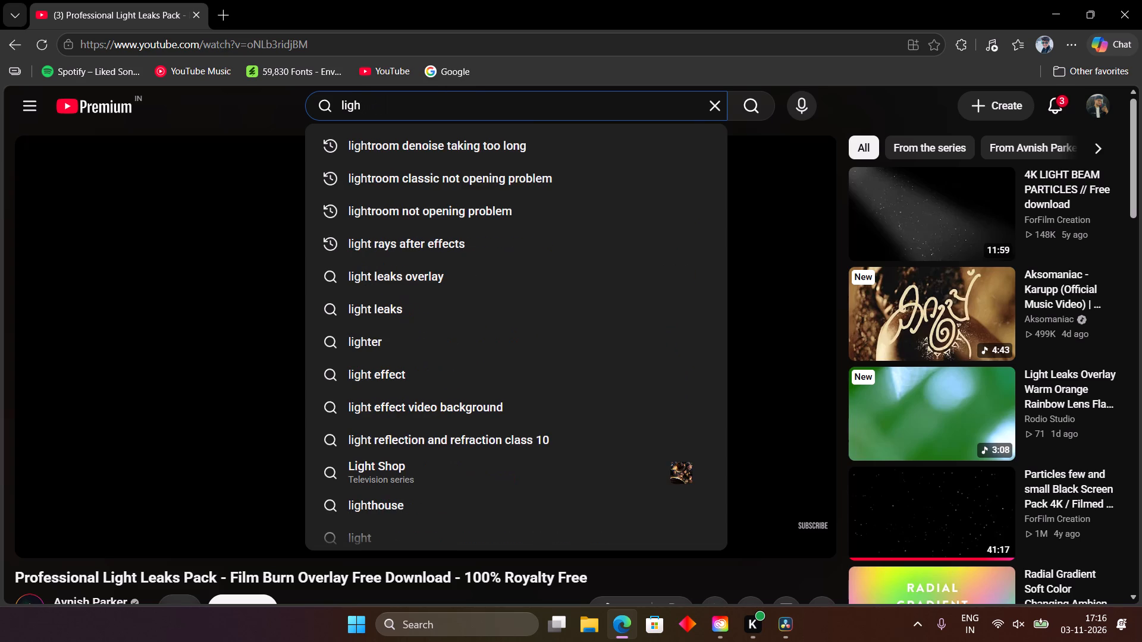
{"action": "type", "text": "t leak"}
{"action": "key", "text": "Return"}
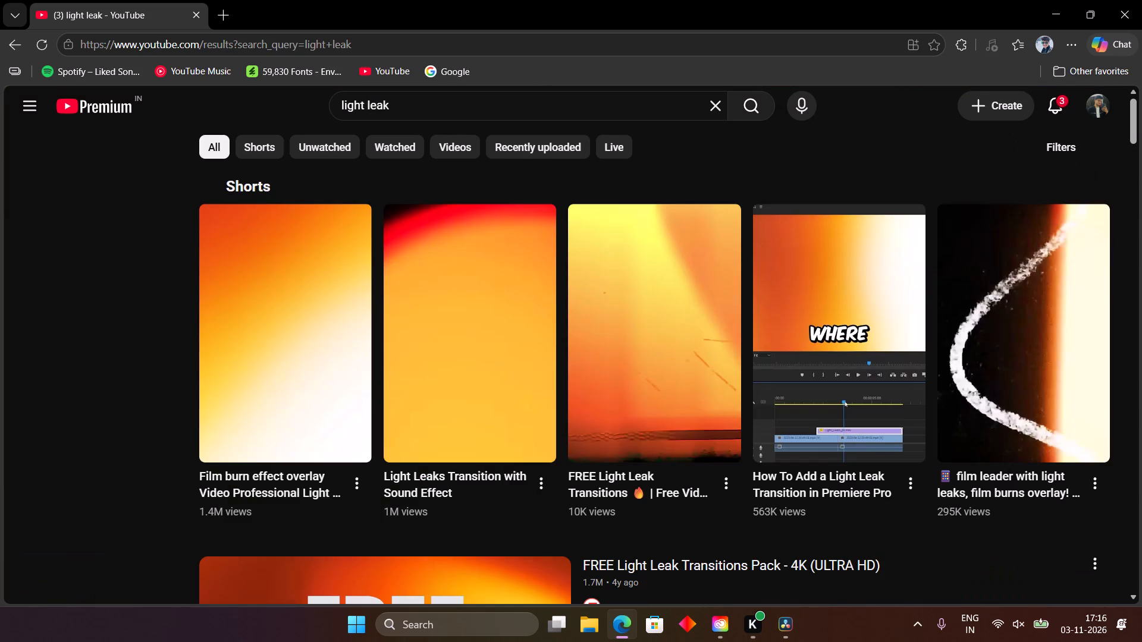
Browse the light leak video results and their previews for a suitable transition overlay.
{"action": "scroll", "coordinate": [517, 476], "scroll_direction": "down", "scroll_amount": 3}
{"action": "scroll", "coordinate": [415, 462], "scroll_direction": "down", "scroll_amount": 1}
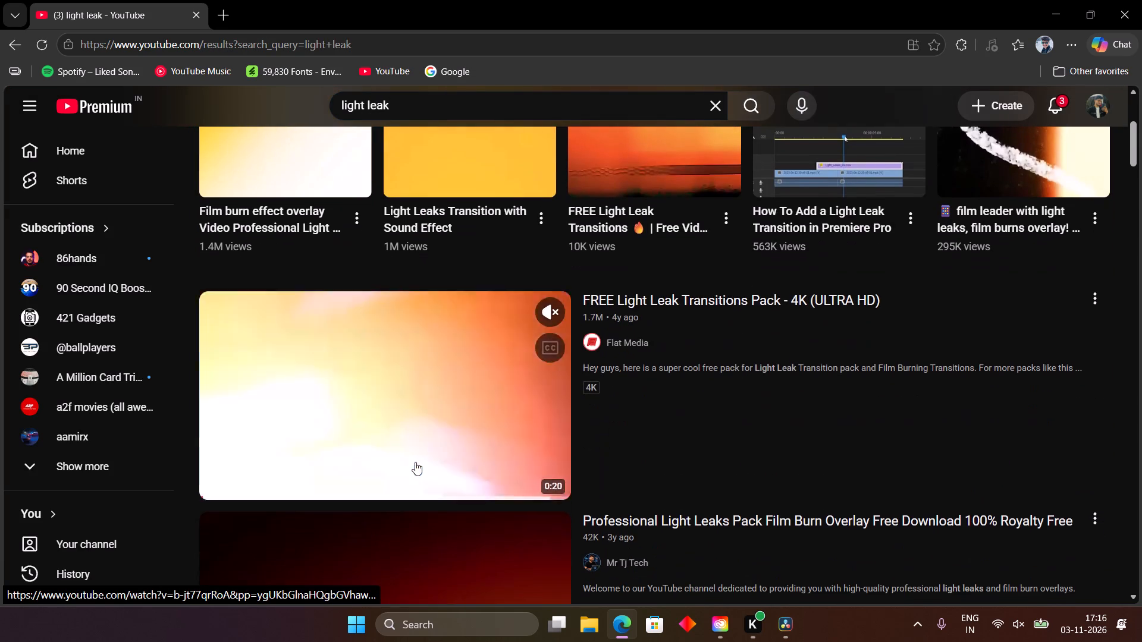
{"action": "scroll", "coordinate": [415, 462], "scroll_direction": "down", "scroll_amount": 2}
{"action": "scroll", "coordinate": [433, 340], "scroll_direction": "down", "scroll_amount": 1}
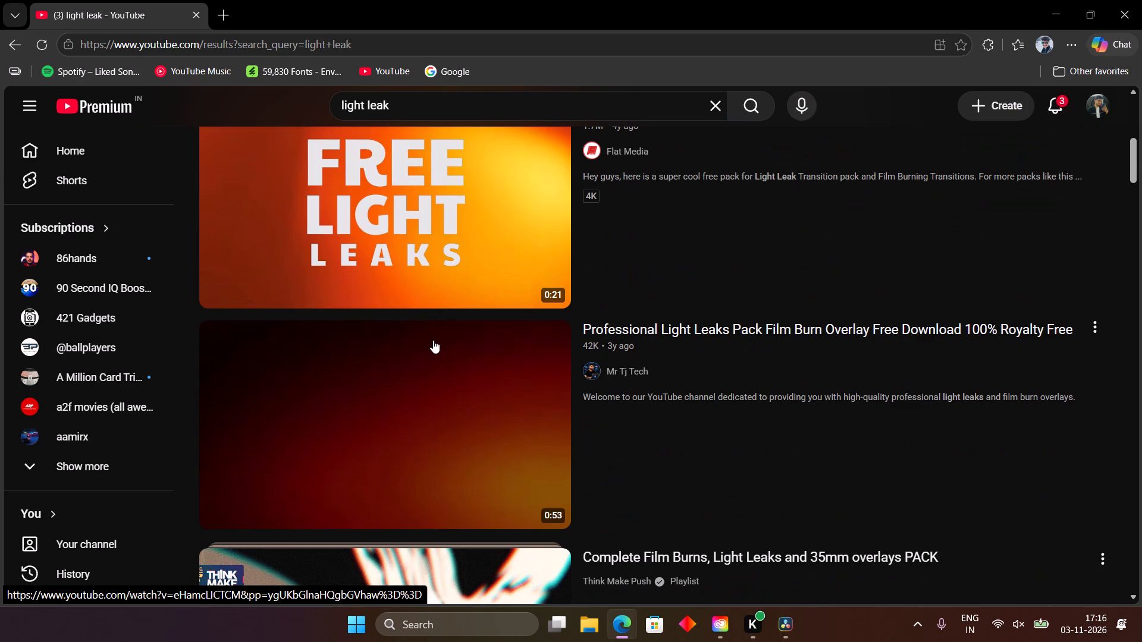
{"action": "scroll", "coordinate": [472, 438], "scroll_direction": "down", "scroll_amount": 3}
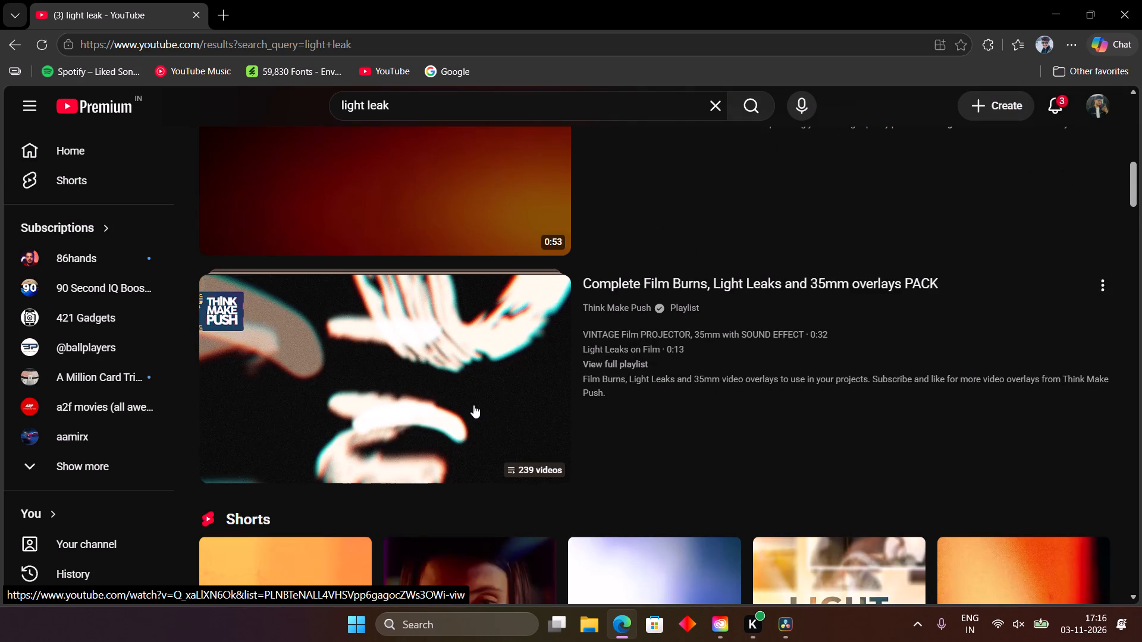
{"action": "scroll", "coordinate": [473, 405], "scroll_direction": "down", "scroll_amount": 9}
{"action": "scroll", "coordinate": [473, 405], "scroll_direction": "up", "scroll_amount": 1}
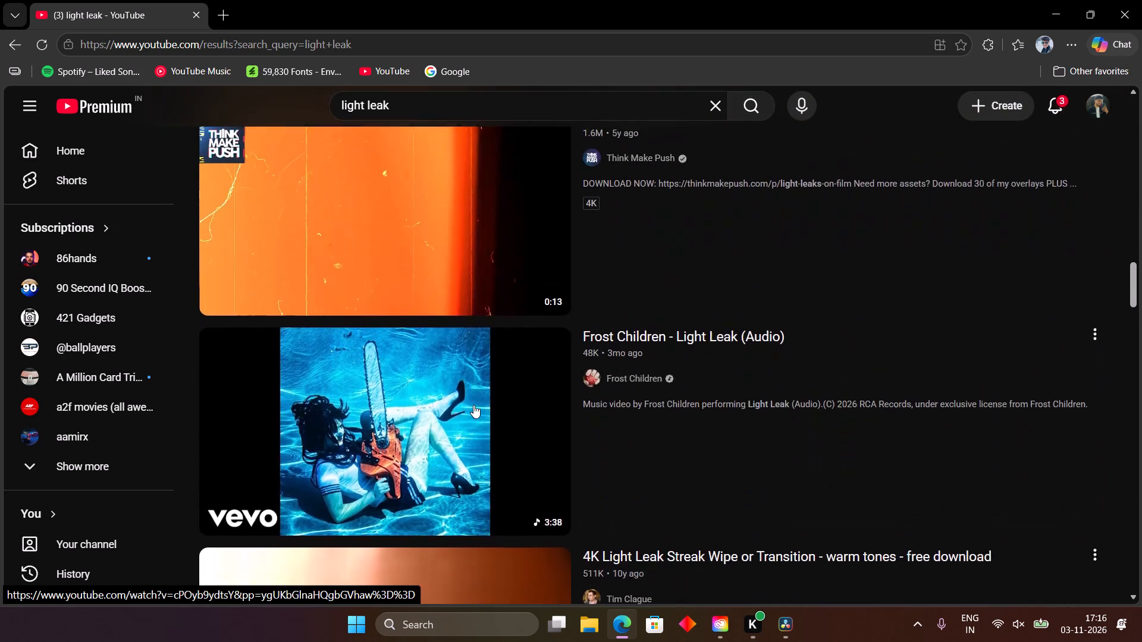
{"action": "scroll", "coordinate": [473, 405], "scroll_direction": "up", "scroll_amount": 1}
{"action": "scroll", "coordinate": [434, 370], "scroll_direction": "down", "scroll_amount": 4}
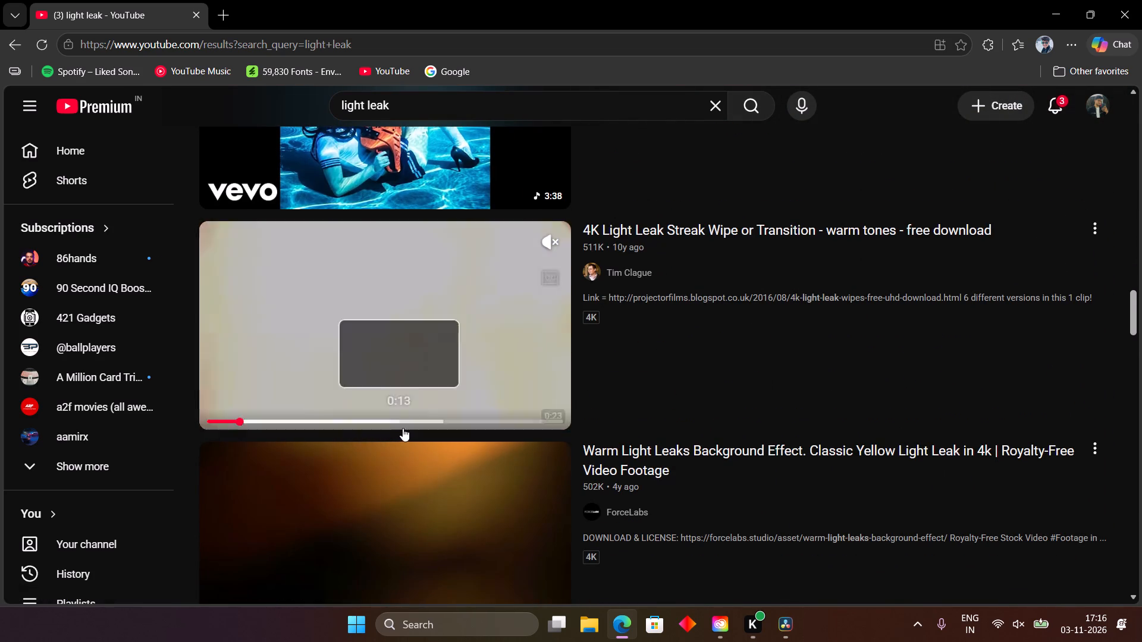
{"action": "scroll", "coordinate": [714, 380], "scroll_direction": "down", "scroll_amount": 3}
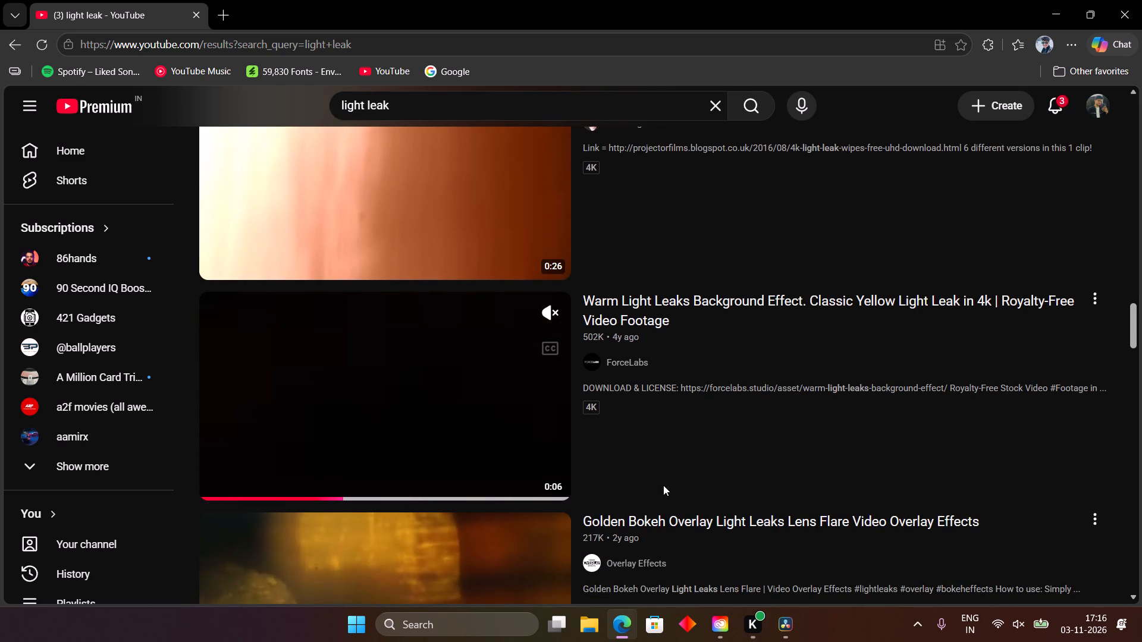
{"action": "scroll", "coordinate": [663, 485], "scroll_direction": "down", "scroll_amount": 8}
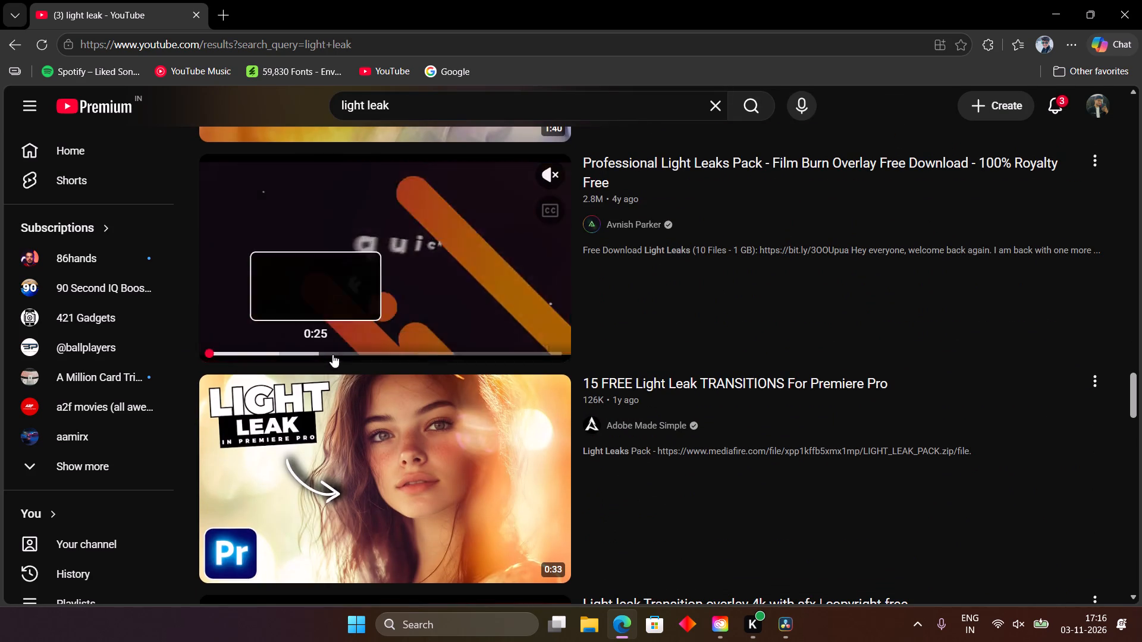
{"action": "scroll", "coordinate": [669, 338], "scroll_direction": "down", "scroll_amount": 5}
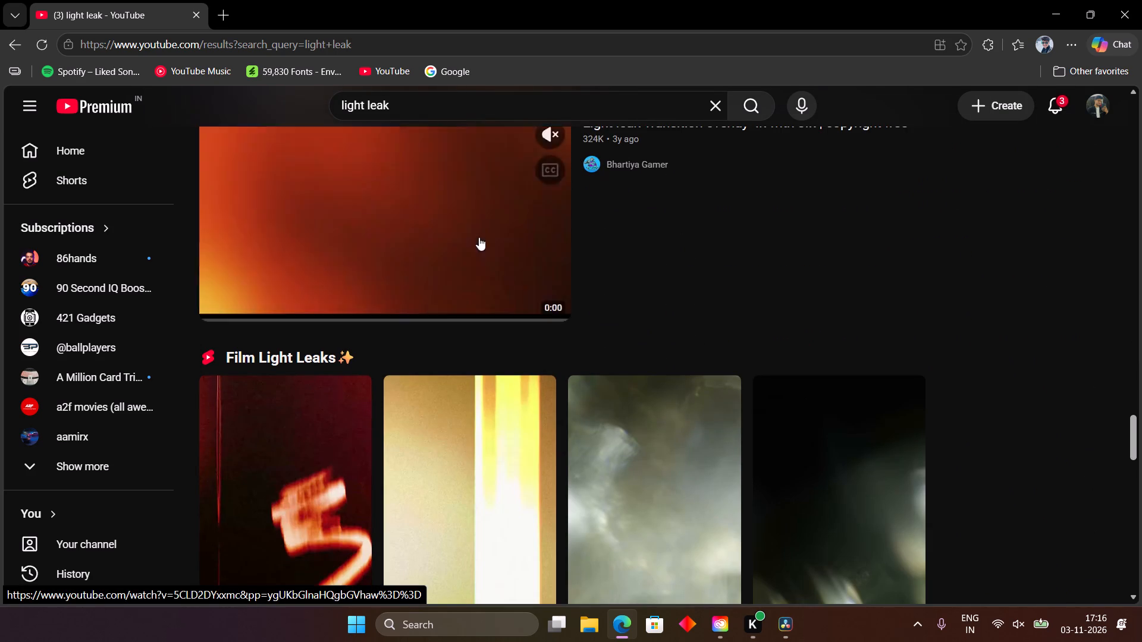
Open the "Light leak Transition overlay 4k with sfx | copyright free" video, look over its page, and copy its link.
{"action": "scroll", "coordinate": [479, 237], "scroll_direction": "up", "scroll_amount": 2}
{"action": "left_click", "coordinate": [462, 285]}
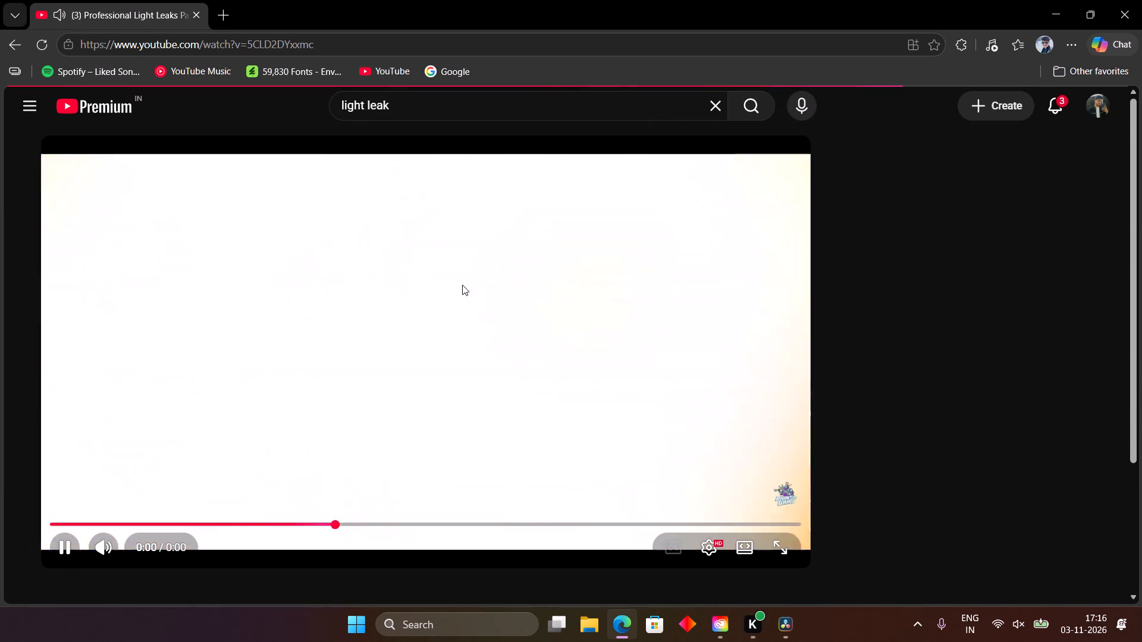
{"action": "scroll", "coordinate": [488, 552], "scroll_direction": "down", "scroll_amount": 2}
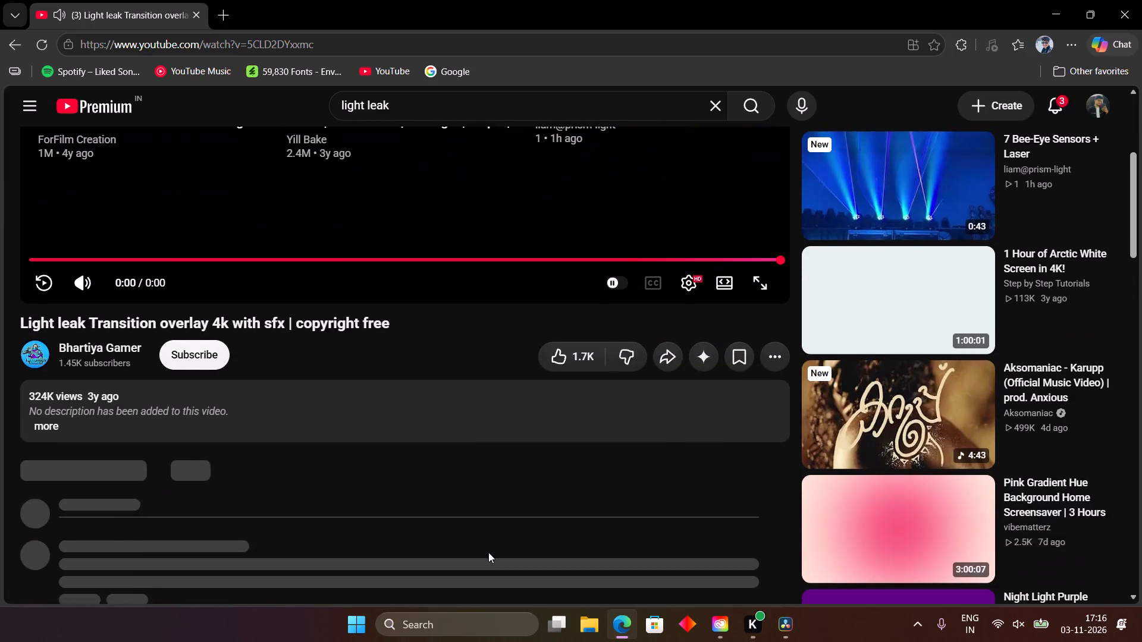
{"action": "scroll", "coordinate": [488, 552], "scroll_direction": "down", "scroll_amount": 1}
{"action": "scroll", "coordinate": [654, 328], "scroll_direction": "up", "scroll_amount": 7}
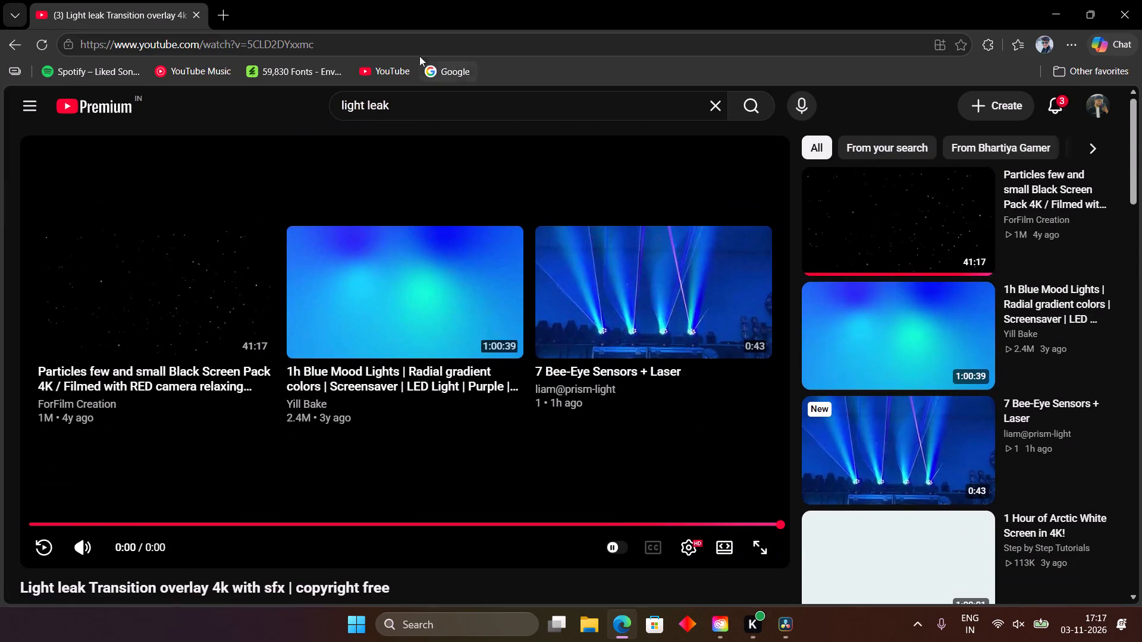
{"action": "left_click", "coordinate": [403, 39]}
{"action": "key", "text": "ctrl+c"}
{"action": "key", "text": "ctrl+c"}
{"action": "key", "text": "ctrl+c"}
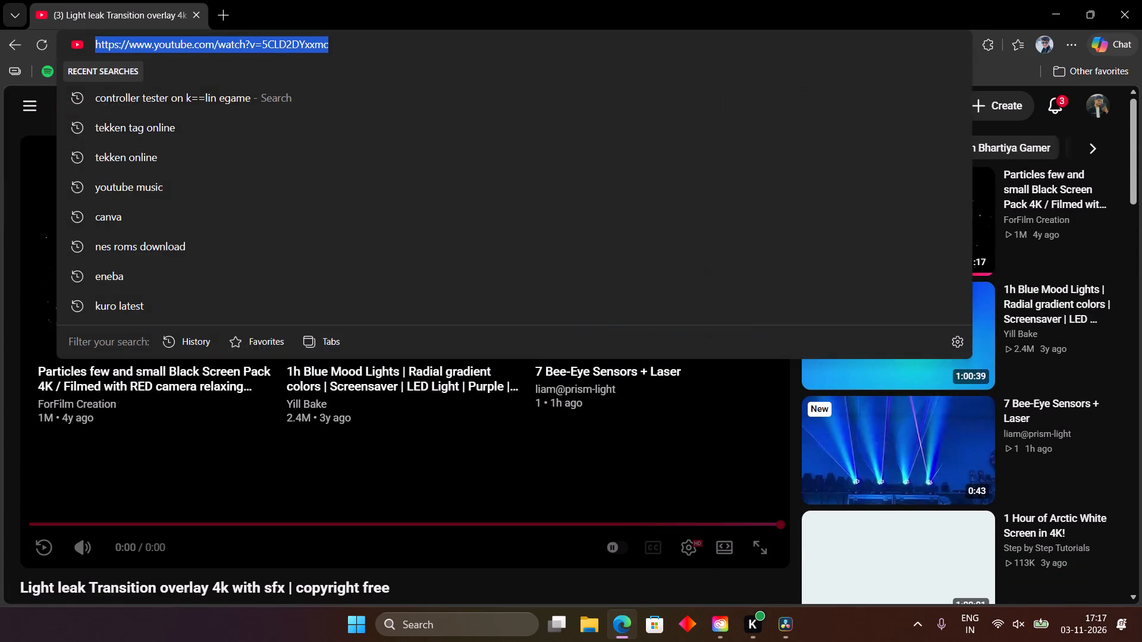
{"action": "key", "text": "ctrl+c"}
{"action": "key", "text": "ctrl+c"}
{"action": "key", "text": "ctrl+c"}
Search Google for "yt downloader" and open the YTDown YouTube Downloader site.
{"action": "key", "text": "g"}
{"action": "key", "text": "Return"}
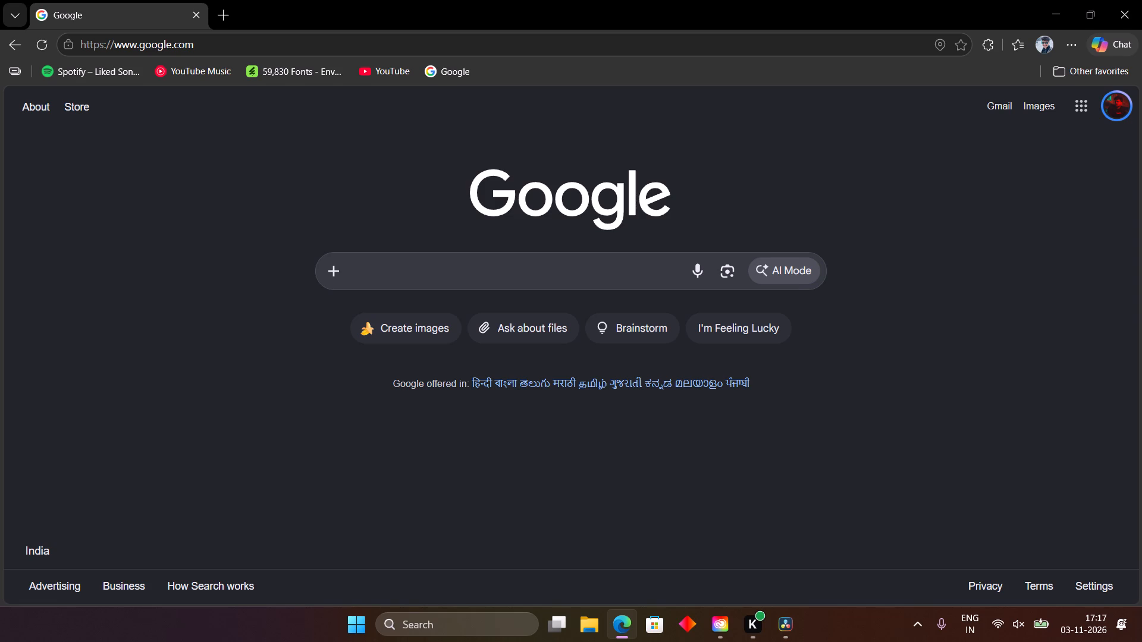
{"action": "type", "text": "yt down"}
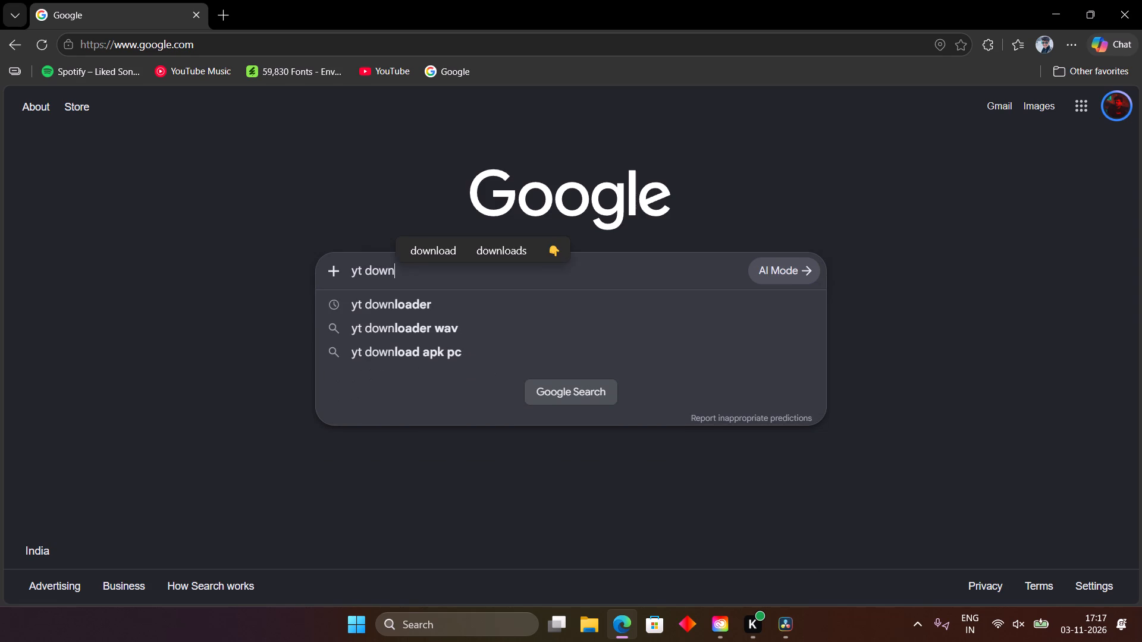
{"action": "key", "text": "Down"}
{"action": "key", "text": "Return"}
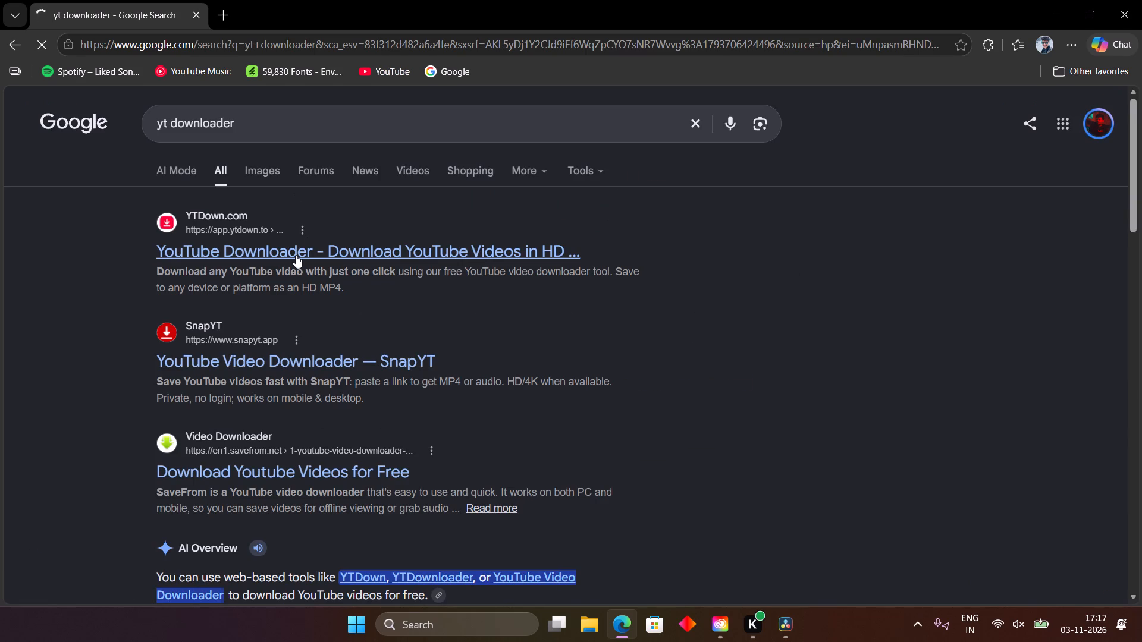
{"action": "left_click", "coordinate": [296, 255]}
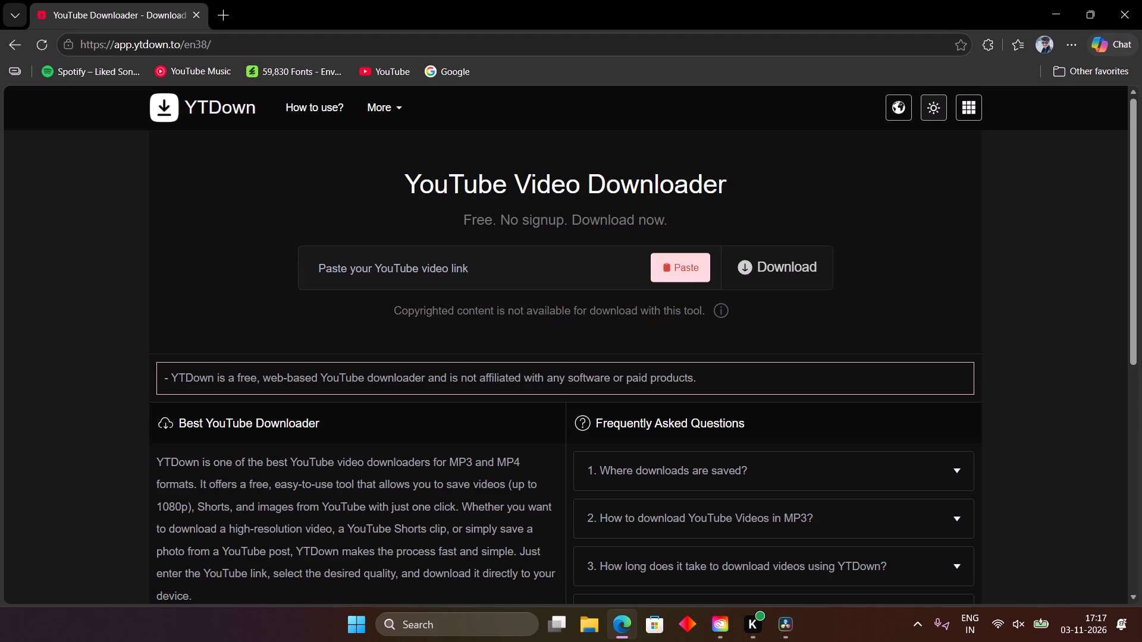
Fetch the copied video link in YTDown and save the video as MP4 (1280x720 HD).
{"action": "left_click", "coordinate": [369, 275]}
{"action": "key", "text": "ctrl+v"}
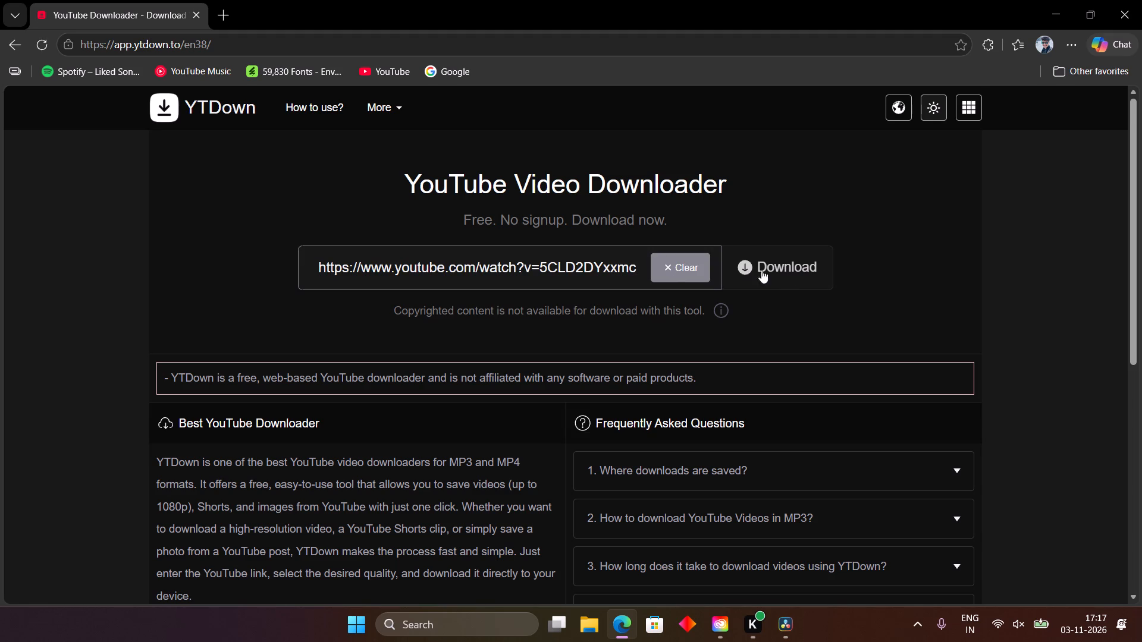
{"action": "left_click", "coordinate": [796, 269]}
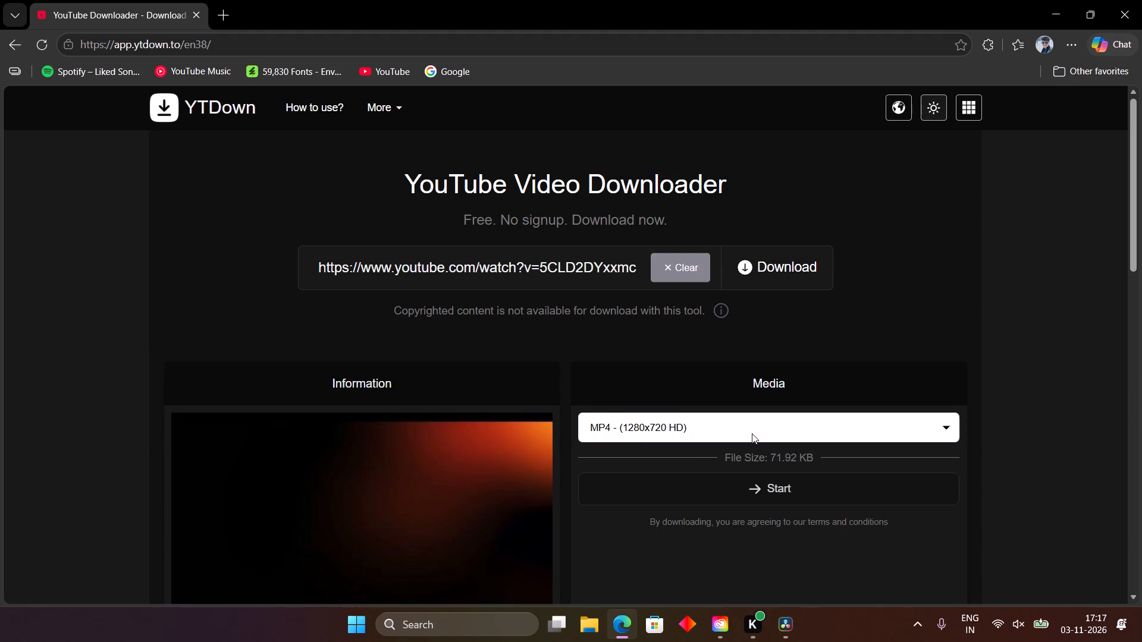
{"action": "scroll", "coordinate": [776, 456], "scroll_direction": "down", "scroll_amount": 1}
{"action": "left_click", "coordinate": [840, 382]}
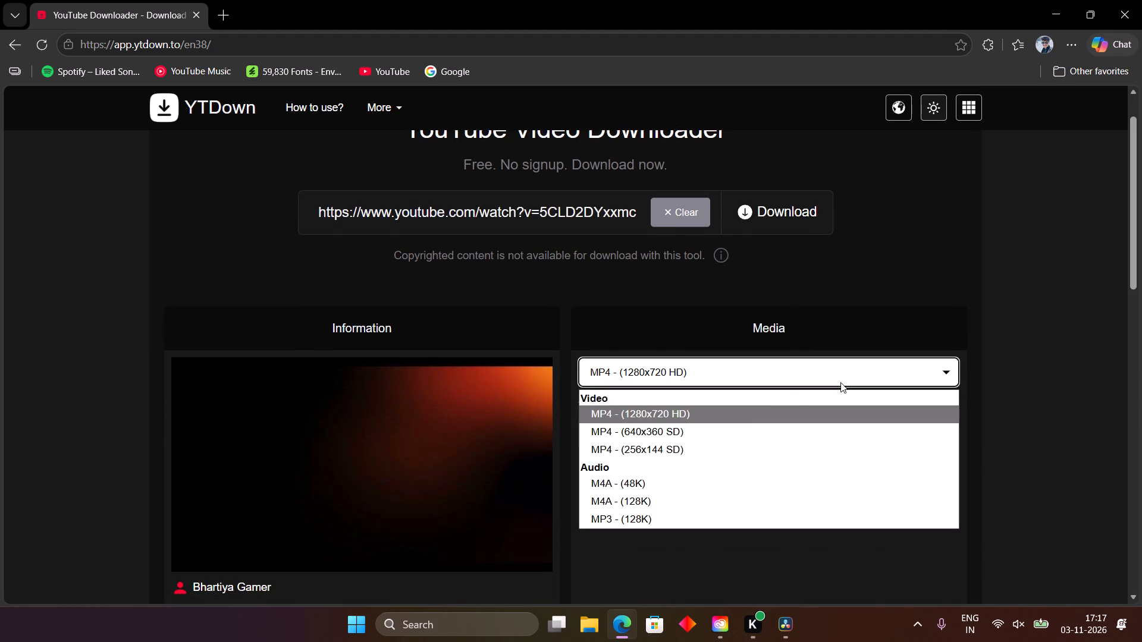
{"action": "left_click", "coordinate": [741, 413]}
{"action": "left_click", "coordinate": [729, 442]}
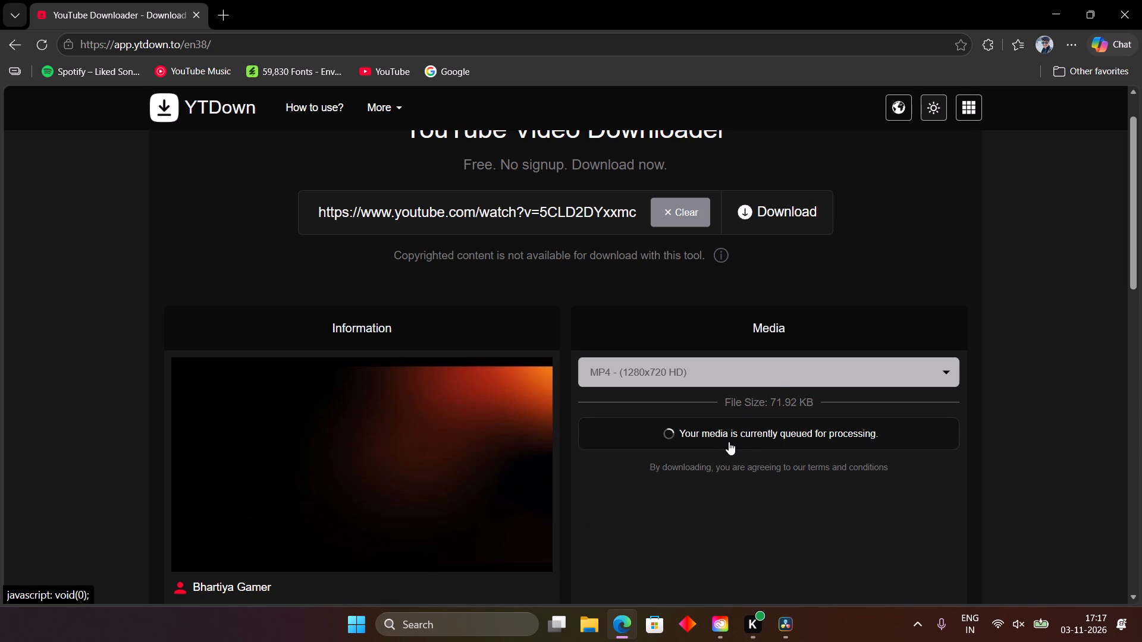
{"action": "scroll", "coordinate": [729, 442], "scroll_direction": "down", "scroll_amount": 1}
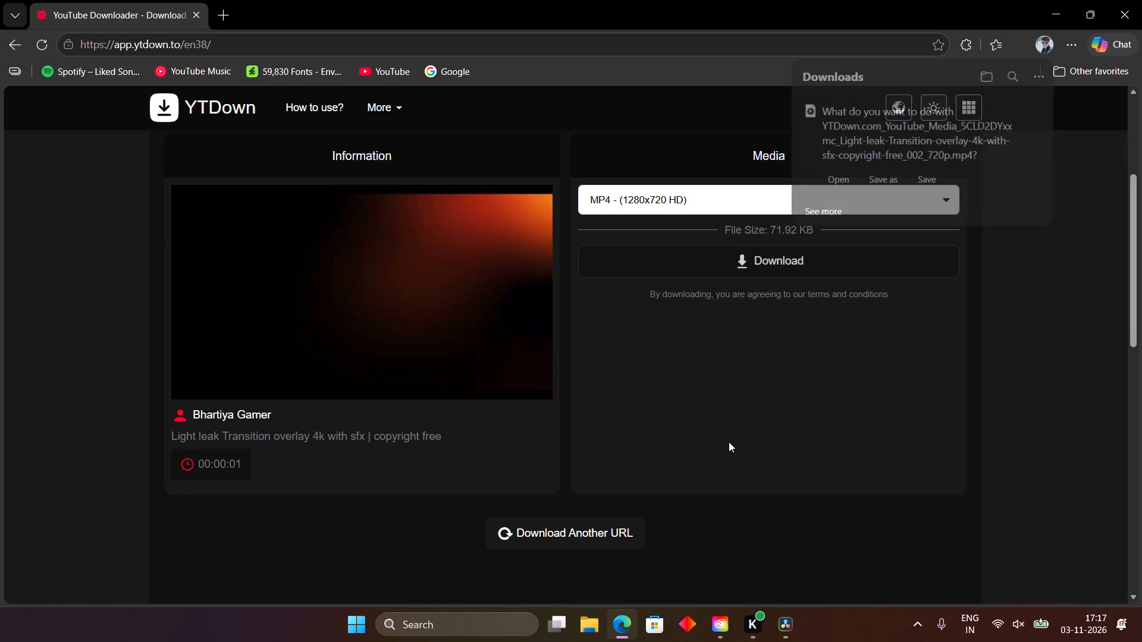
{"action": "left_click", "coordinate": [931, 188]}
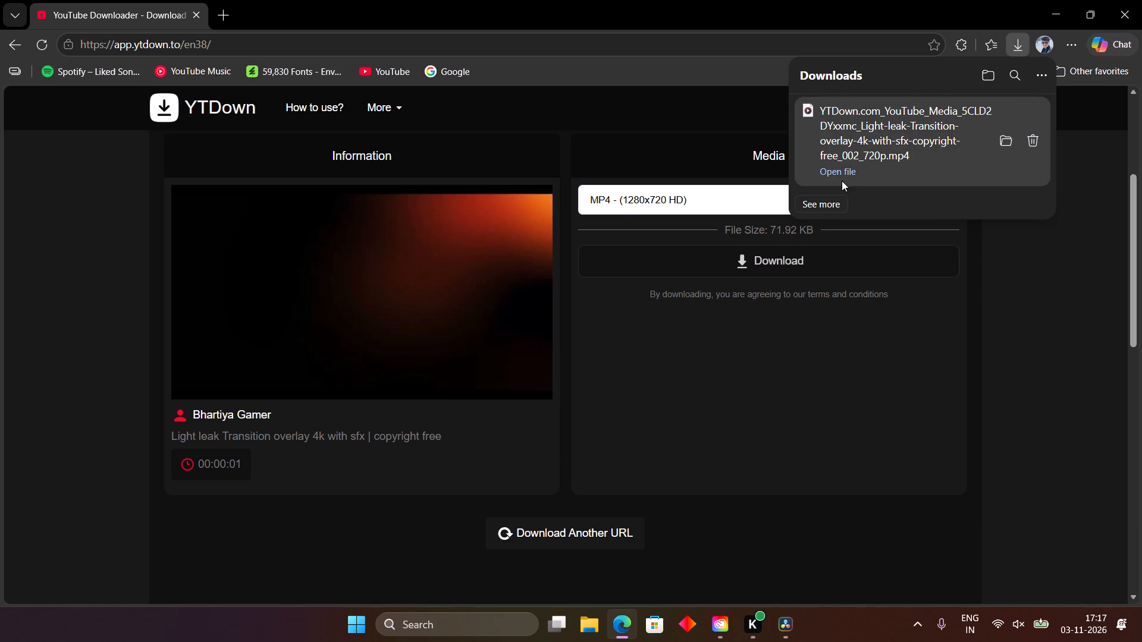
Show the downloaded light leak clip in its folder and move it from Downloads to the RANG folder.
{"action": "left_click", "coordinate": [1002, 135]}
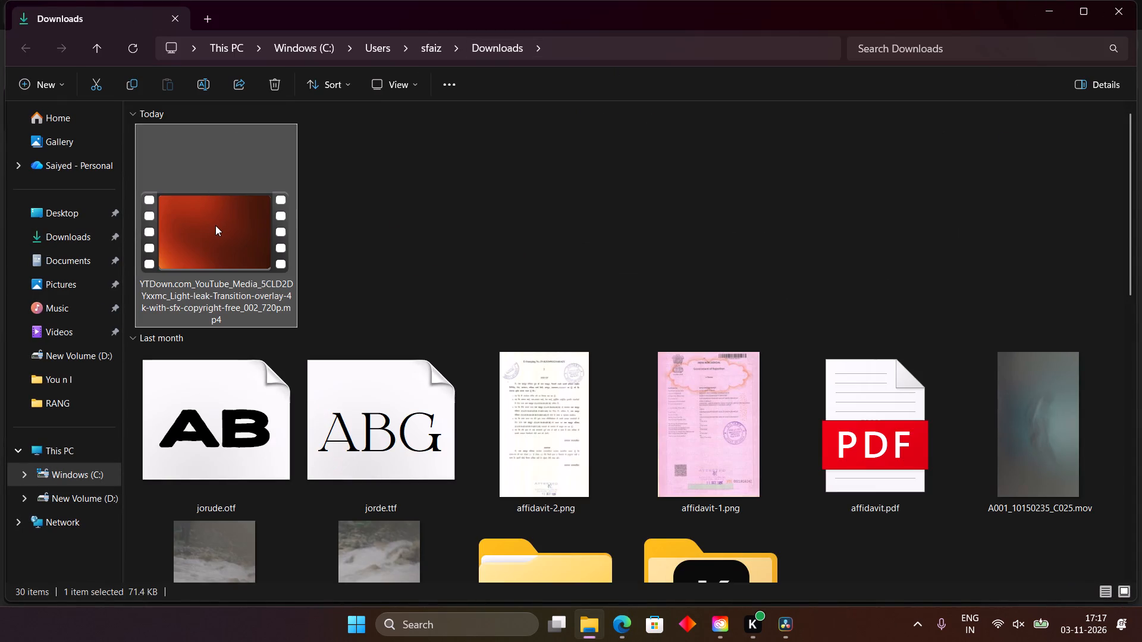
{"action": "left_click", "coordinate": [215, 225]}
{"action": "key", "text": "ctrl+x"}
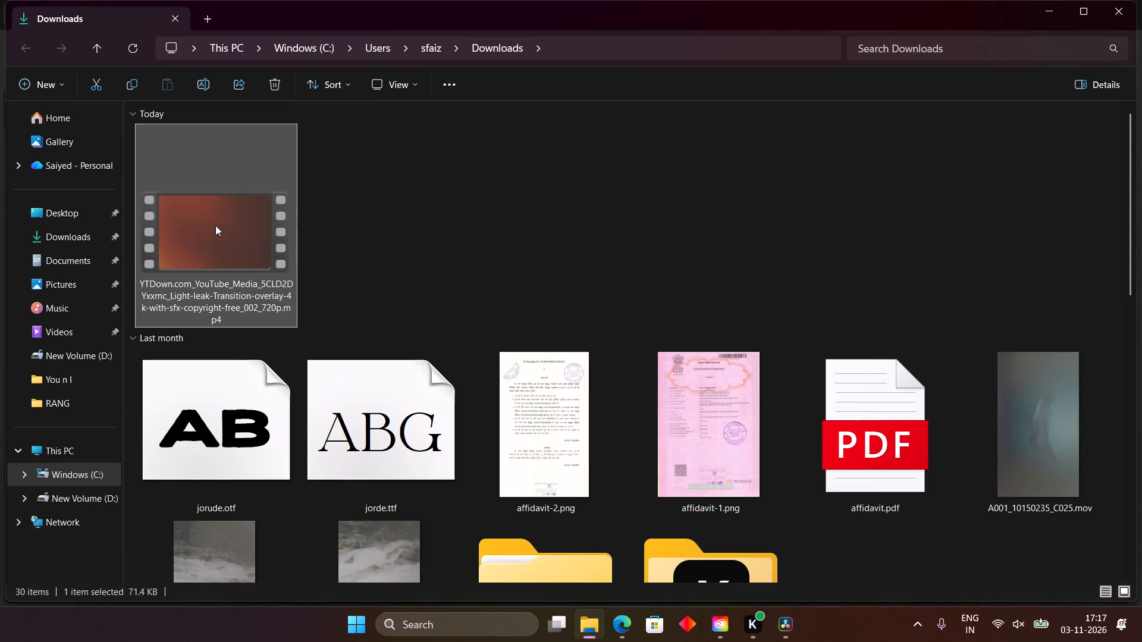
{"action": "left_click", "coordinate": [60, 380]}
{"action": "left_click", "coordinate": [61, 398]}
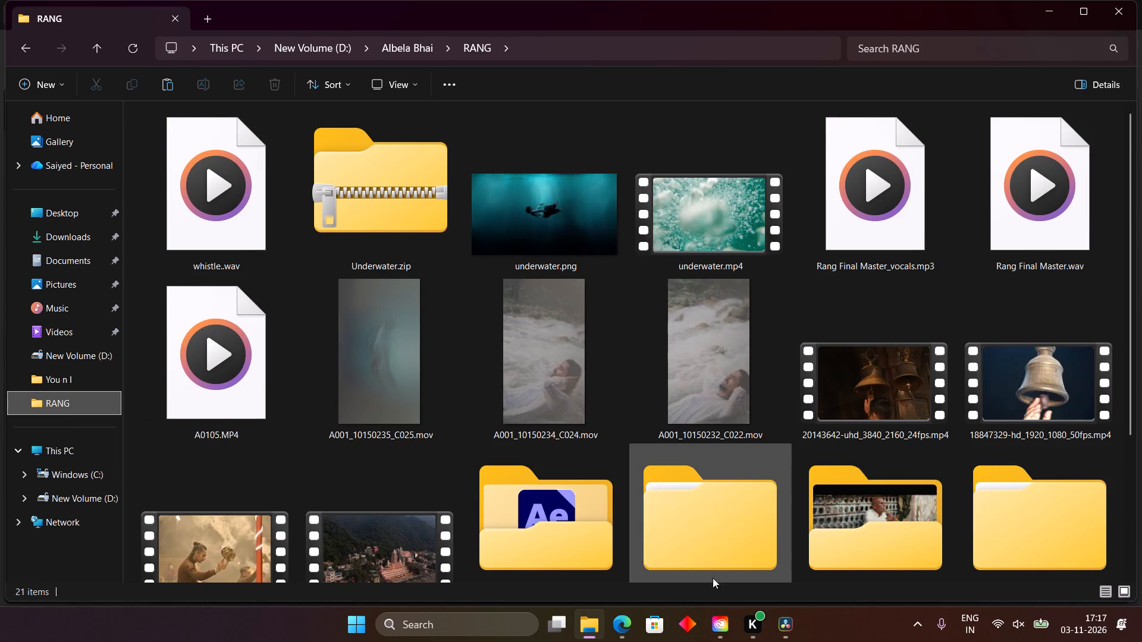
{"action": "left_click", "coordinate": [626, 442]}
{"action": "scroll", "coordinate": [626, 432], "scroll_direction": "down", "scroll_amount": 4}
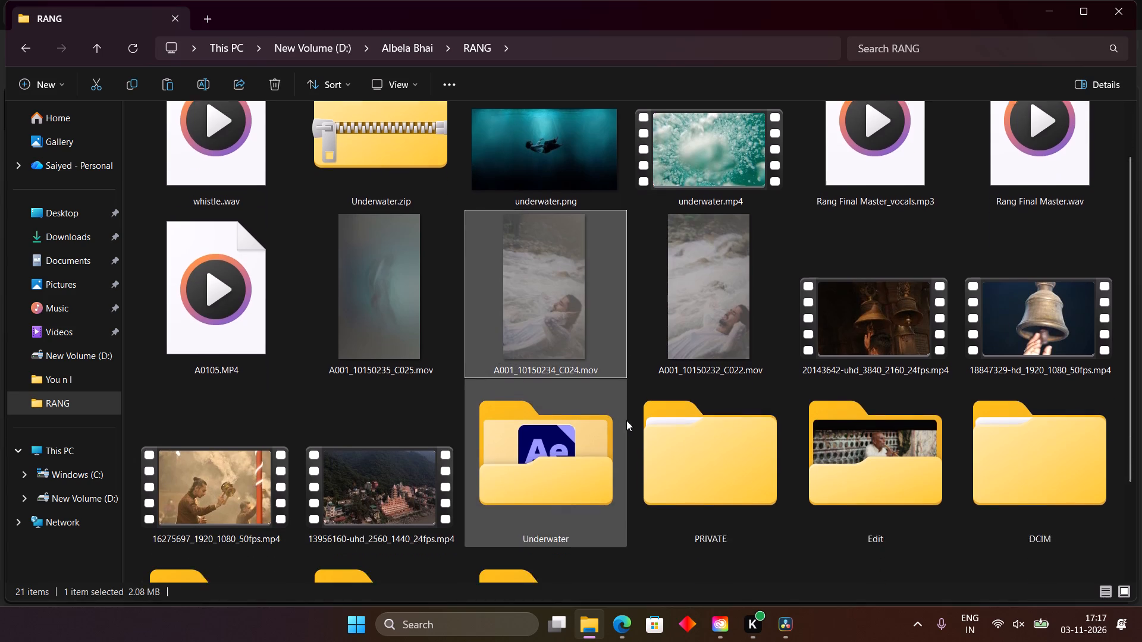
{"action": "scroll", "coordinate": [626, 420], "scroll_direction": "down", "scroll_amount": 3}
{"action": "scroll", "coordinate": [626, 420], "scroll_direction": "right", "scroll_amount": 1}
{"action": "left_click", "coordinate": [807, 517]}
{"action": "key", "text": "ctrl+v"}
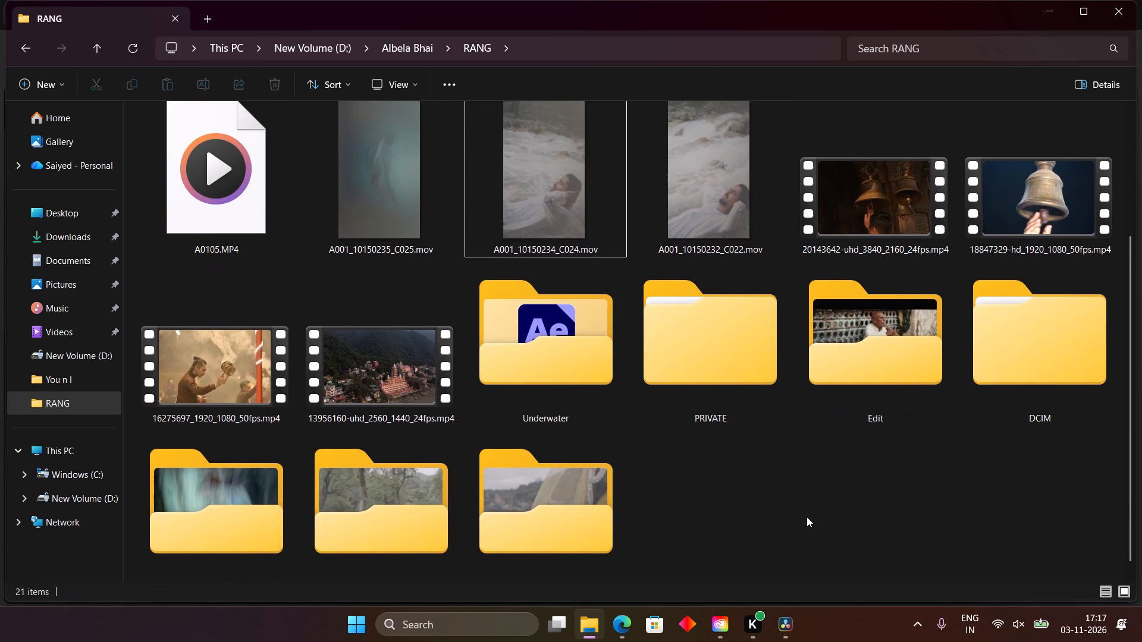
Switch to DaVinci Resolve and import the downloaded YTDown light leak video from the RANG folder into the b rolls bin.
{"action": "left_click", "coordinate": [777, 628]}
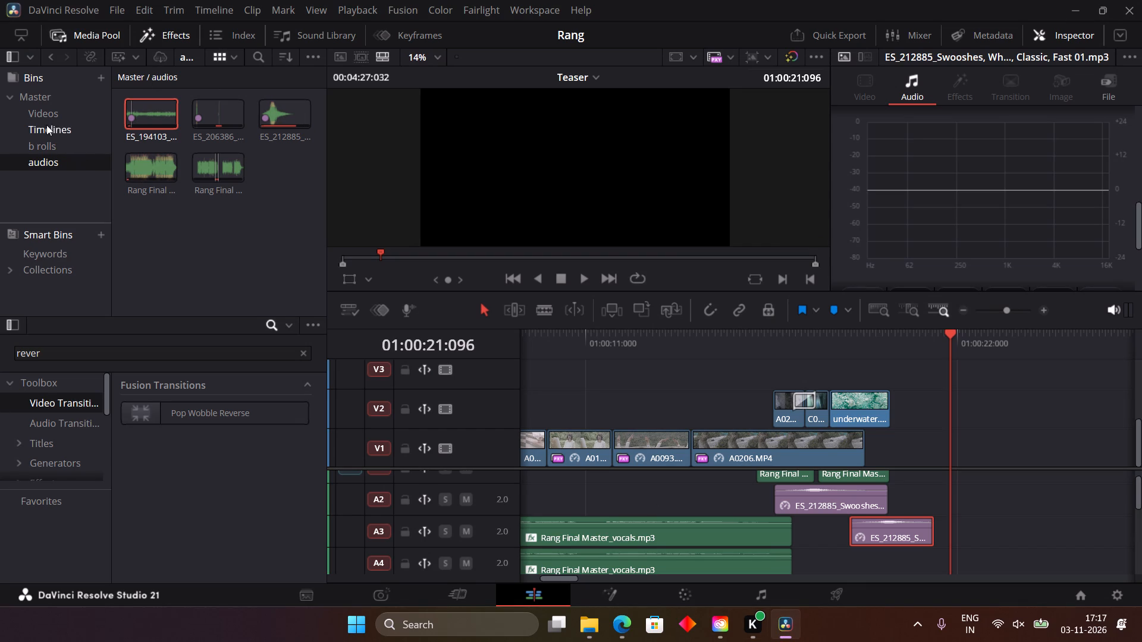
{"action": "left_click", "coordinate": [49, 110]}
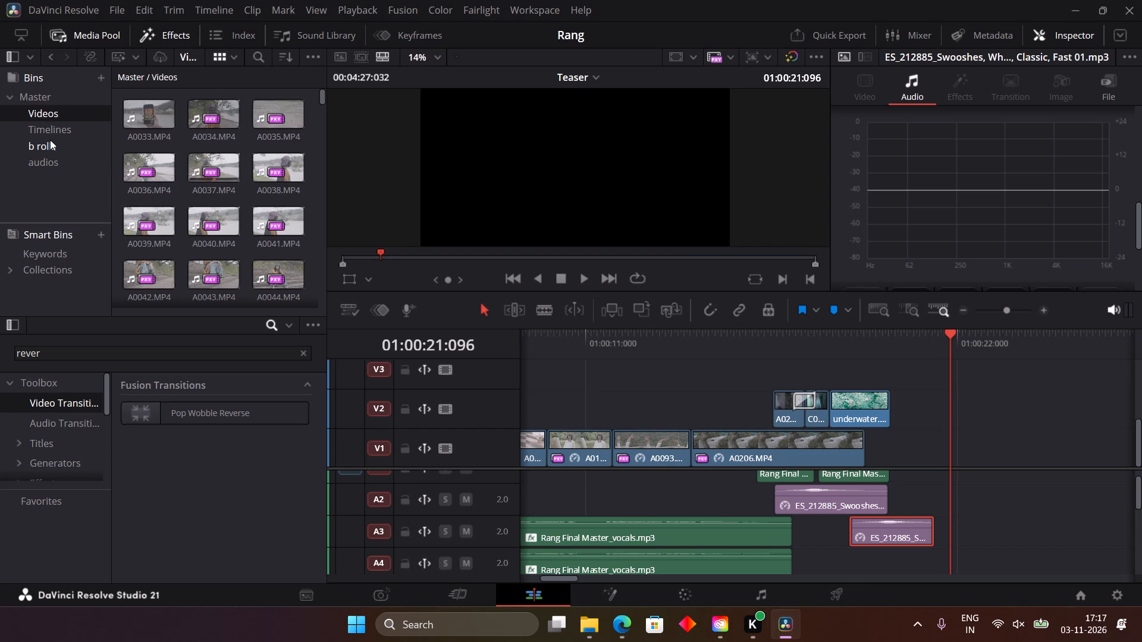
{"action": "left_click", "coordinate": [50, 140]}
{"action": "double_click", "coordinate": [159, 225]}
{"action": "right_click", "coordinate": [159, 225]}
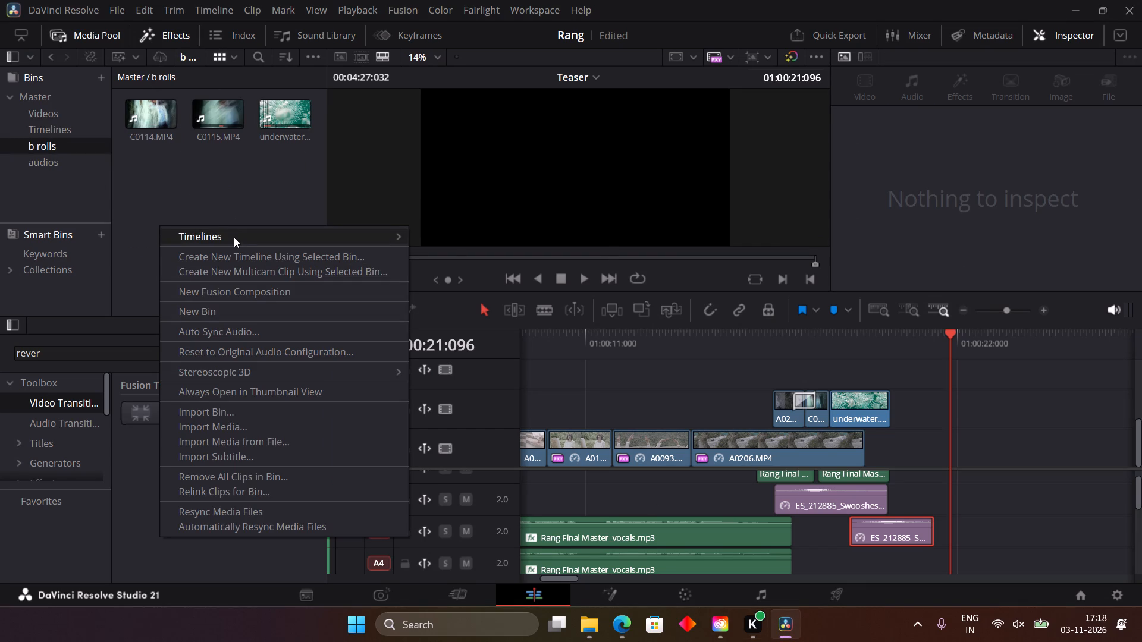
{"action": "left_click", "coordinate": [225, 424]}
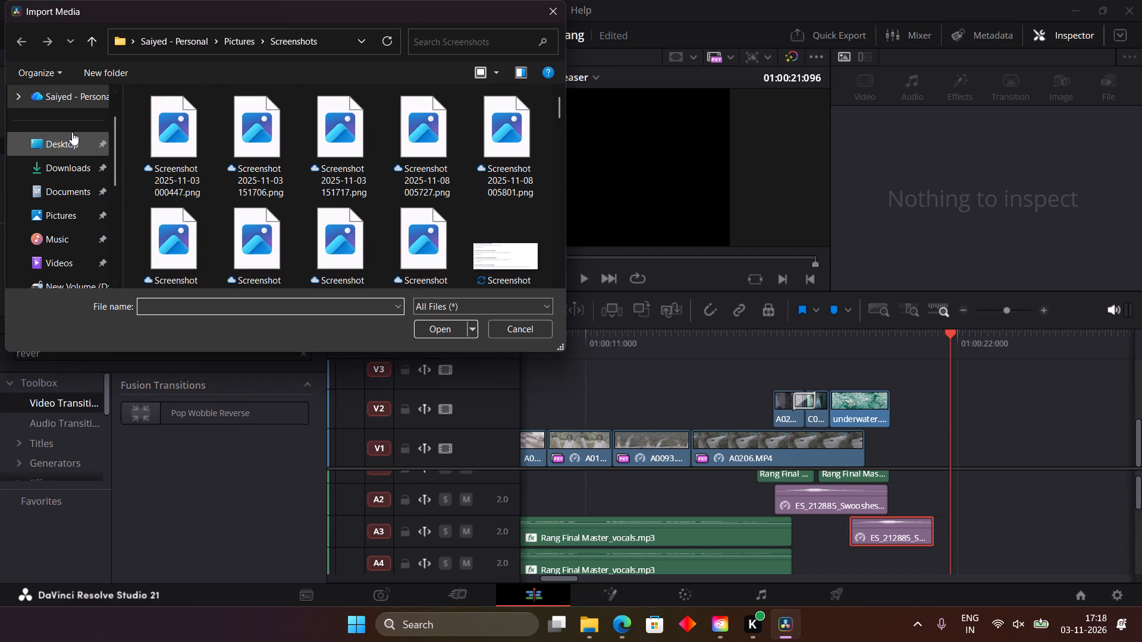
{"action": "left_click", "coordinate": [73, 177]}
{"action": "scroll", "coordinate": [73, 177], "scroll_direction": "down", "scroll_amount": 1}
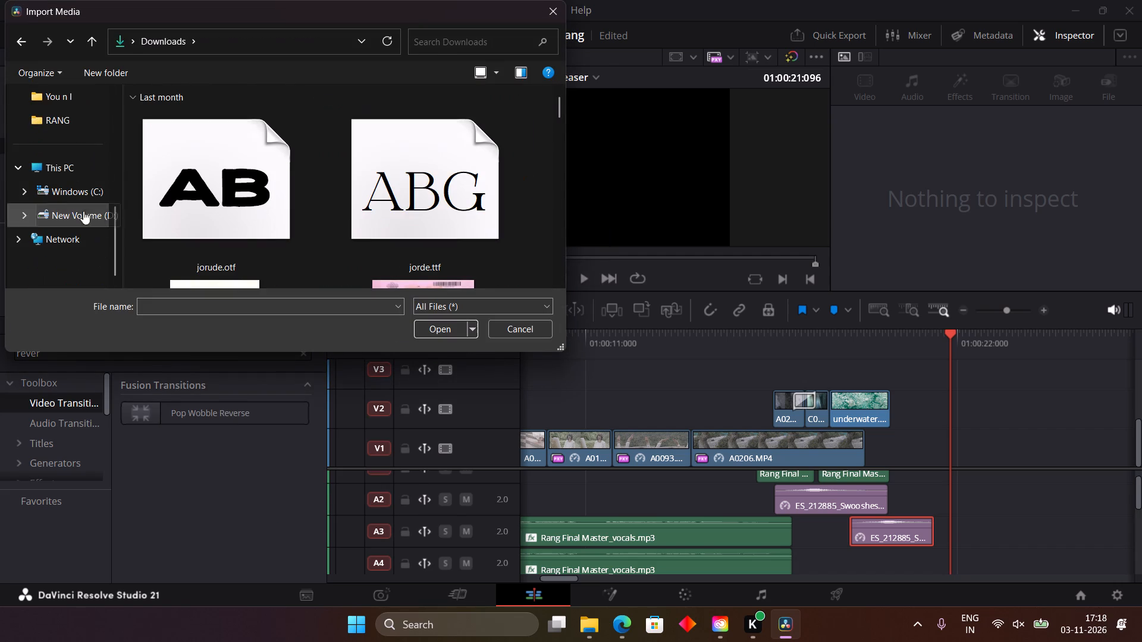
{"action": "left_click", "coordinate": [77, 111]}
{"action": "scroll", "coordinate": [287, 221], "scroll_direction": "down", "scroll_amount": 8}
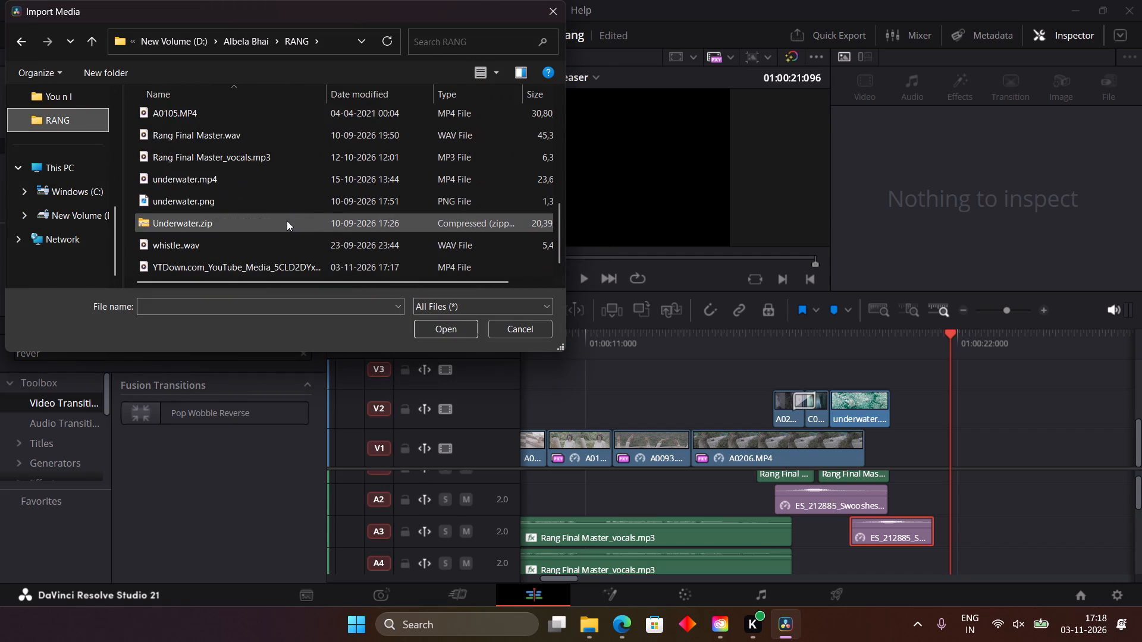
{"action": "scroll", "coordinate": [287, 221], "scroll_direction": "up", "scroll_amount": 1}
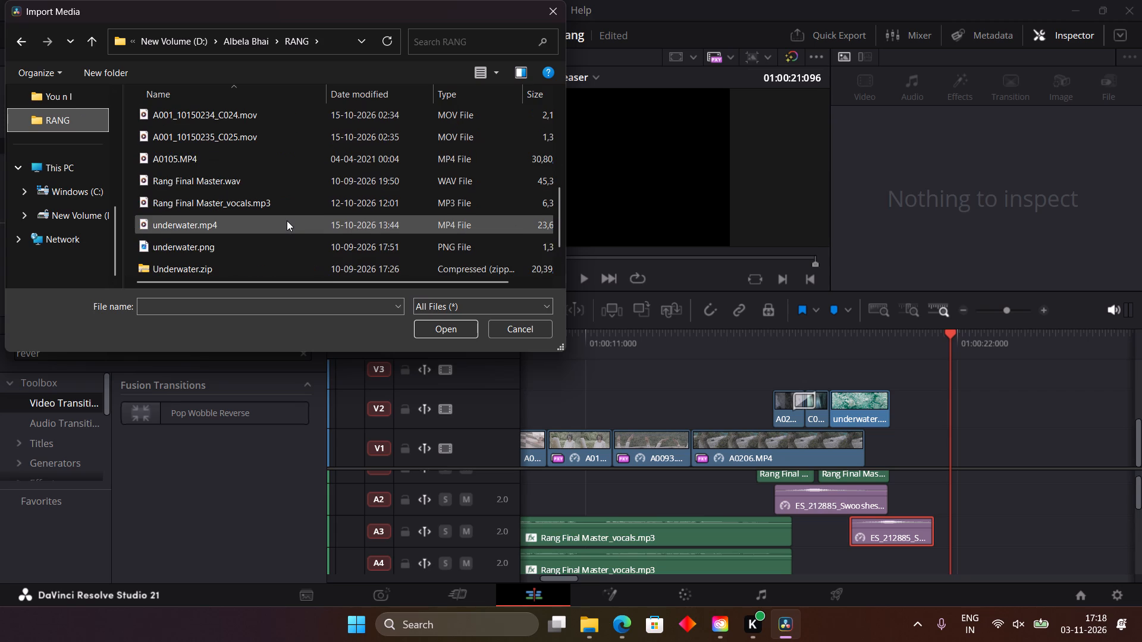
{"action": "scroll", "coordinate": [287, 221], "scroll_direction": "up", "scroll_amount": 2}
{"action": "double_click", "coordinate": [197, 152]}
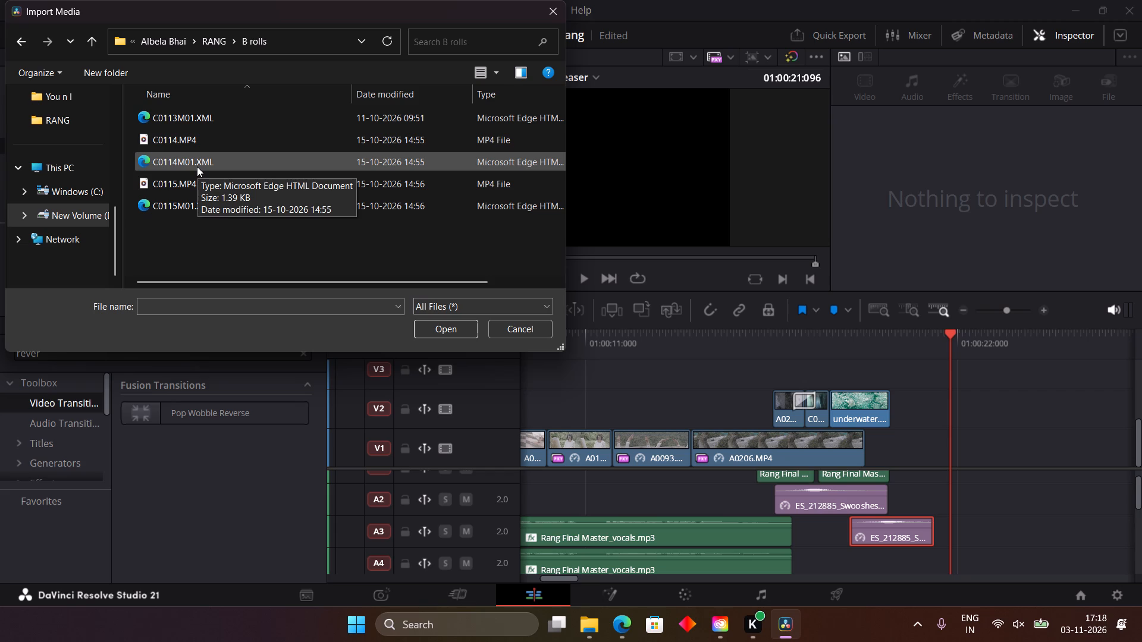
{"action": "left_click", "coordinate": [200, 42]}
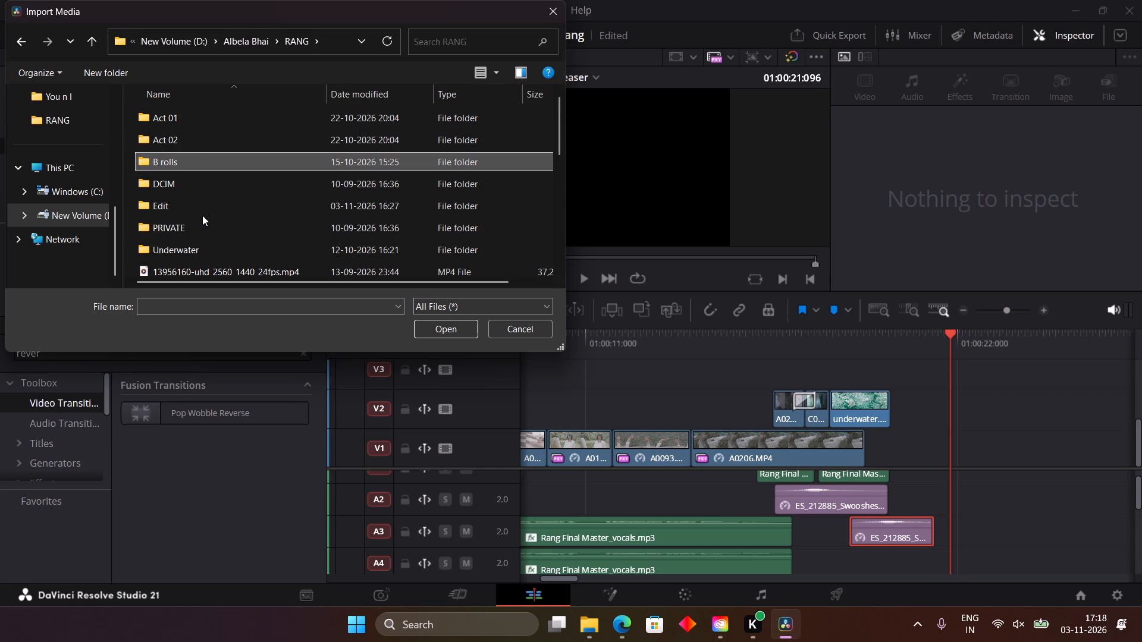
{"action": "scroll", "coordinate": [202, 215], "scroll_direction": "down", "scroll_amount": 5}
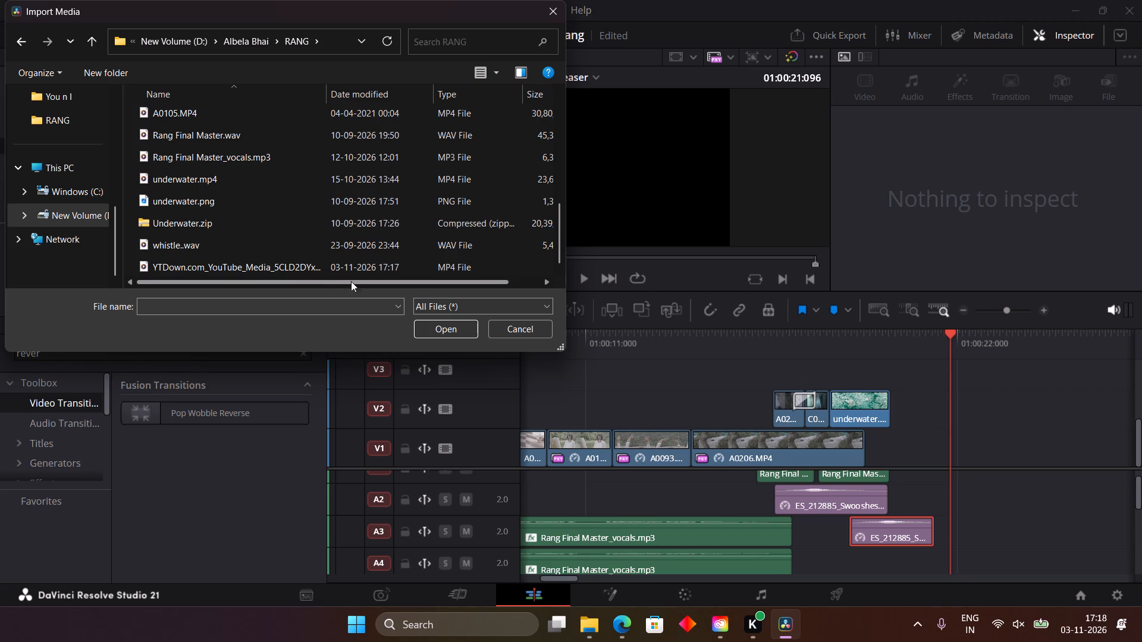
{"action": "double_click", "coordinate": [317, 273]}
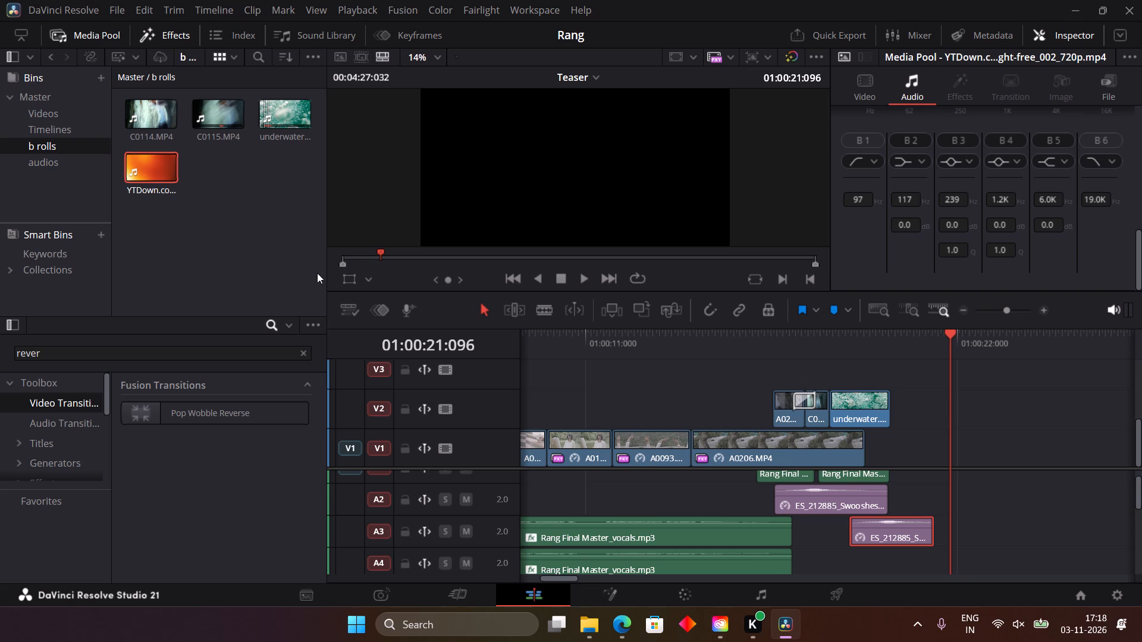
Place the light leak clip on track V3 above the transition between the first two V2 clips, and save the project.
{"action": "left_click_drag", "start_coordinate": [159, 161], "coordinate": [122, 100]}
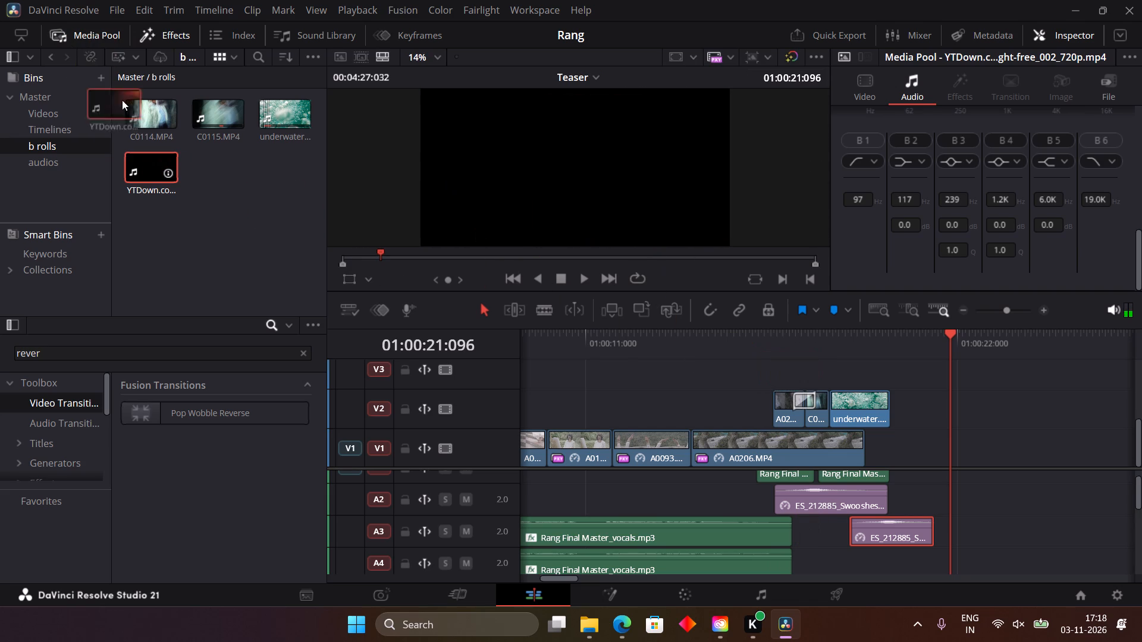
{"action": "left_click_drag", "start_coordinate": [122, 100], "coordinate": [152, 140]}
{"action": "double_click", "coordinate": [150, 162]}
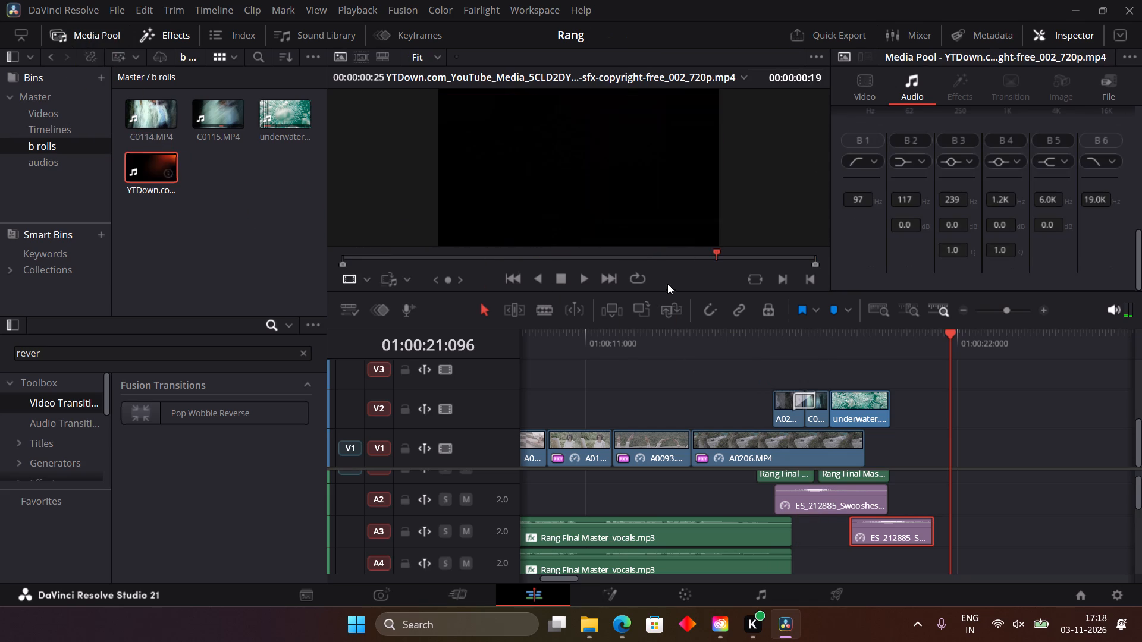
{"action": "left_click_drag", "start_coordinate": [560, 224], "coordinate": [788, 377]}
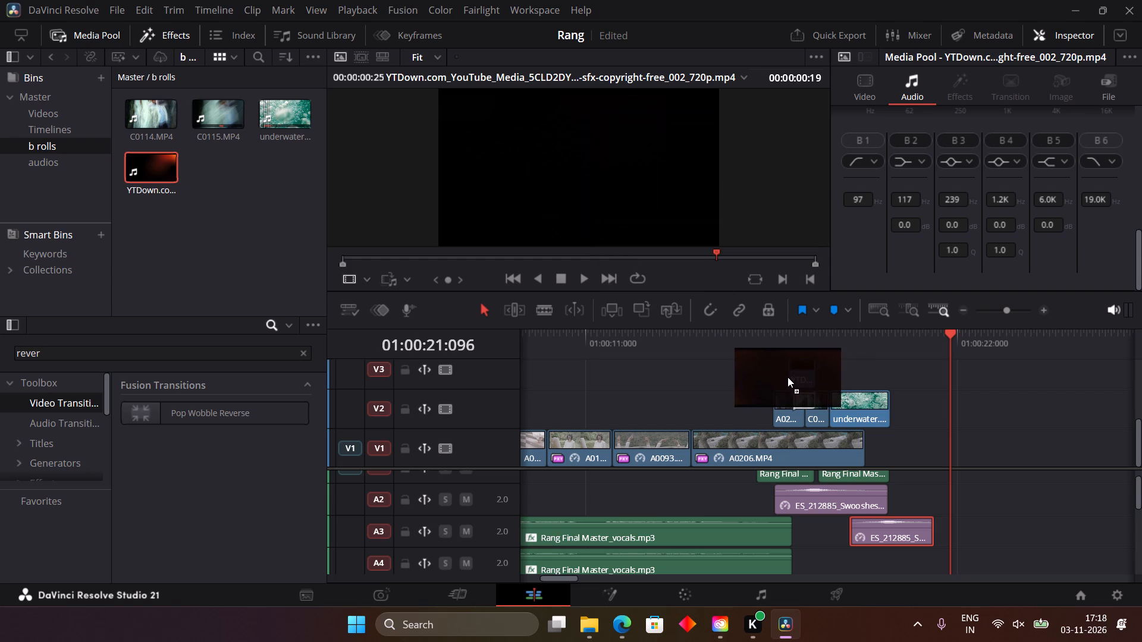
{"action": "left_click_drag", "start_coordinate": [788, 377], "coordinate": [790, 376]}
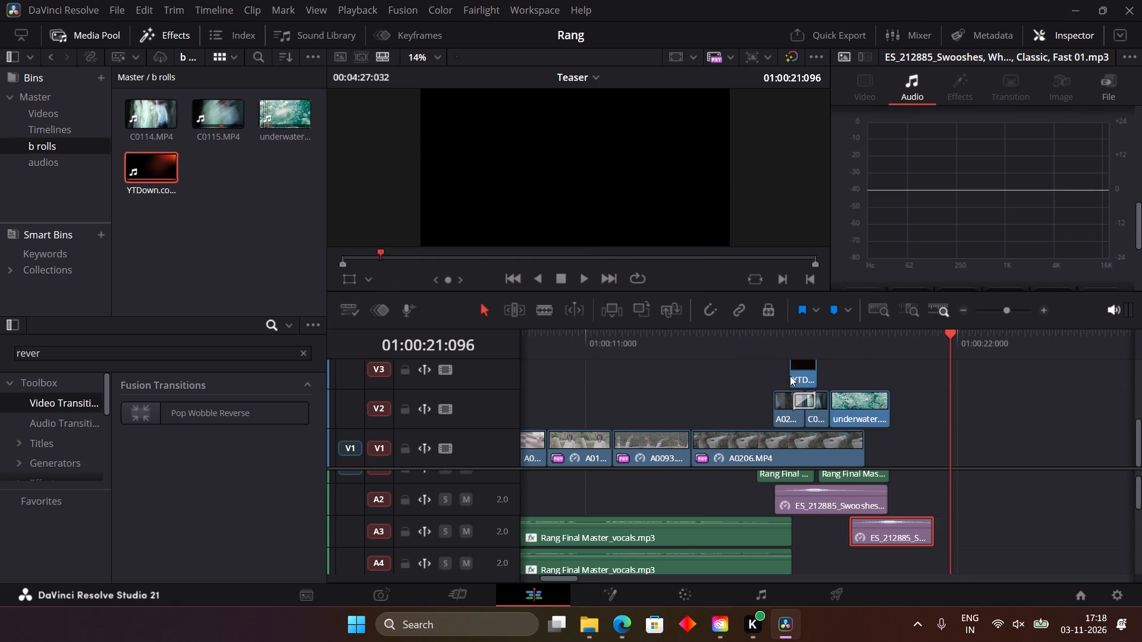
{"action": "key", "text": "ctrl+s"}
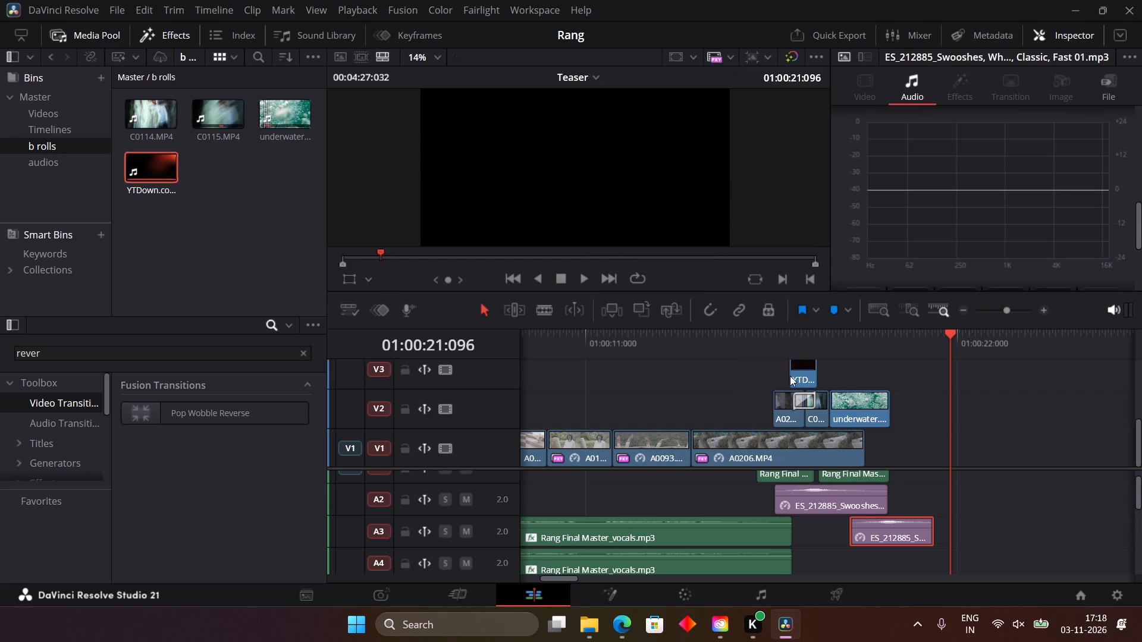